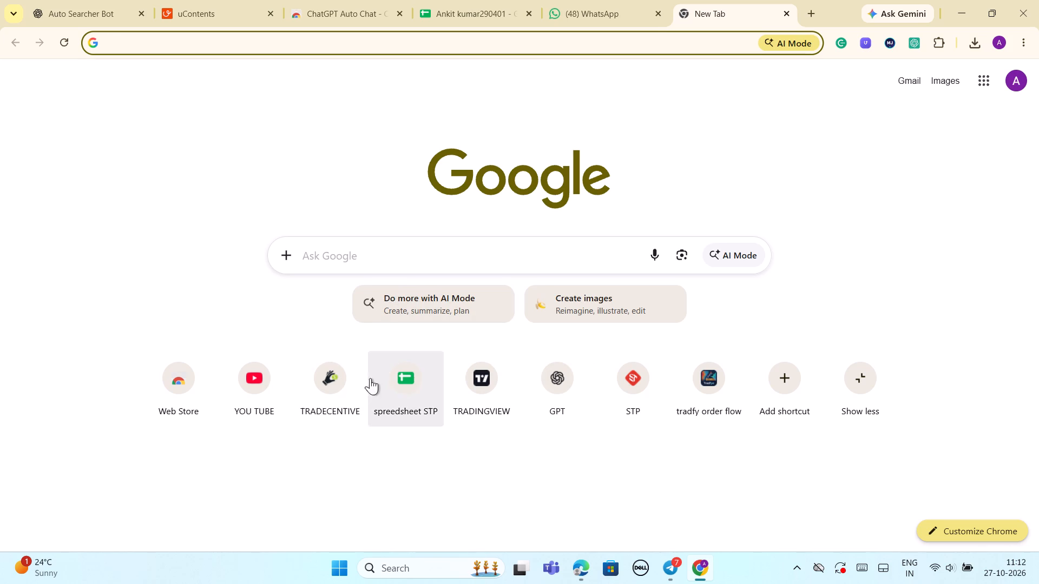
{"action": "left_click", "coordinate": [479, 380]}
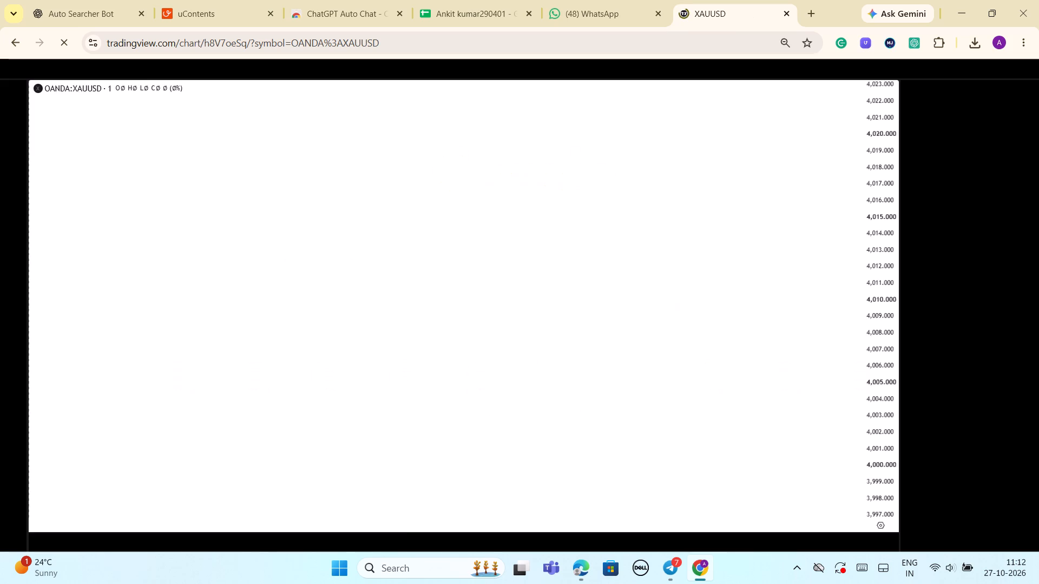
Hide the SSL Hybrid indicator on the gold chart and collapse the indicator list.
{"action": "scroll", "coordinate": [723, 234], "scroll_direction": "down", "scroll_amount": 4}
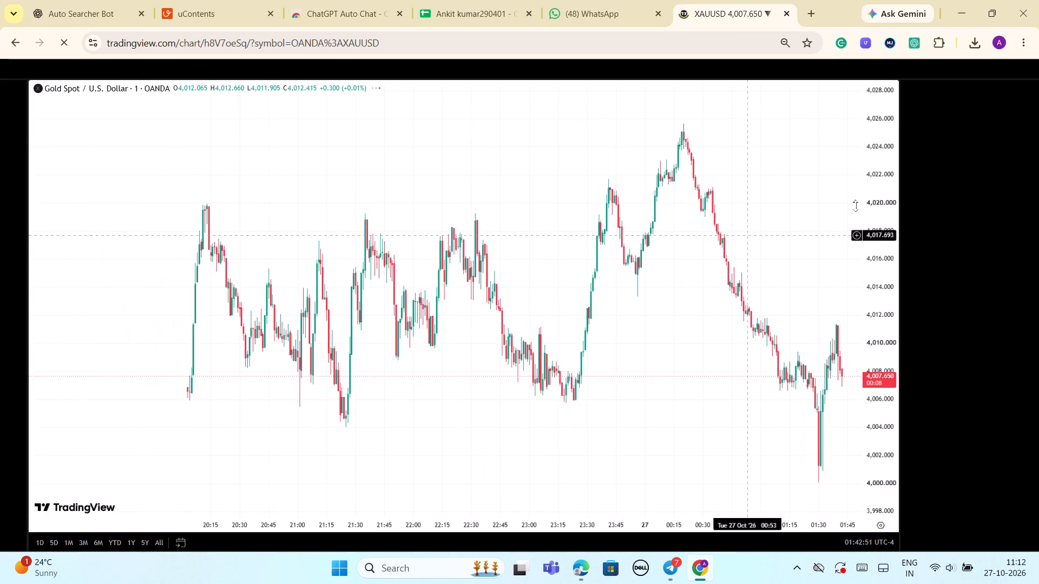
{"action": "left_click_drag", "start_coordinate": [889, 172], "coordinate": [870, 354]}
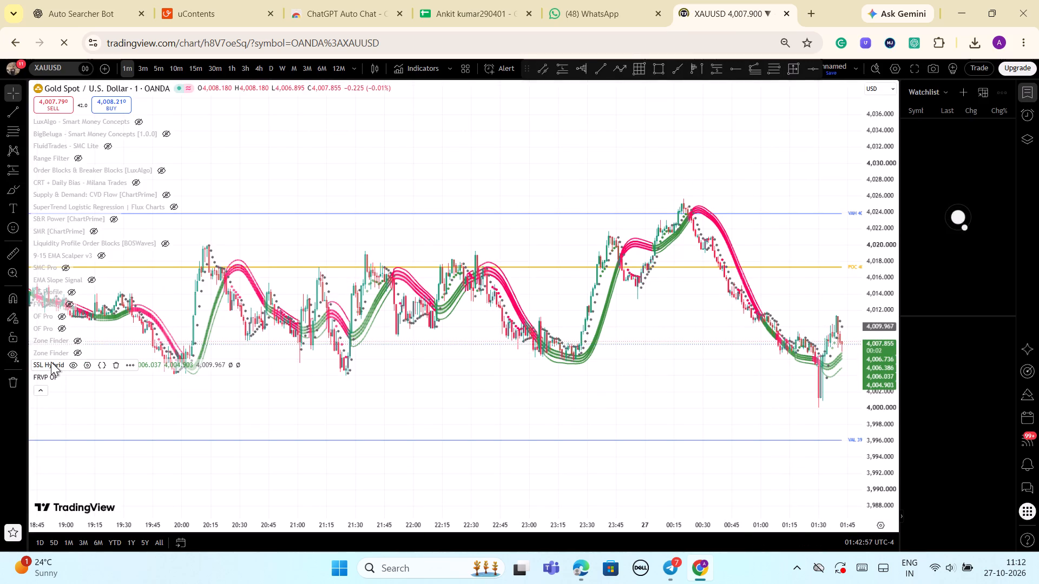
{"action": "left_click", "coordinate": [71, 364]}
{"action": "left_click", "coordinate": [38, 386]}
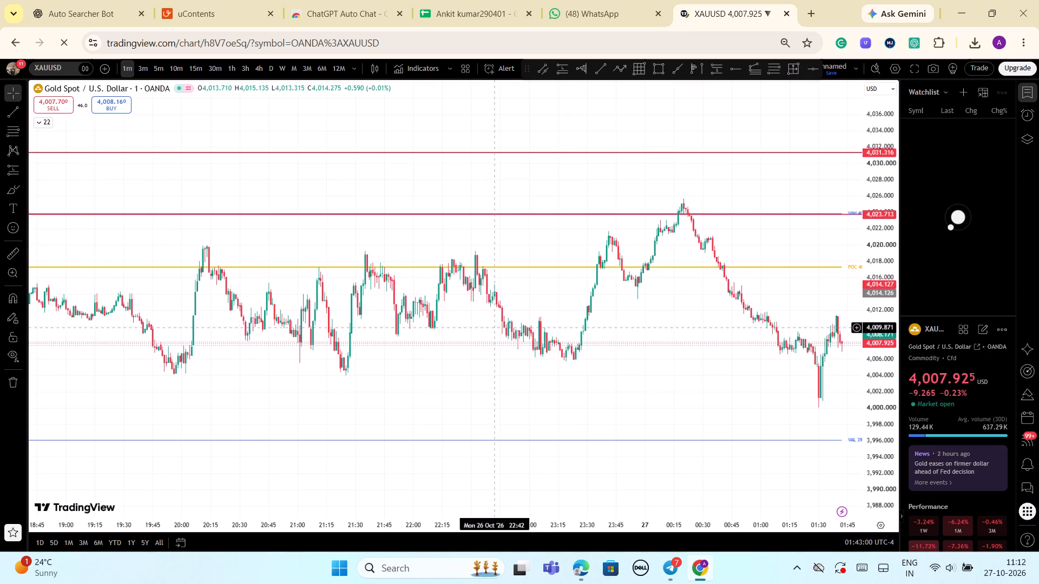
Examine the recent one-minute gold price action around the red horizontal levels.
{"action": "left_click_drag", "start_coordinate": [509, 333], "coordinate": [360, 309]}
{"action": "left_click_drag", "start_coordinate": [660, 326], "coordinate": [557, 312]}
{"action": "left_click_drag", "start_coordinate": [876, 410], "coordinate": [864, 334]}
{"action": "scroll", "coordinate": [745, 333], "scroll_direction": "up", "scroll_amount": 1}
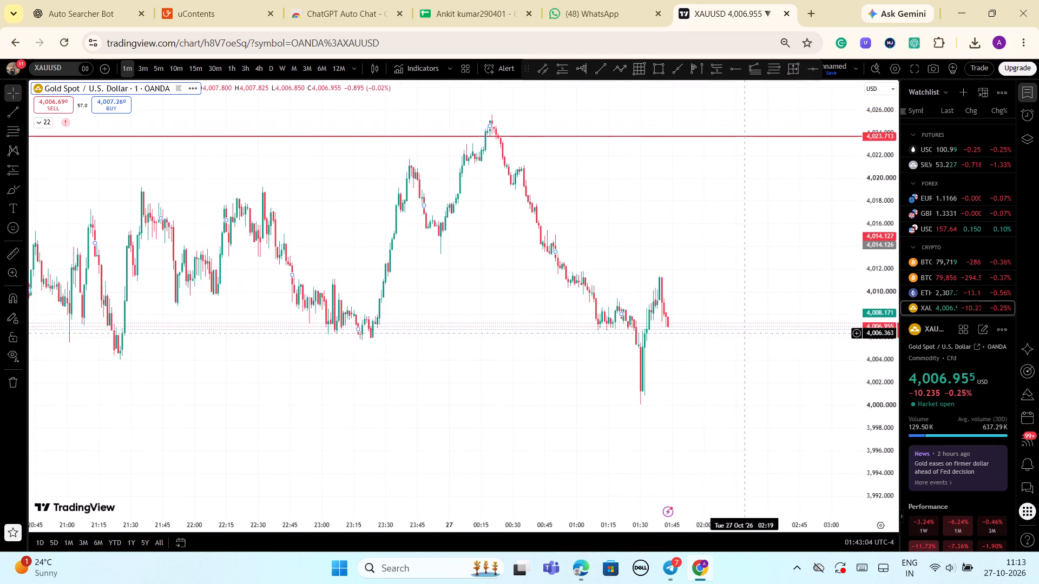
{"action": "scroll", "coordinate": [745, 333], "scroll_direction": "down", "scroll_amount": 2}
{"action": "left_click_drag", "start_coordinate": [880, 188], "coordinate": [862, 349]}
{"action": "scroll", "coordinate": [701, 341], "scroll_direction": "down", "scroll_amount": 3}
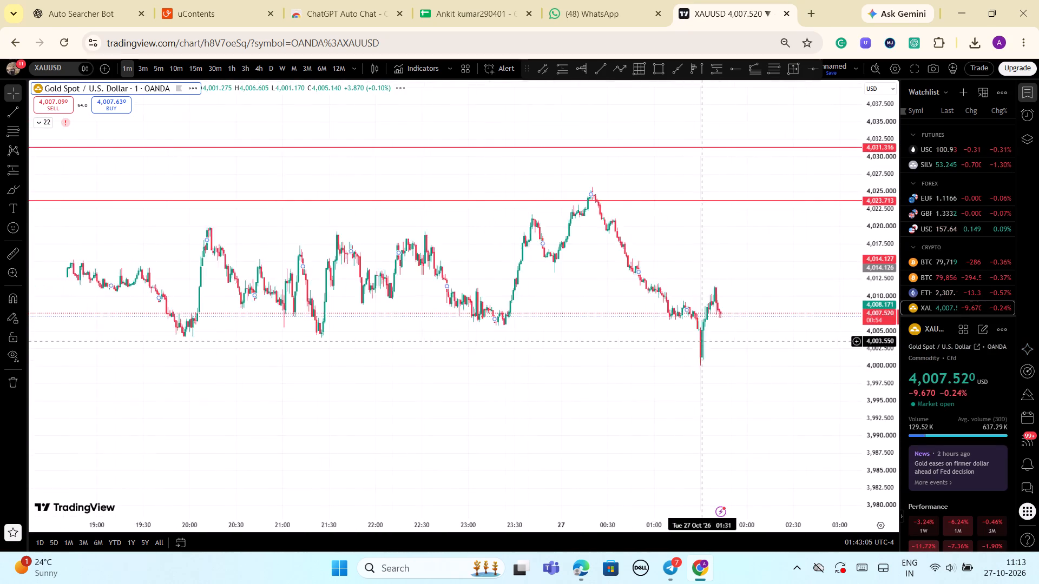
{"action": "scroll", "coordinate": [701, 341], "scroll_direction": "down", "scroll_amount": 5}
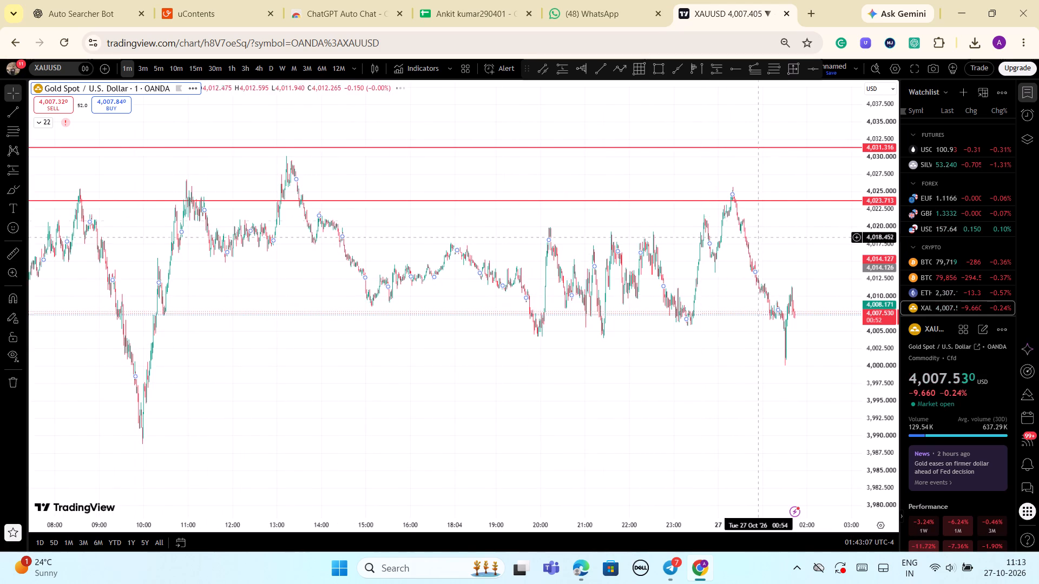
{"action": "scroll", "coordinate": [747, 217], "scroll_direction": "up", "scroll_amount": 5}
{"action": "scroll", "coordinate": [692, 221], "scroll_direction": "up", "scroll_amount": 3}
{"action": "scroll", "coordinate": [635, 222], "scroll_direction": "up", "scroll_amount": 2}
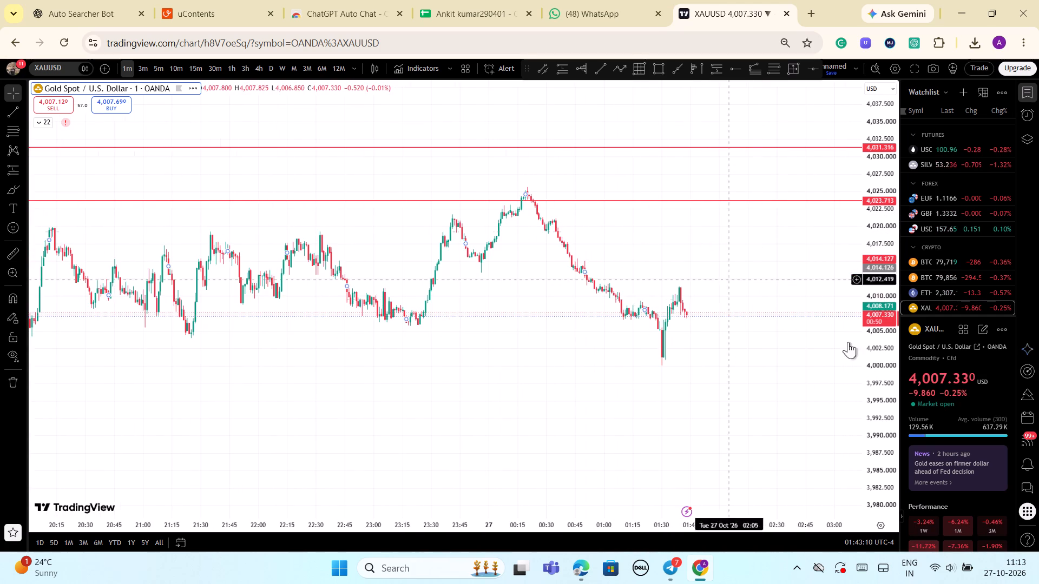
{"action": "left_click_drag", "start_coordinate": [876, 423], "coordinate": [885, 325]}
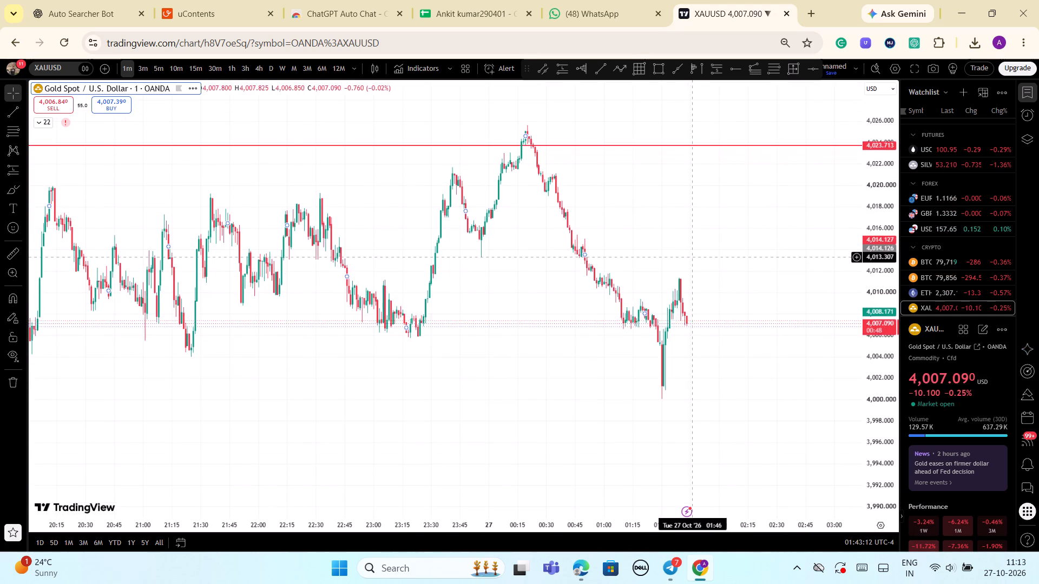
{"action": "scroll", "coordinate": [693, 257], "scroll_direction": "up", "scroll_amount": 3}
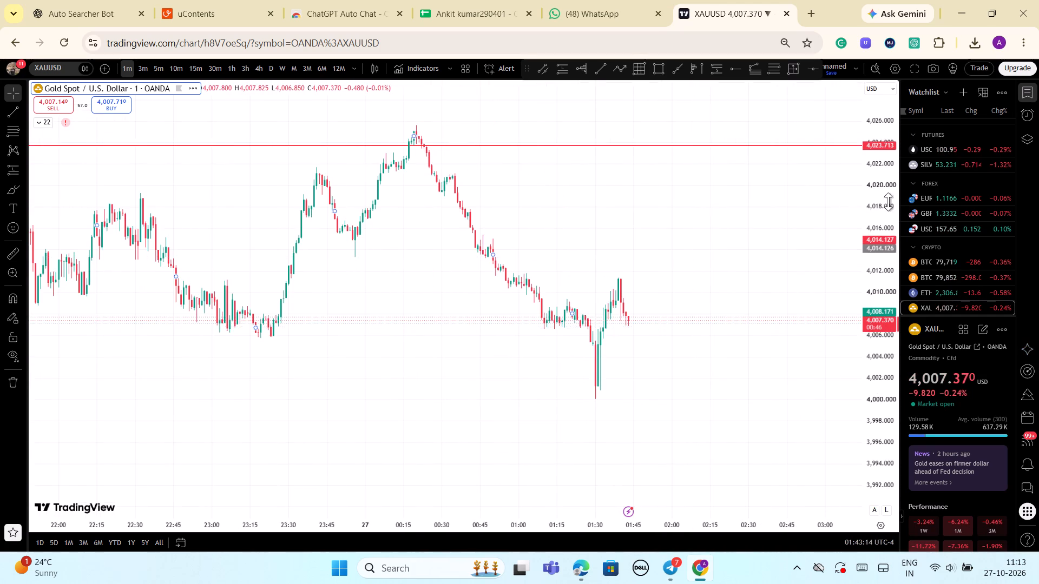
{"action": "left_click_drag", "start_coordinate": [889, 202], "coordinate": [877, 290]}
{"action": "scroll", "coordinate": [488, 285], "scroll_direction": "down", "scroll_amount": 7}
{"action": "scroll", "coordinate": [553, 304], "scroll_direction": "down", "scroll_amount": 3}
{"action": "scroll", "coordinate": [701, 302], "scroll_direction": "down", "scroll_amount": 3}
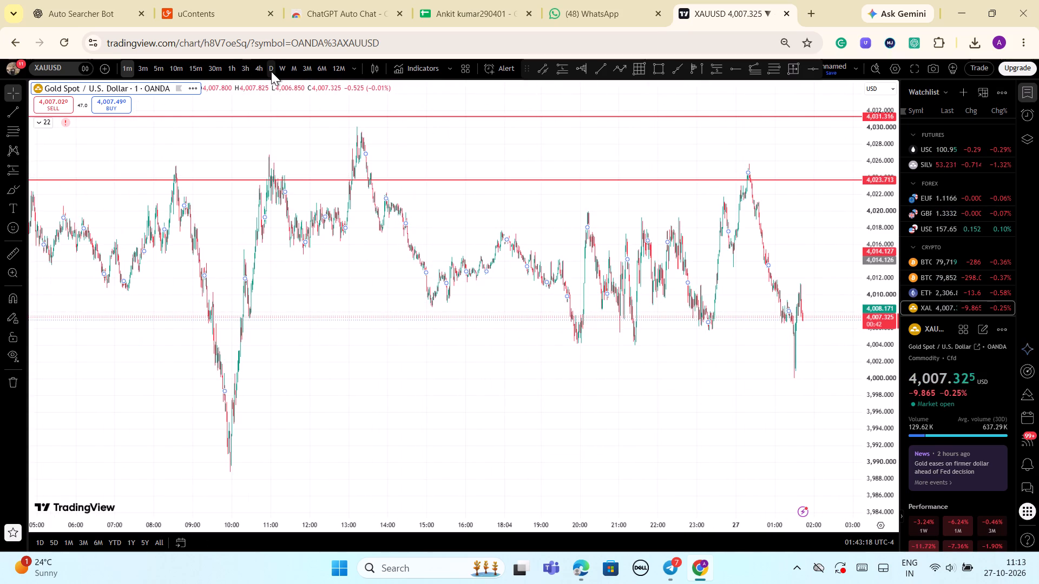
Switch the gold chart to the daily timeframe and focus on the latest candles.
{"action": "left_click", "coordinate": [271, 71]}
{"action": "scroll", "coordinate": [835, 320], "scroll_direction": "up", "scroll_amount": 10}
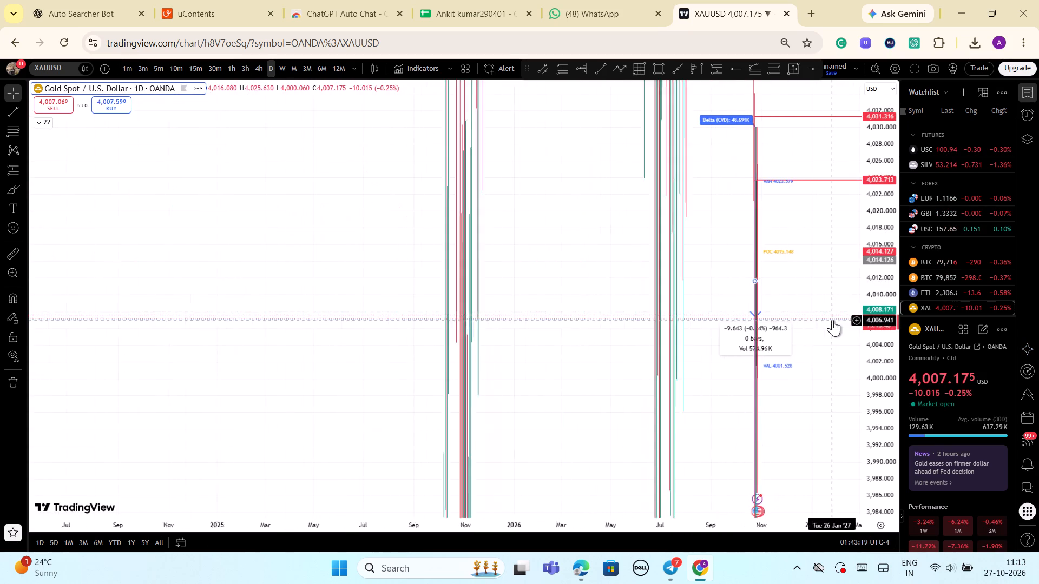
{"action": "scroll", "coordinate": [832, 320], "scroll_direction": "up", "scroll_amount": 15}
{"action": "left_click_drag", "start_coordinate": [869, 180], "coordinate": [879, 308]}
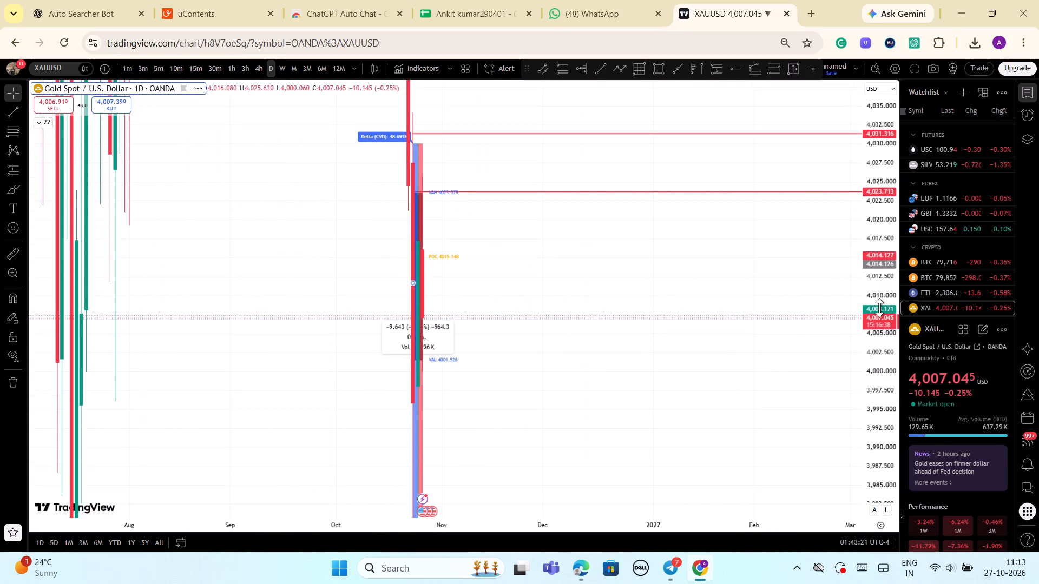
{"action": "left_click_drag", "start_coordinate": [879, 308], "coordinate": [863, 530]}
{"action": "scroll", "coordinate": [398, 377], "scroll_direction": "up", "scroll_amount": 4}
{"action": "left_click_drag", "start_coordinate": [411, 376], "coordinate": [752, 387]}
{"action": "scroll", "coordinate": [588, 360], "scroll_direction": "up", "scroll_amount": 1}
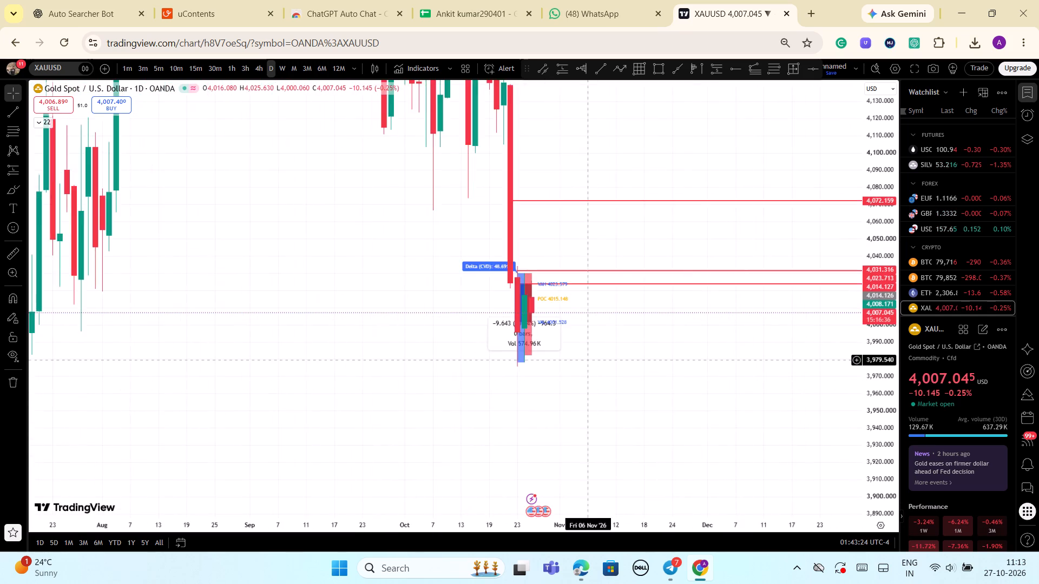
{"action": "scroll", "coordinate": [588, 360], "scroll_direction": "up", "scroll_amount": 2}
Expand the indicator list and hide the FRVP OF indicator.
{"action": "left_click", "coordinate": [39, 121]}
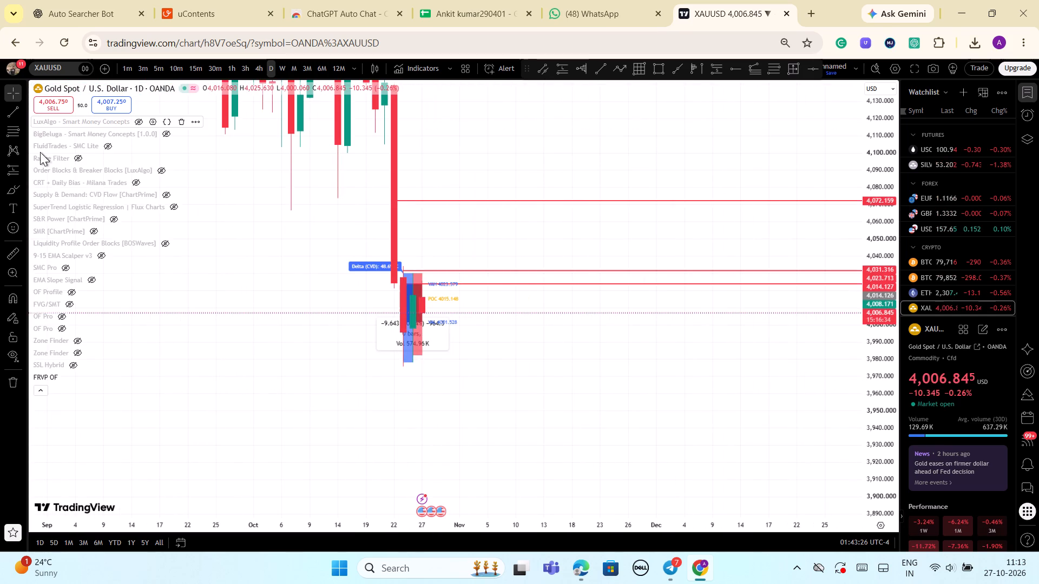
{"action": "left_click", "coordinate": [65, 375]}
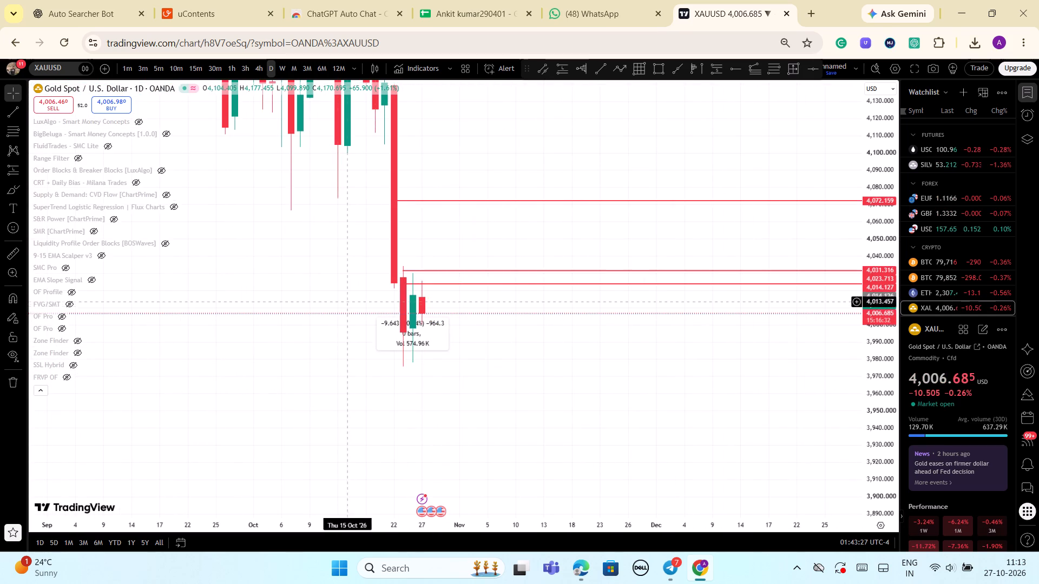
Delete the price range measurement drawn over the late October daily candles.
{"action": "scroll", "coordinate": [460, 325], "scroll_direction": "up", "scroll_amount": 2}
{"action": "left_click_drag", "start_coordinate": [480, 338], "coordinate": [683, 327]}
{"action": "left_click", "coordinate": [484, 324]}
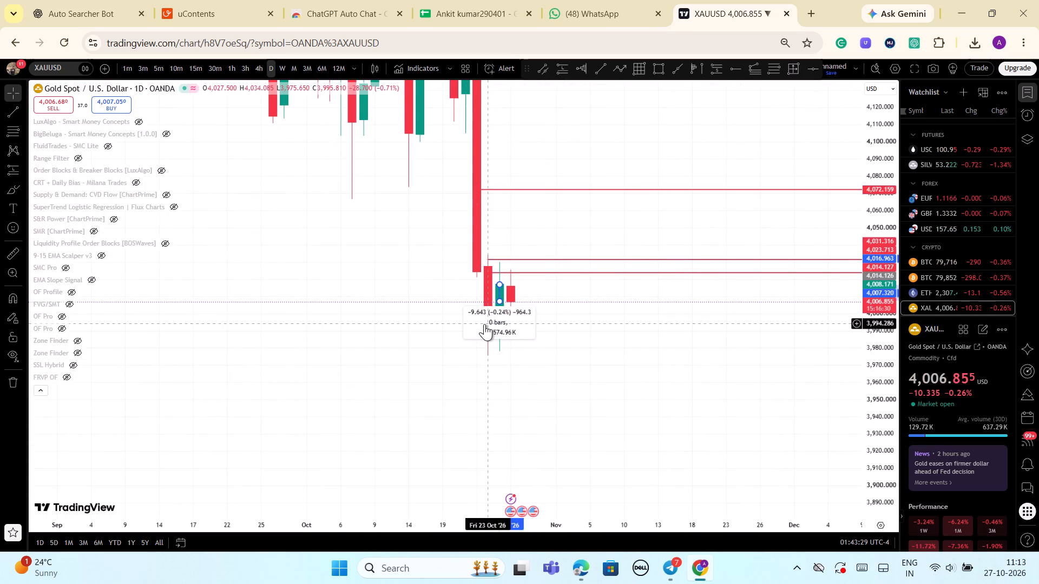
{"action": "left_click", "coordinate": [578, 137]}
Draw a yellow rectangle zone from 16 Jul '26 to 16 Nov '26, between about 3,979.6 and 3,960.6, along the July lows.
{"action": "scroll", "coordinate": [530, 363], "scroll_direction": "down", "scroll_amount": 2}
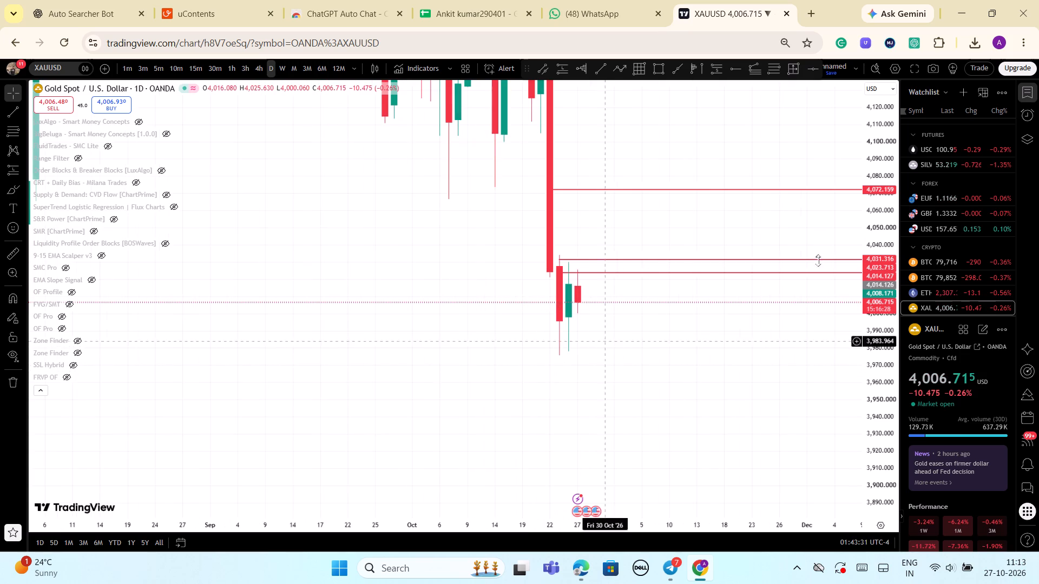
{"action": "left_click_drag", "start_coordinate": [877, 171], "coordinate": [858, 417]}
{"action": "scroll", "coordinate": [504, 372], "scroll_direction": "down", "scroll_amount": 5}
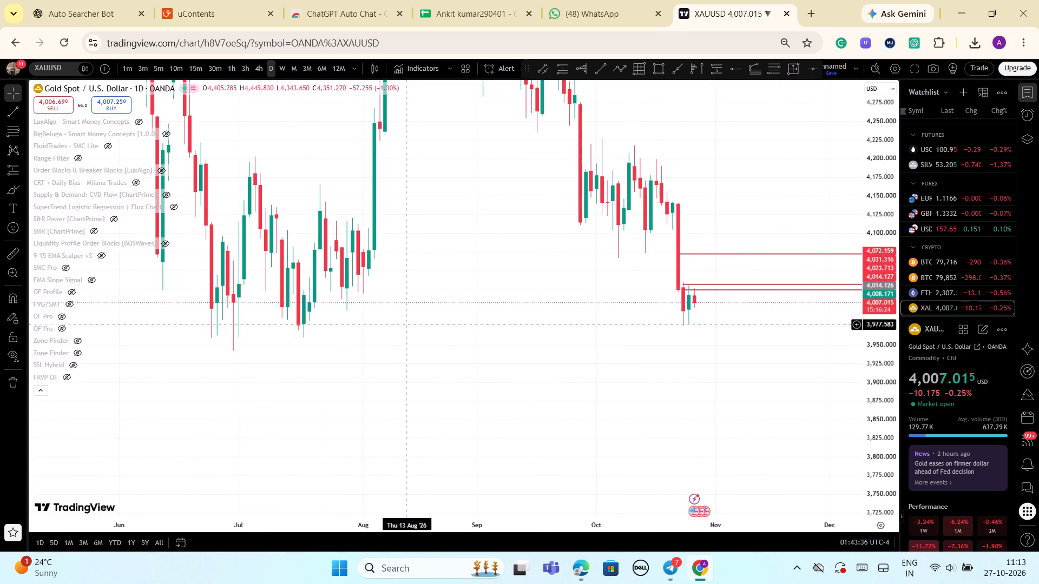
{"action": "left_click", "coordinate": [659, 70]}
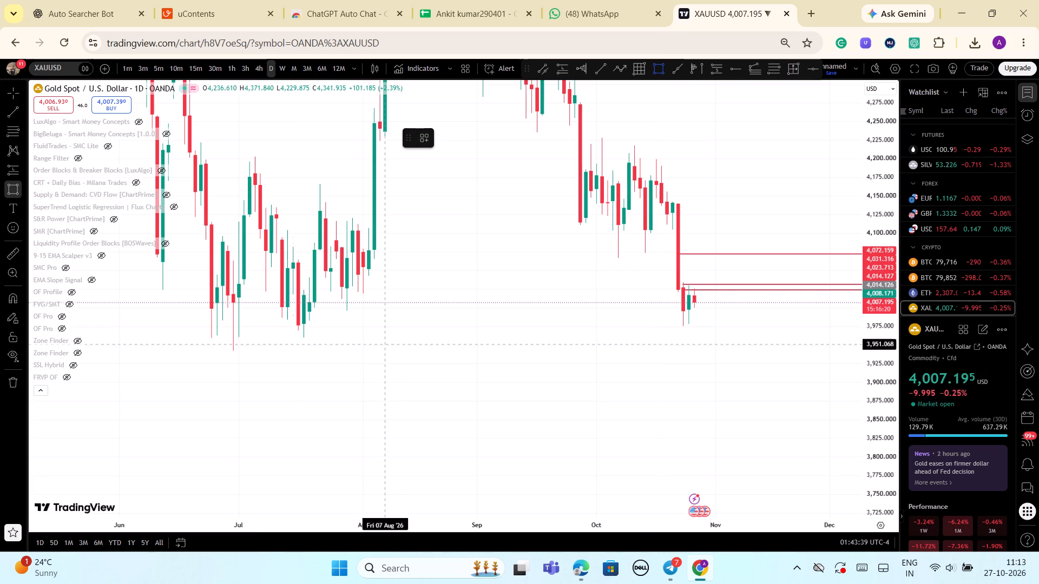
{"action": "left_click", "coordinate": [299, 323]}
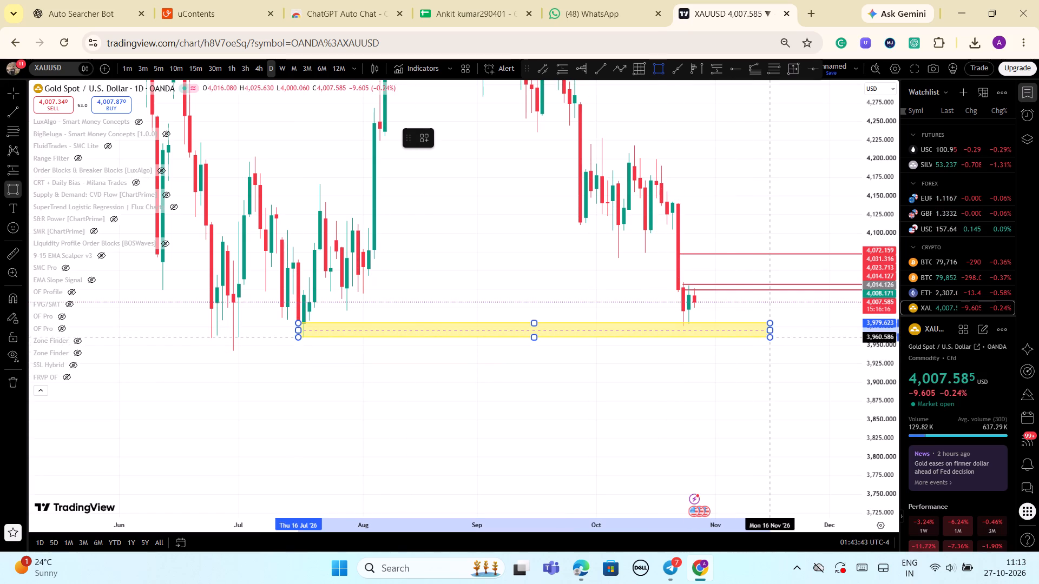
{"action": "left_click", "coordinate": [771, 337]}
{"action": "left_click", "coordinate": [735, 394]}
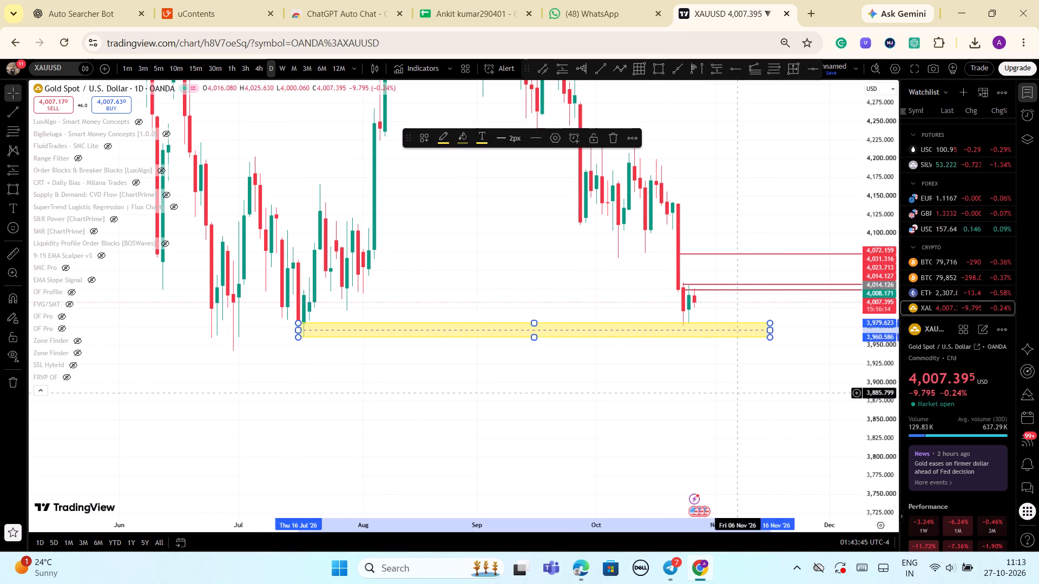
{"action": "left_click", "coordinate": [847, 367]}
Switch the gold chart to the 4-hour timeframe.
{"action": "scroll", "coordinate": [731, 418], "scroll_direction": "down", "scroll_amount": 2}
{"action": "left_click_drag", "start_coordinate": [878, 185], "coordinate": [880, 316]}
{"action": "scroll", "coordinate": [731, 396], "scroll_direction": "down", "scroll_amount": 2}
{"action": "left_click_drag", "start_coordinate": [863, 375], "coordinate": [866, 415]}
{"action": "scroll", "coordinate": [768, 420], "scroll_direction": "up", "scroll_amount": 1}
{"action": "scroll", "coordinate": [768, 420], "scroll_direction": "down", "scroll_amount": 2}
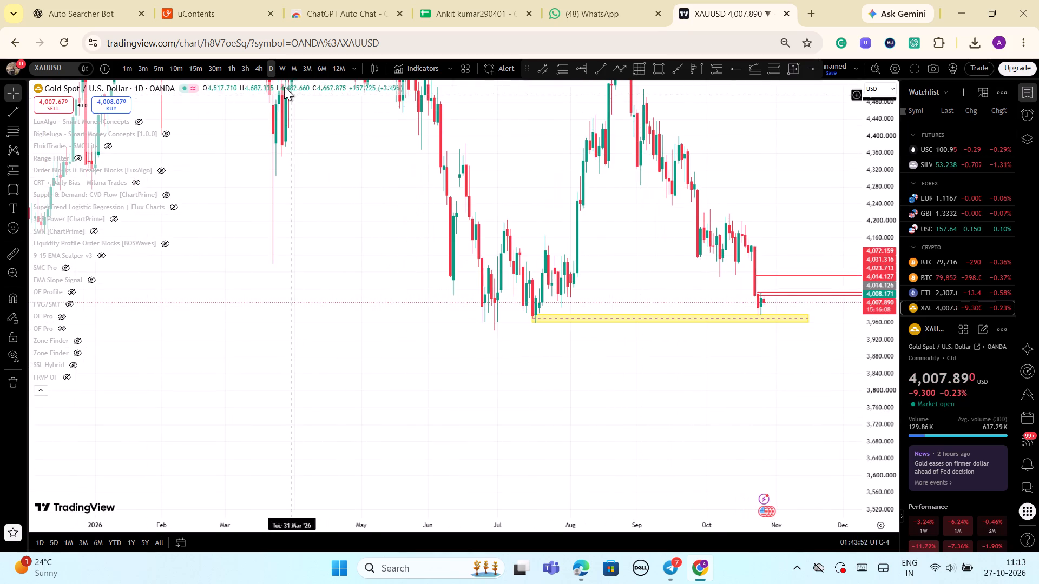
{"action": "left_click", "coordinate": [262, 70]}
Examine the 4-hour price action between the yellow zone and the red levels, dismissing the Samsung advertisement.
{"action": "scroll", "coordinate": [773, 254], "scroll_direction": "down", "scroll_amount": 1}
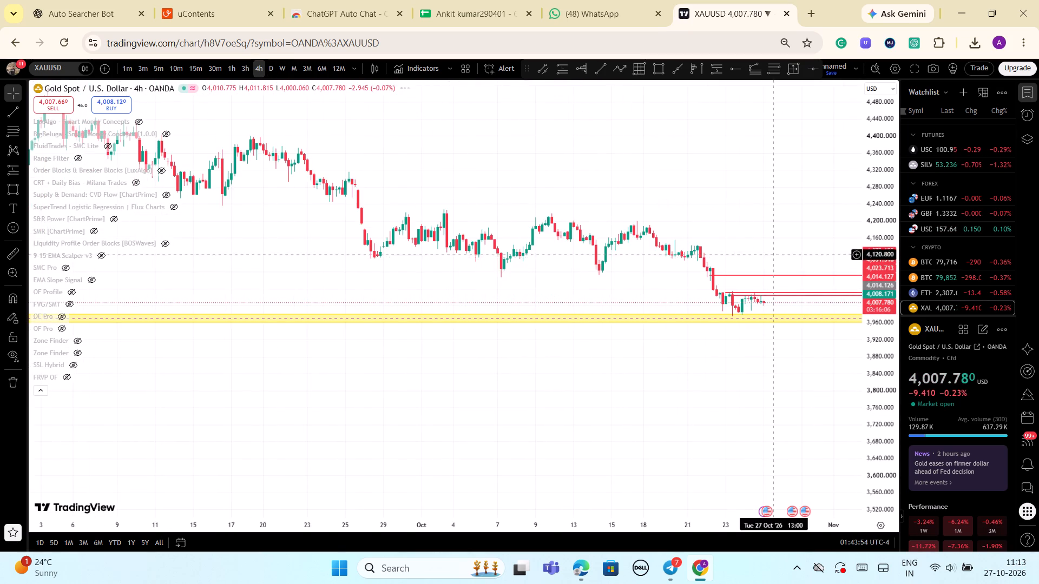
{"action": "scroll", "coordinate": [828, 324], "scroll_direction": "down", "scroll_amount": 6}
{"action": "scroll", "coordinate": [834, 387], "scroll_direction": "down", "scroll_amount": 4}
{"action": "scroll", "coordinate": [577, 393], "scroll_direction": "up", "scroll_amount": 2}
{"action": "left_click_drag", "start_coordinate": [457, 409], "coordinate": [361, 381]}
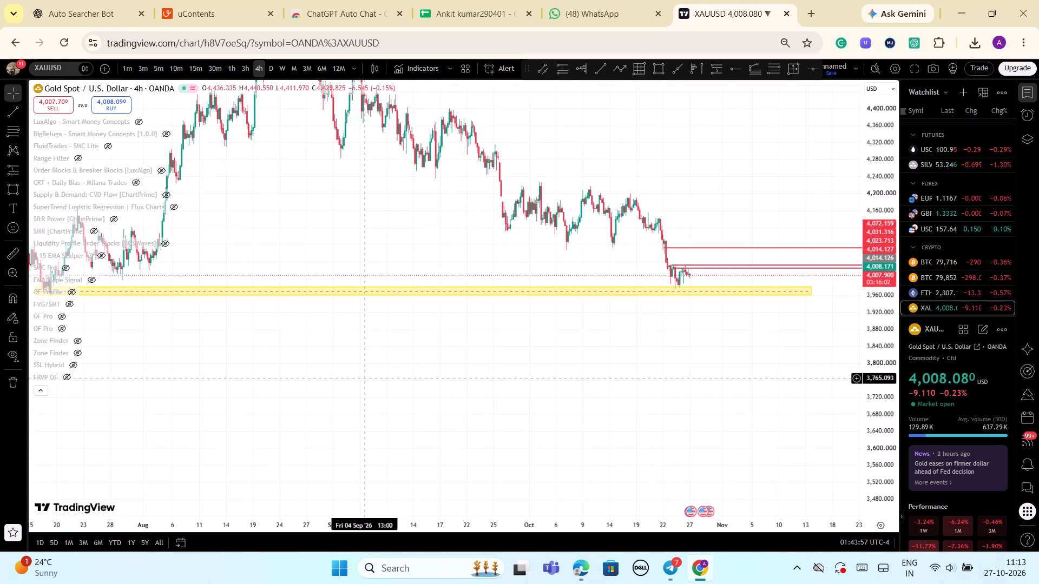
{"action": "scroll", "coordinate": [504, 374], "scroll_direction": "up", "scroll_amount": 4}
{"action": "left_click_drag", "start_coordinate": [884, 449], "coordinate": [856, 299]}
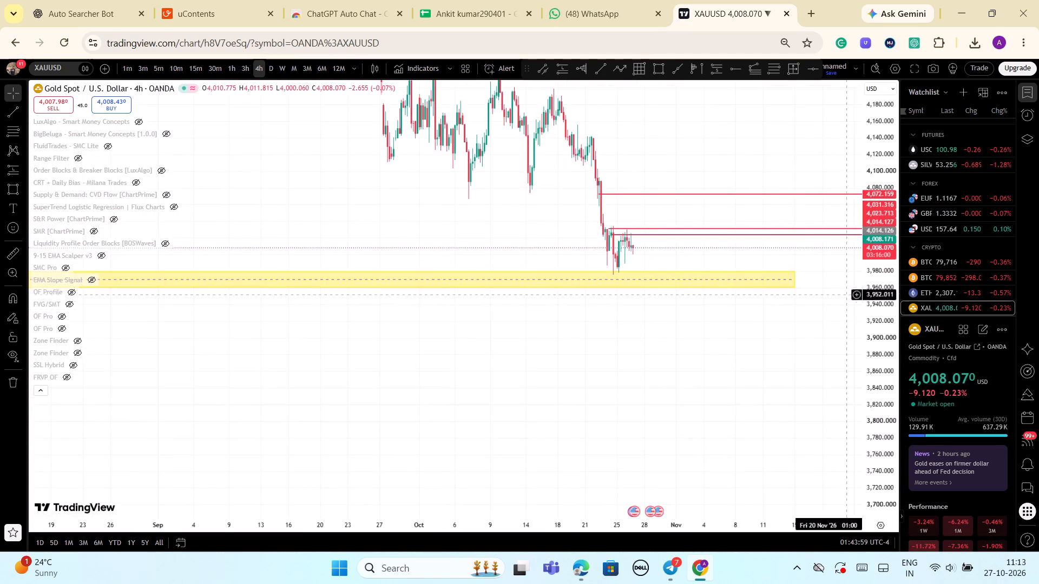
{"action": "scroll", "coordinate": [750, 328], "scroll_direction": "up", "scroll_amount": 3}
{"action": "left_click_drag", "start_coordinate": [568, 367], "coordinate": [676, 366]}
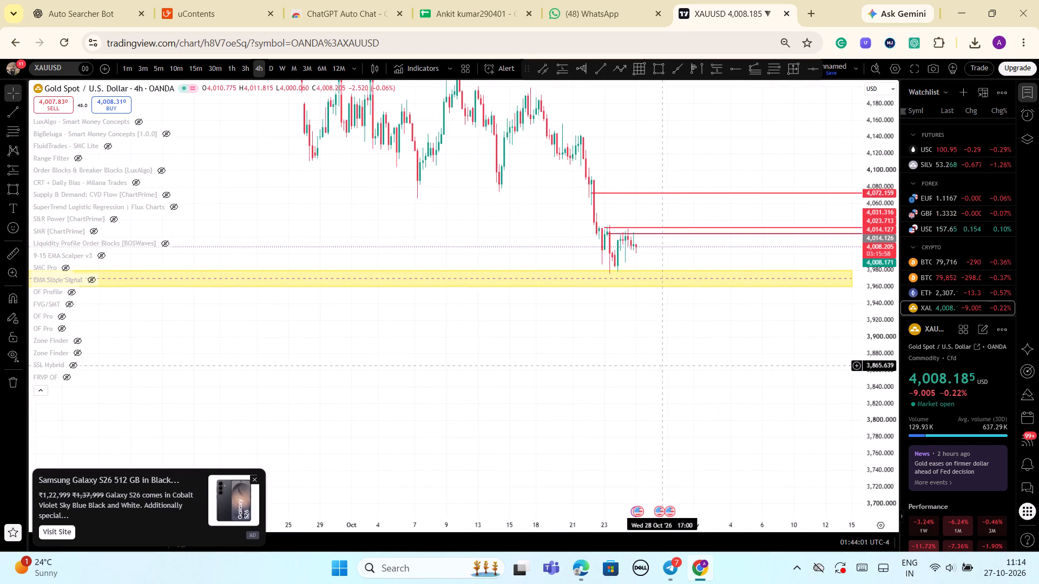
{"action": "scroll", "coordinate": [660, 366], "scroll_direction": "up", "scroll_amount": 2}
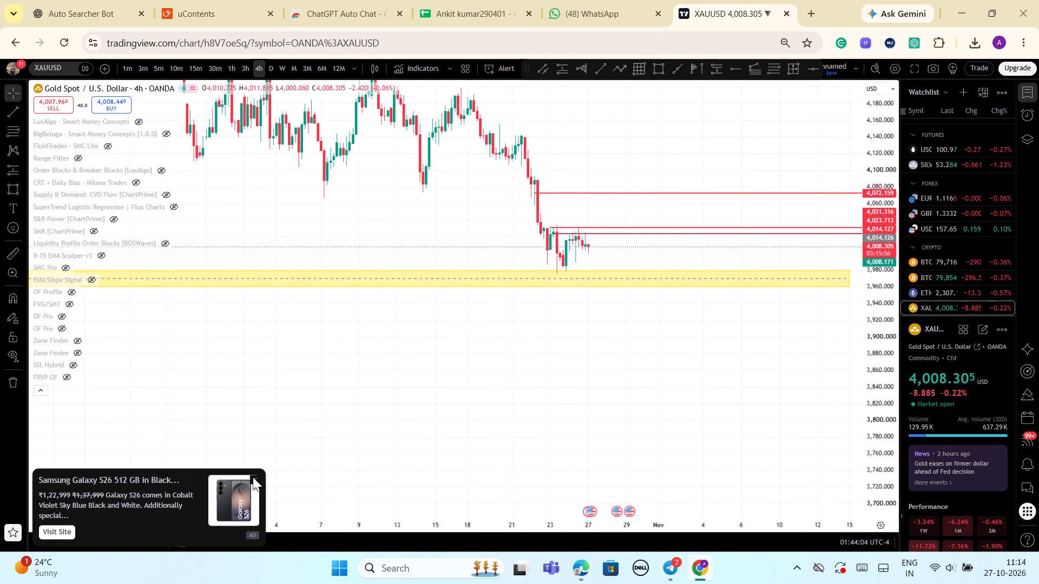
{"action": "left_click", "coordinate": [253, 477]}
{"action": "scroll", "coordinate": [263, 379], "scroll_direction": "up", "scroll_amount": 2}
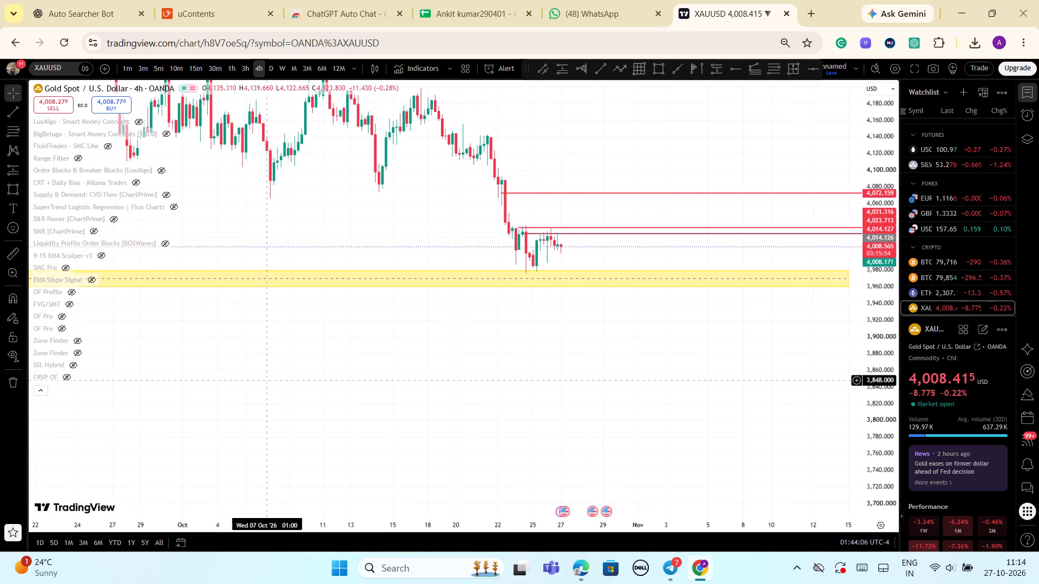
{"action": "left_click_drag", "start_coordinate": [280, 397], "coordinate": [536, 401]}
{"action": "left_click_drag", "start_coordinate": [886, 492], "coordinate": [865, 408]}
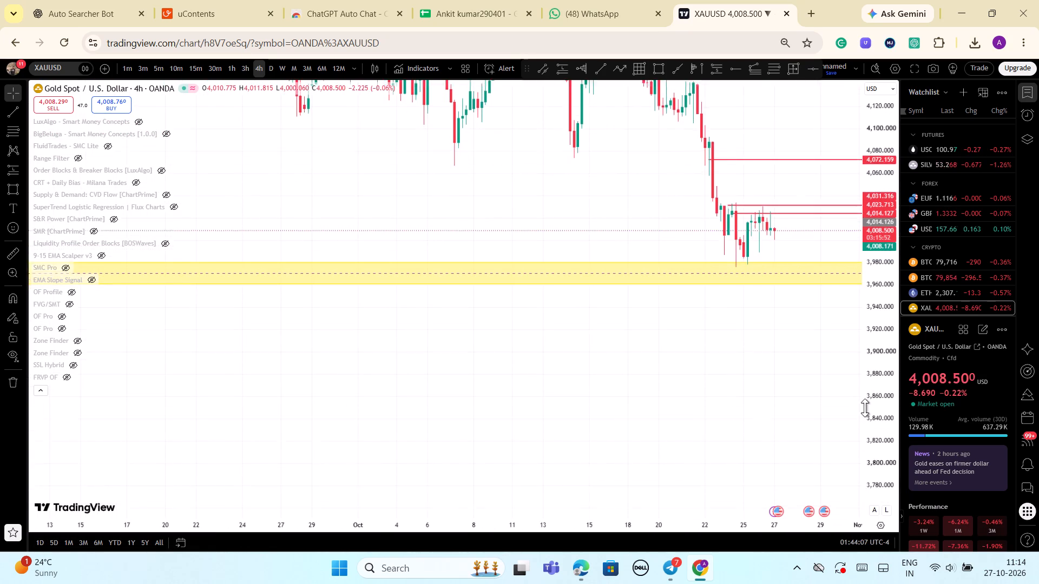
{"action": "left_click_drag", "start_coordinate": [865, 408], "coordinate": [864, 407]}
{"action": "scroll", "coordinate": [786, 407], "scroll_direction": "up", "scroll_amount": 6}
{"action": "left_click_drag", "start_coordinate": [560, 395], "coordinate": [679, 407]}
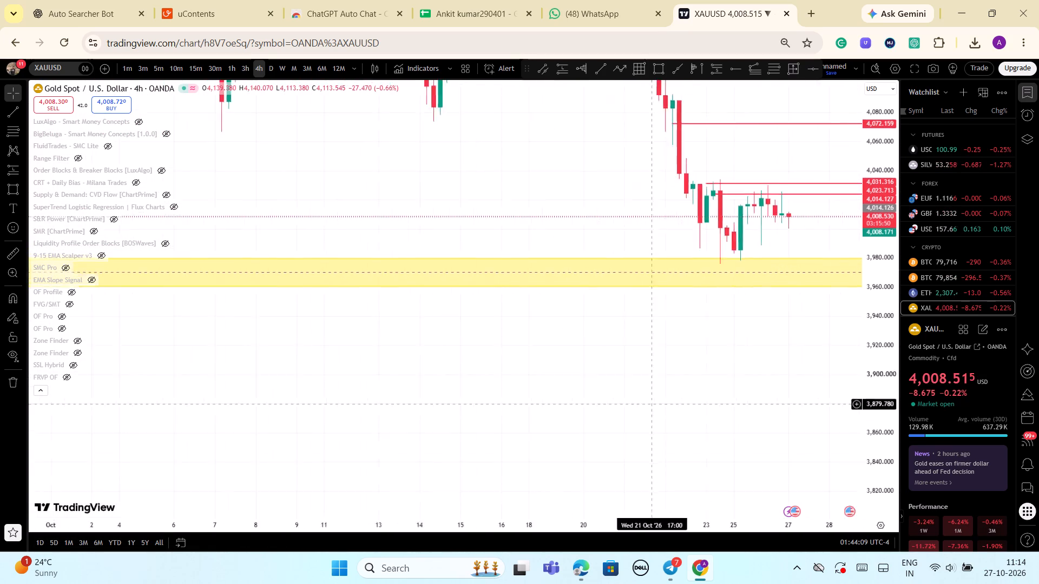
Show the hidden FRVP OF indicator on the 4-hour gold chart.
{"action": "left_click_drag", "start_coordinate": [679, 407], "coordinate": [687, 409]}
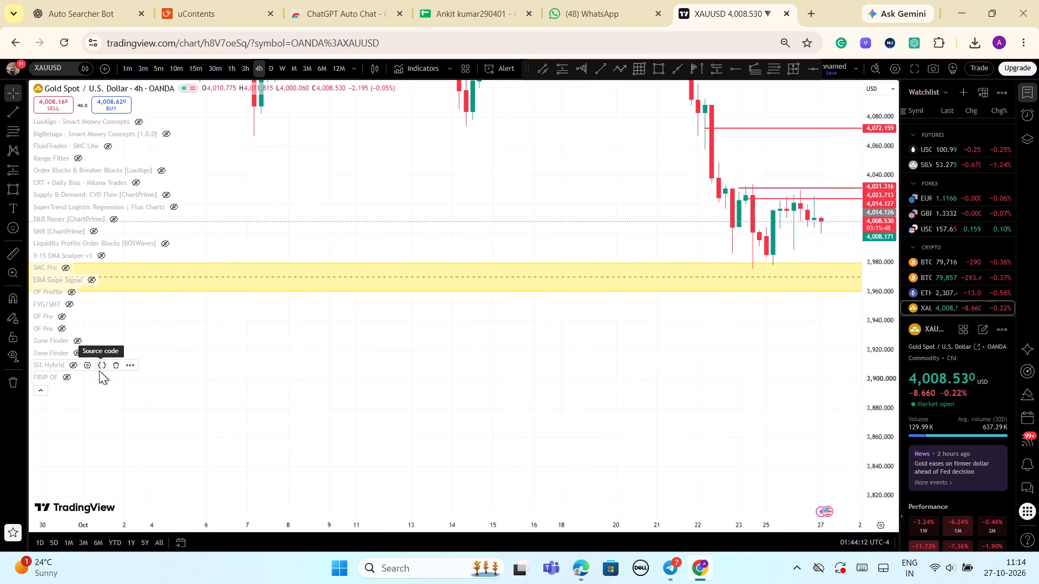
{"action": "left_click", "coordinate": [63, 376]}
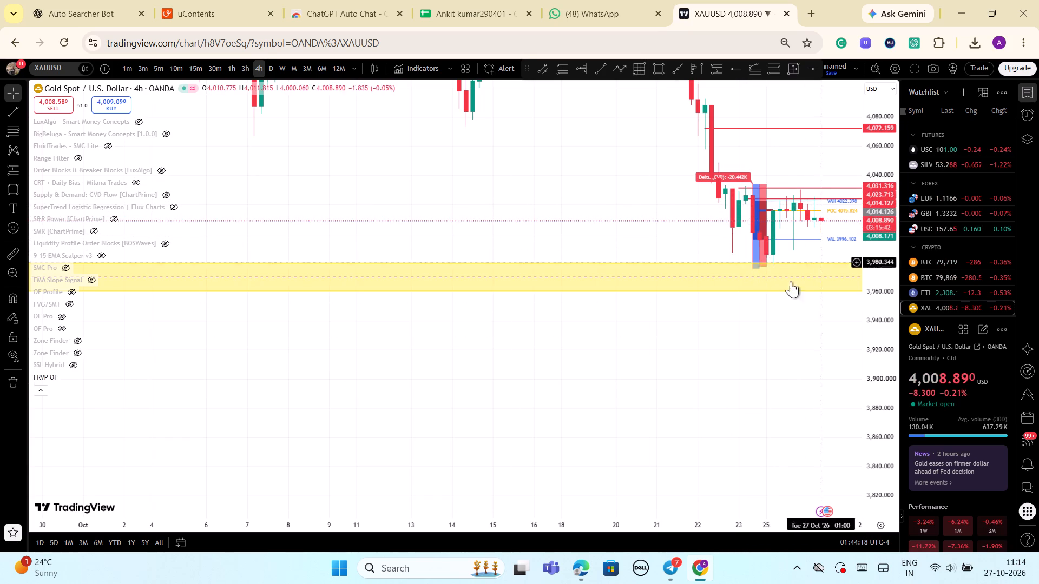
Move the FRVP OF profile's start anchor to the bullish 4-hour candle of Sun 25 Oct '26 at 21:00.
{"action": "scroll", "coordinate": [757, 369], "scroll_direction": "up", "scroll_amount": 3}
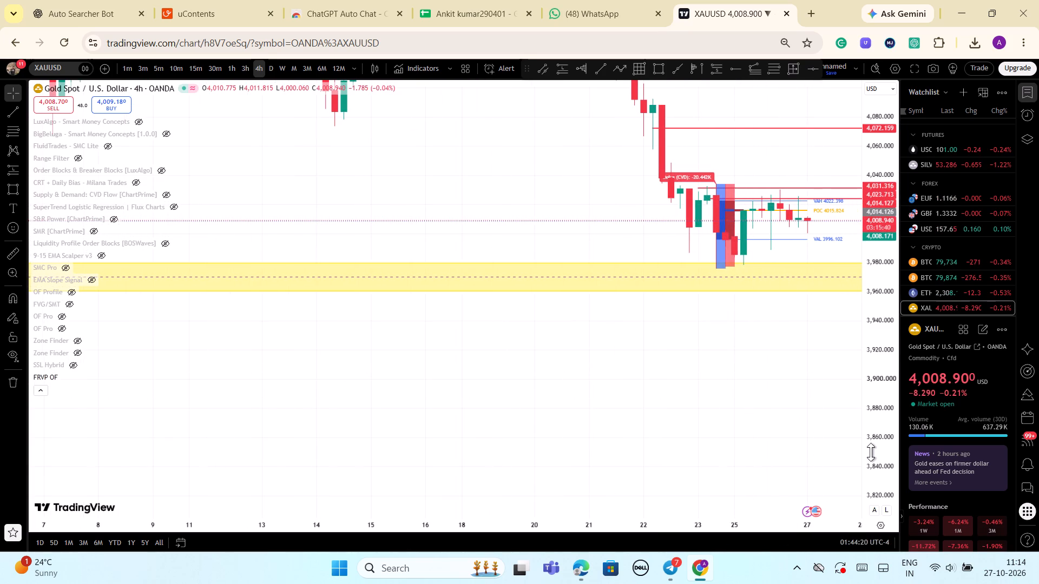
{"action": "left_click_drag", "start_coordinate": [871, 453], "coordinate": [876, 352]}
{"action": "left_click_drag", "start_coordinate": [821, 384], "coordinate": [808, 477]}
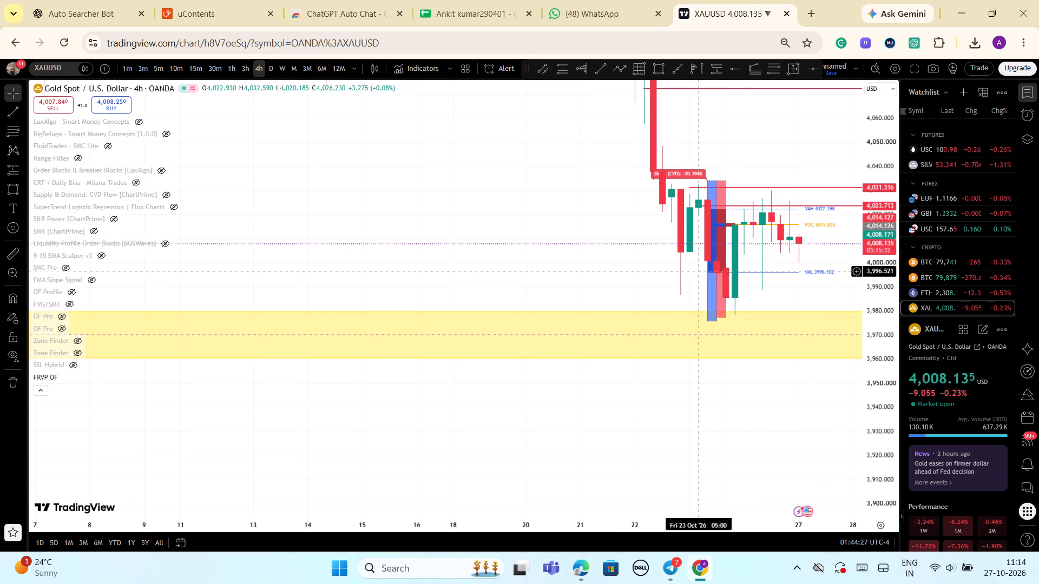
{"action": "left_click_drag", "start_coordinate": [707, 297], "coordinate": [722, 297]}
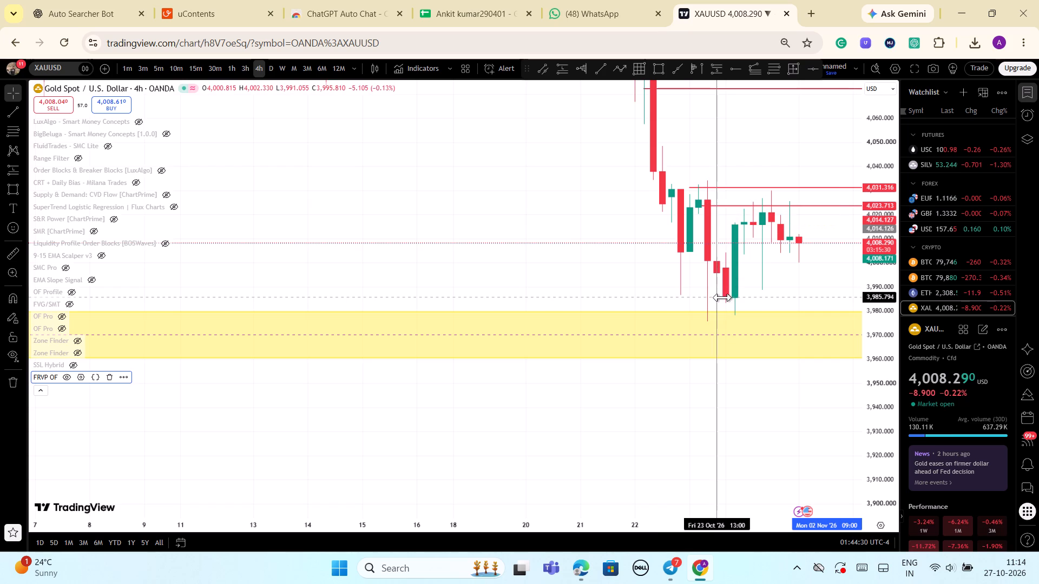
{"action": "left_click_drag", "start_coordinate": [722, 297], "coordinate": [726, 300]}
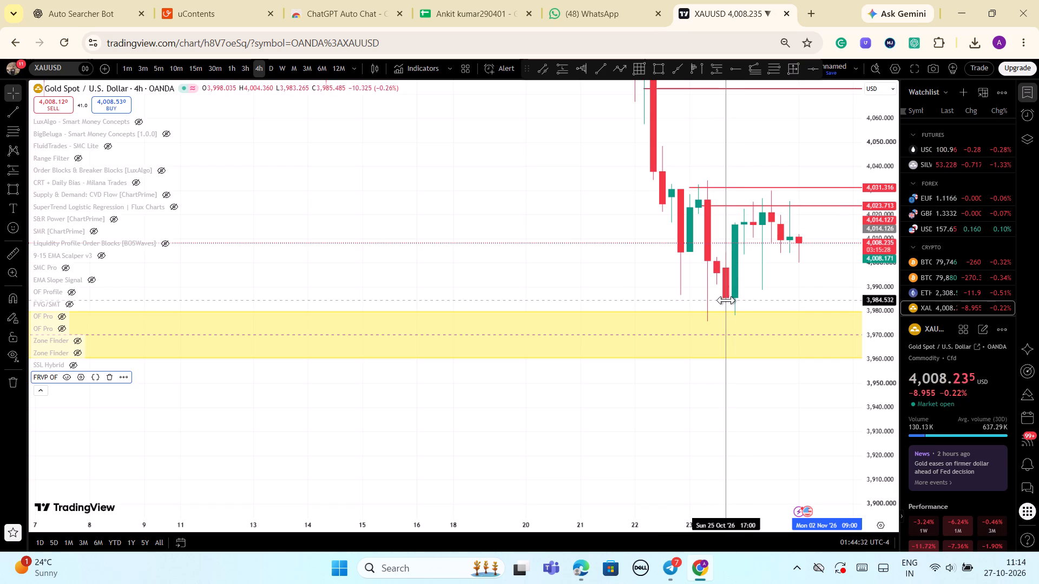
{"action": "left_click_drag", "start_coordinate": [726, 300], "coordinate": [736, 300]}
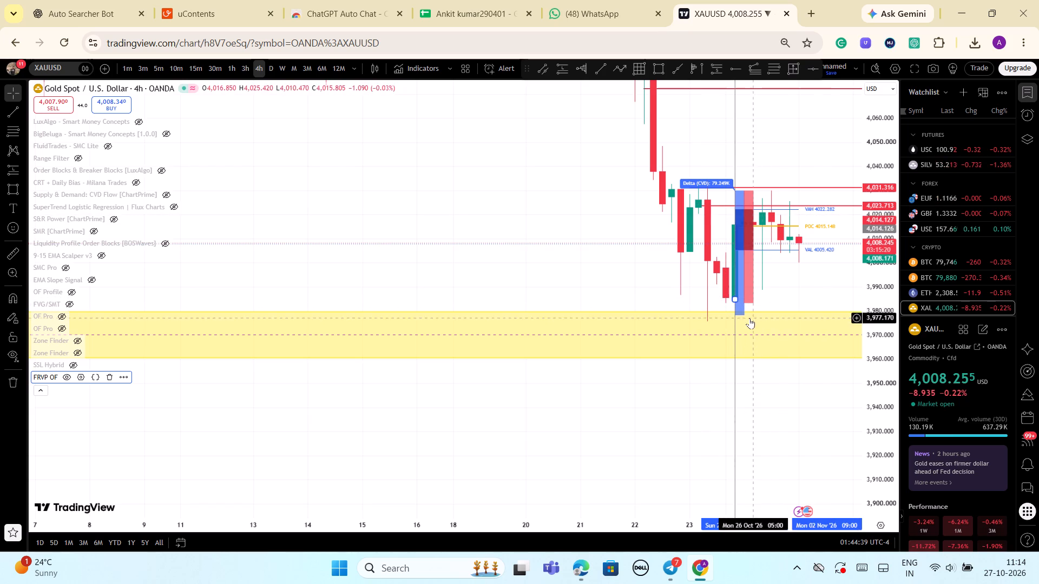
Examine the FRVP OF profile's value area and point of control against the surrounding candles, rechecking its start anchor at the 25 Oct 21:00 candle.
{"action": "scroll", "coordinate": [835, 291], "scroll_direction": "up", "scroll_amount": 2}
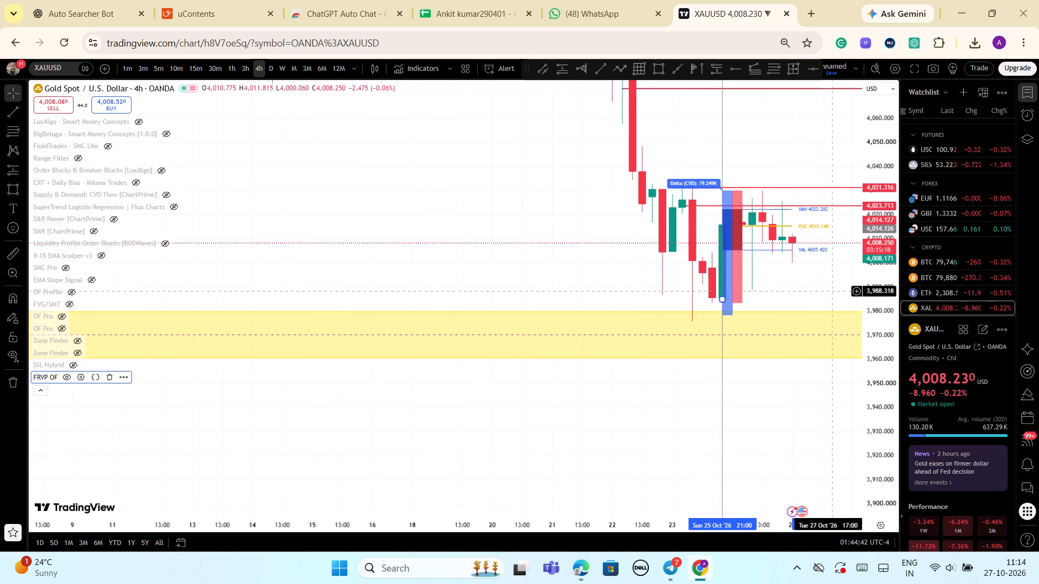
{"action": "scroll", "coordinate": [835, 291], "scroll_direction": "up", "scroll_amount": 4}
{"action": "left_click", "coordinate": [804, 311]}
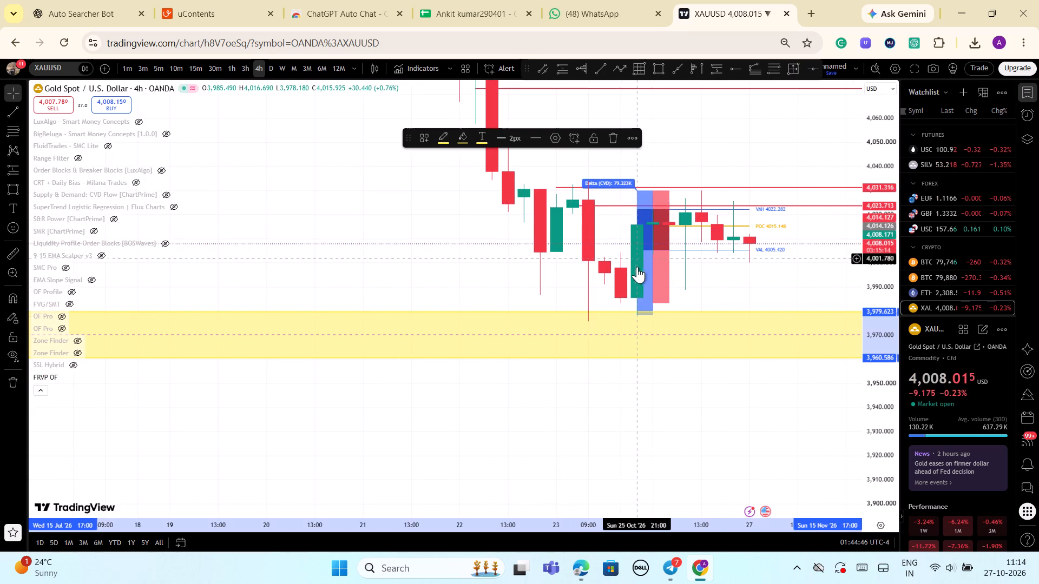
{"action": "left_click", "coordinate": [637, 297]}
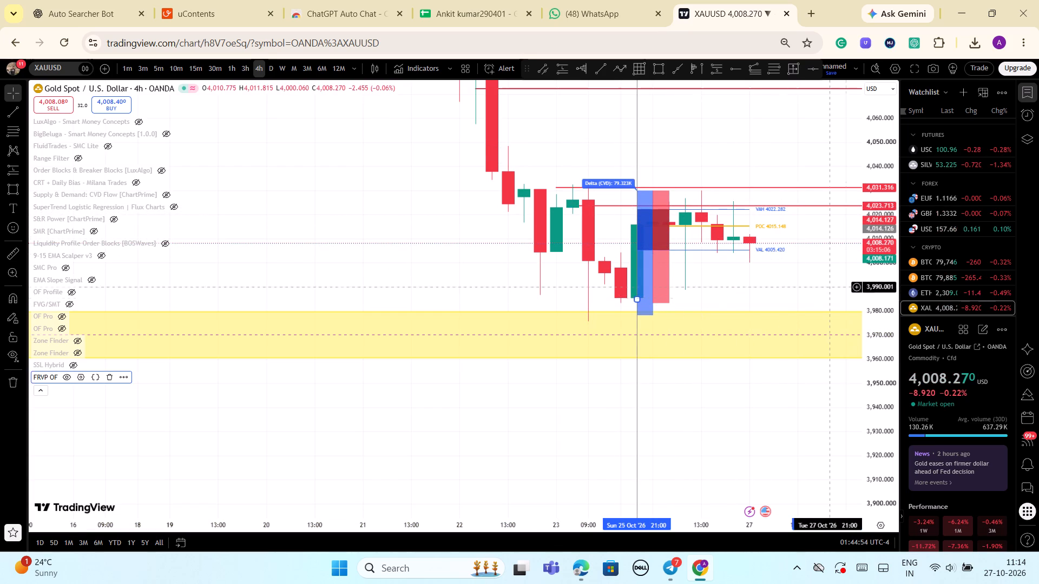
{"action": "left_click_drag", "start_coordinate": [825, 273], "coordinate": [673, 272]}
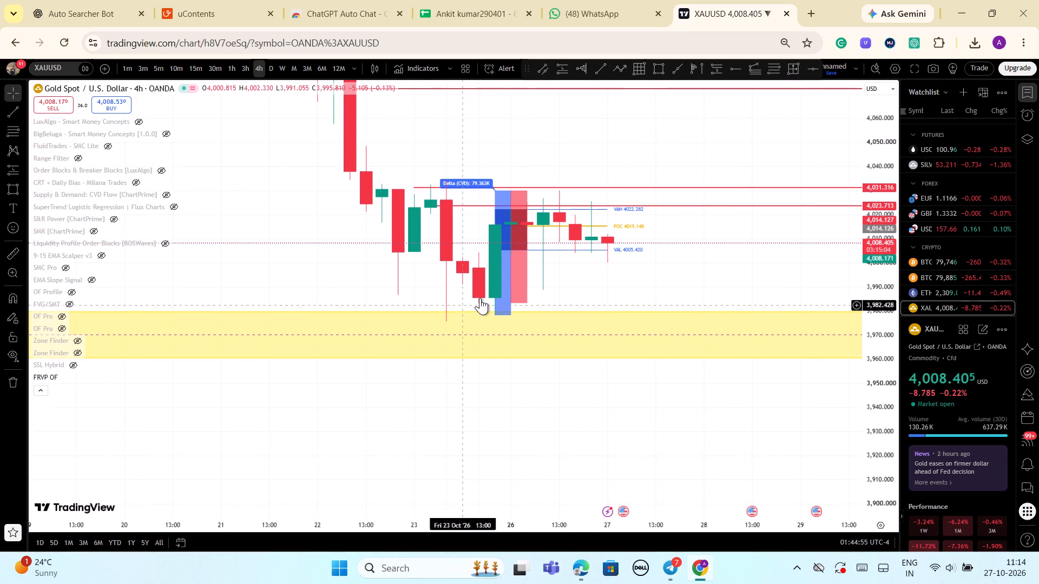
{"action": "left_click_drag", "start_coordinate": [496, 299], "coordinate": [492, 304]}
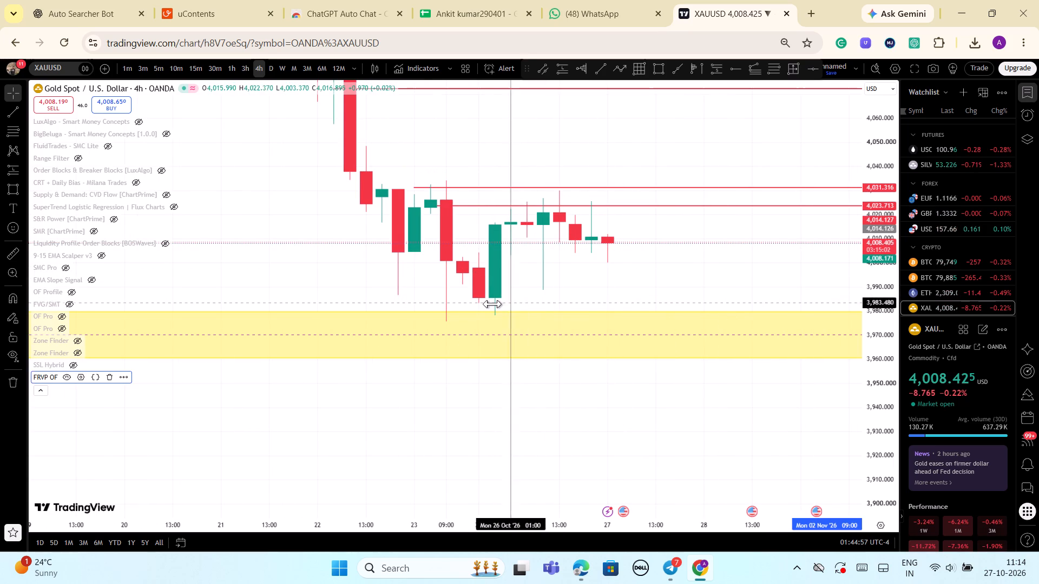
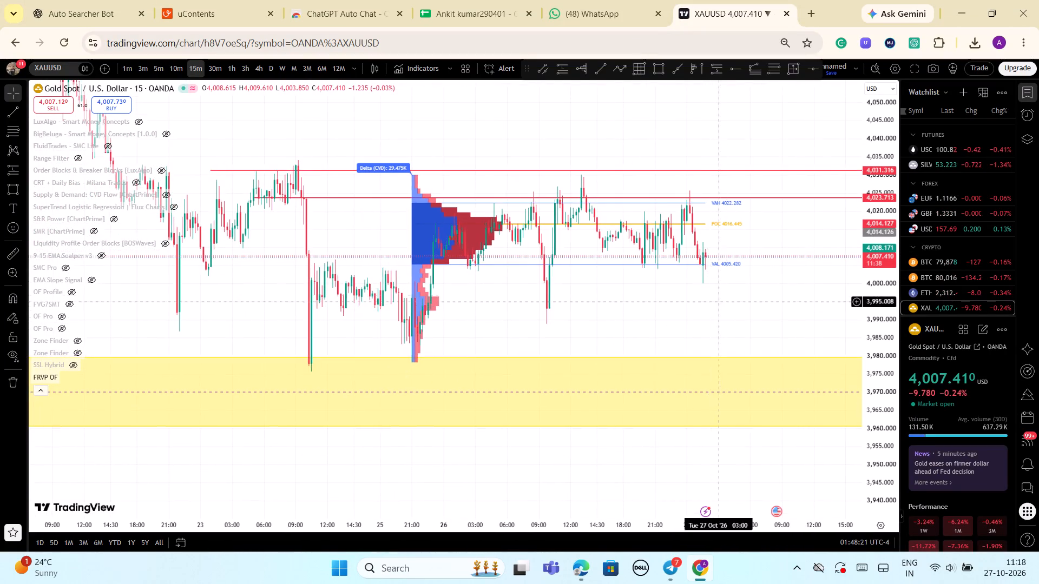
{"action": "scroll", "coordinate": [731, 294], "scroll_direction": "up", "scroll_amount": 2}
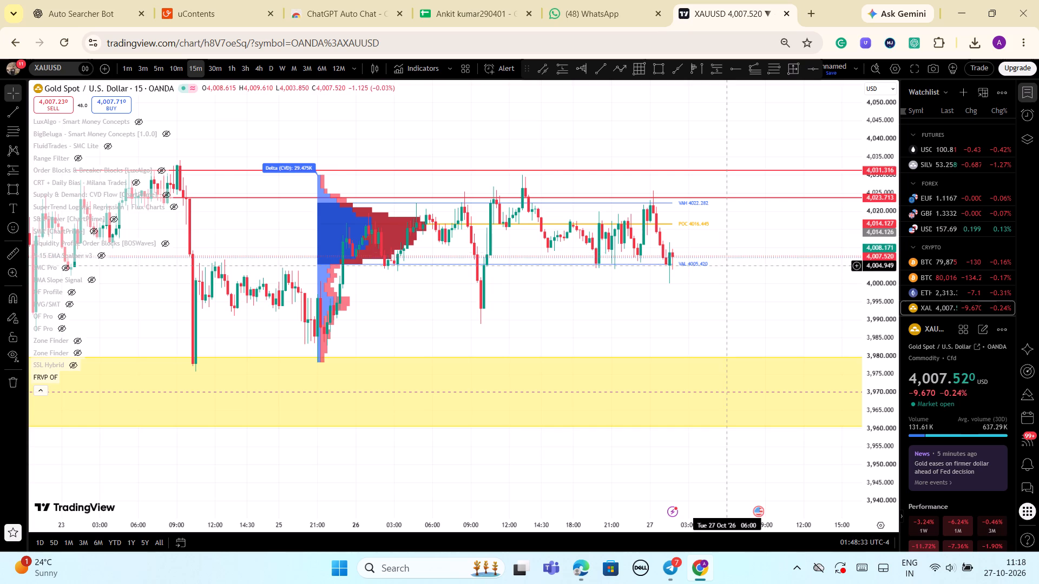
Draw a yellow rectangle zone over the VAL lows, about 4,005.5 to 4,004.4, from 26 Oct 19:30 to 27 Oct 04:00.
{"action": "left_click", "coordinate": [657, 72]}
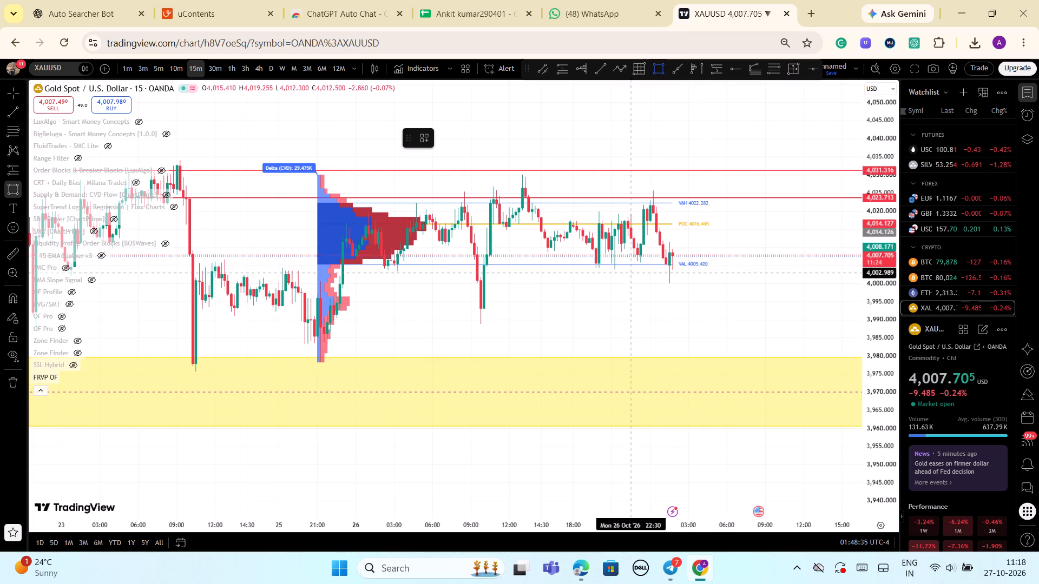
{"action": "left_click", "coordinate": [594, 264]}
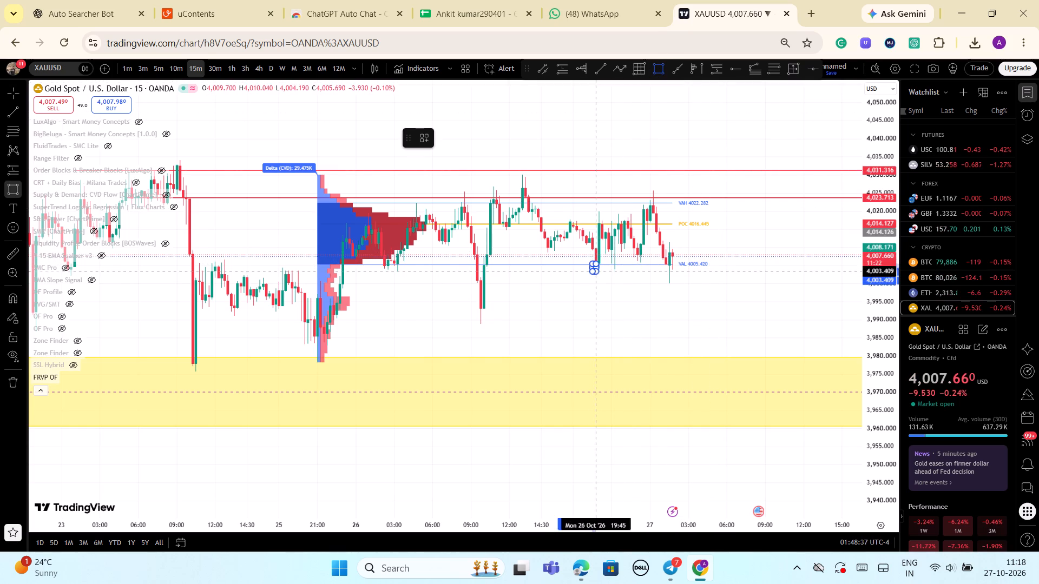
{"action": "left_click", "coordinate": [702, 268]}
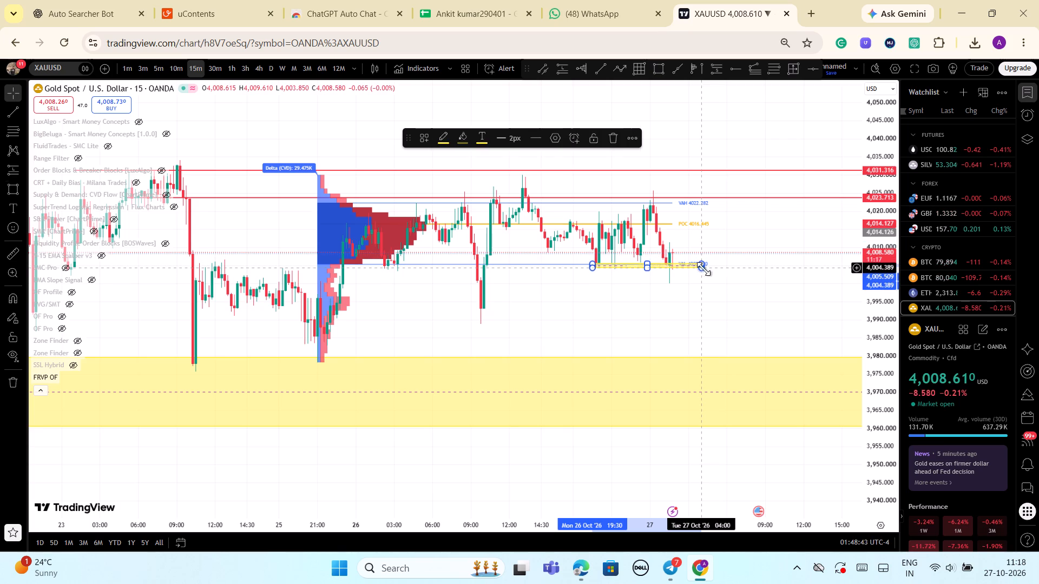
{"action": "left_click", "coordinate": [740, 300]}
Place a long position at the latest candle with entry 4,006.323, target 4,016.887 and stop 3,999.542, ending at 27 Oct 05:00.
{"action": "left_click_drag", "start_coordinate": [884, 375], "coordinate": [891, 324]}
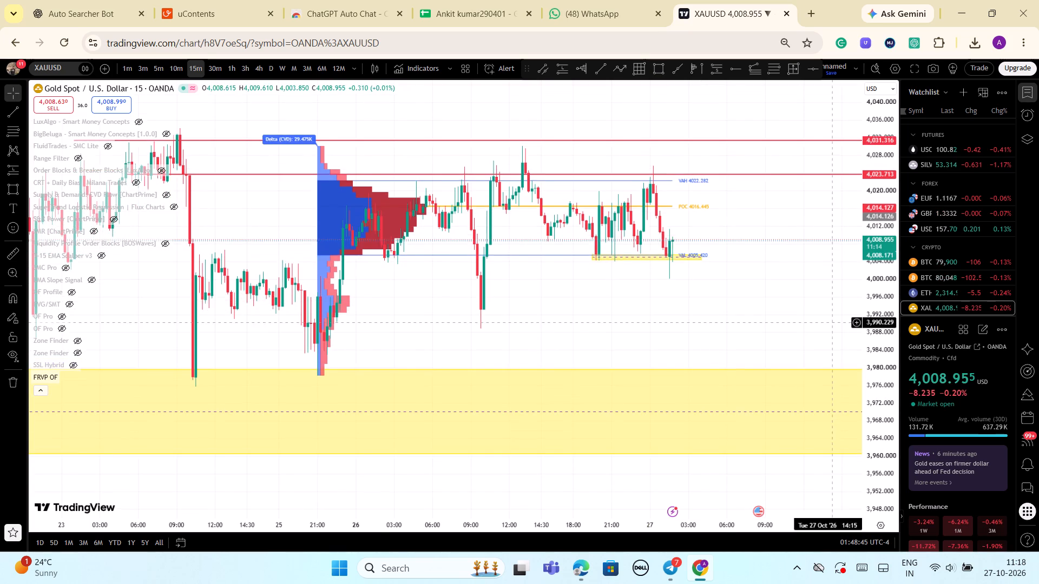
{"action": "scroll", "coordinate": [833, 323], "scroll_direction": "up", "scroll_amount": 2}
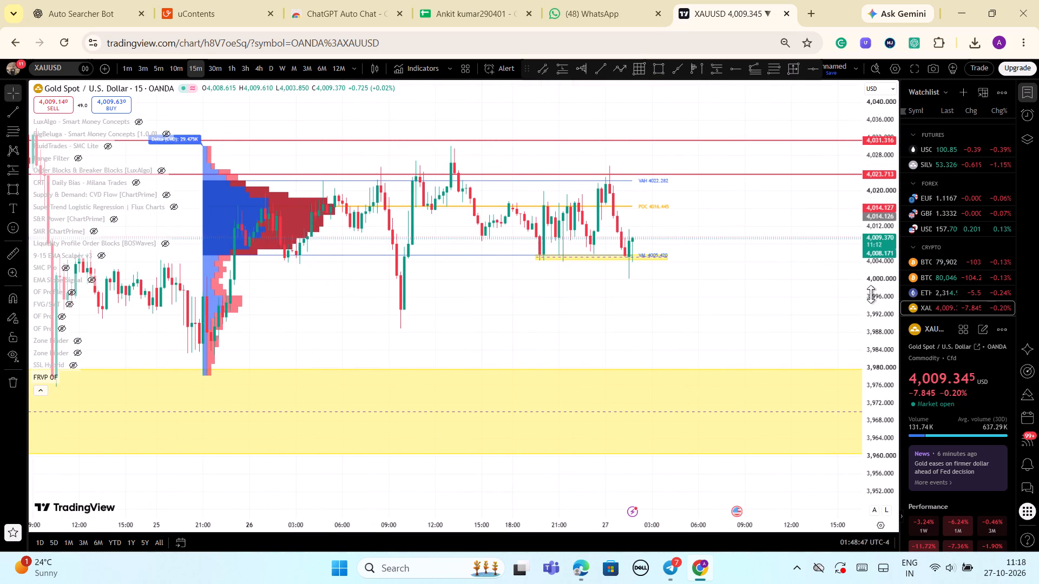
{"action": "left_click_drag", "start_coordinate": [875, 280], "coordinate": [880, 319]}
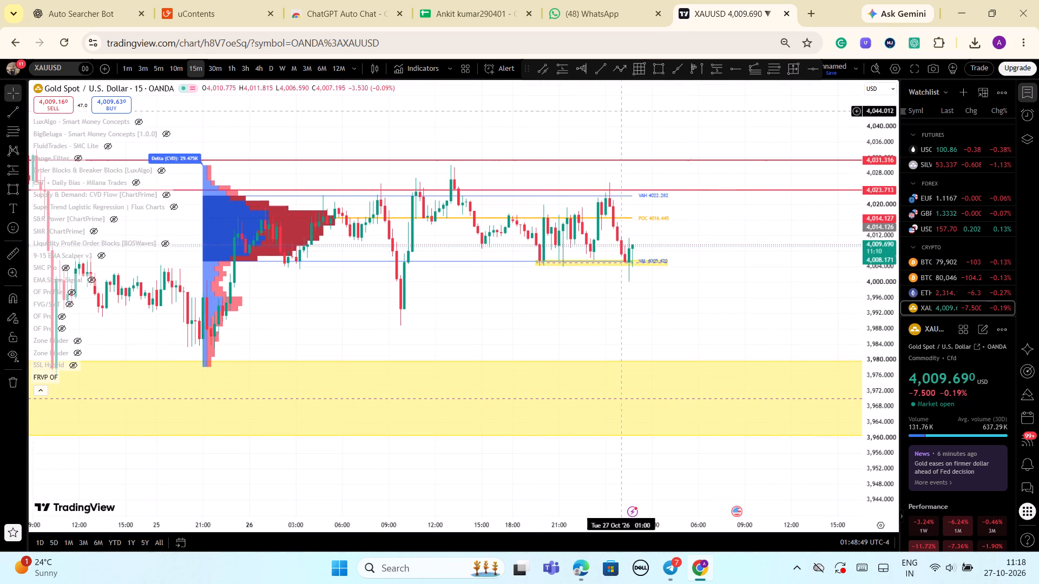
{"action": "left_click", "coordinate": [565, 69]}
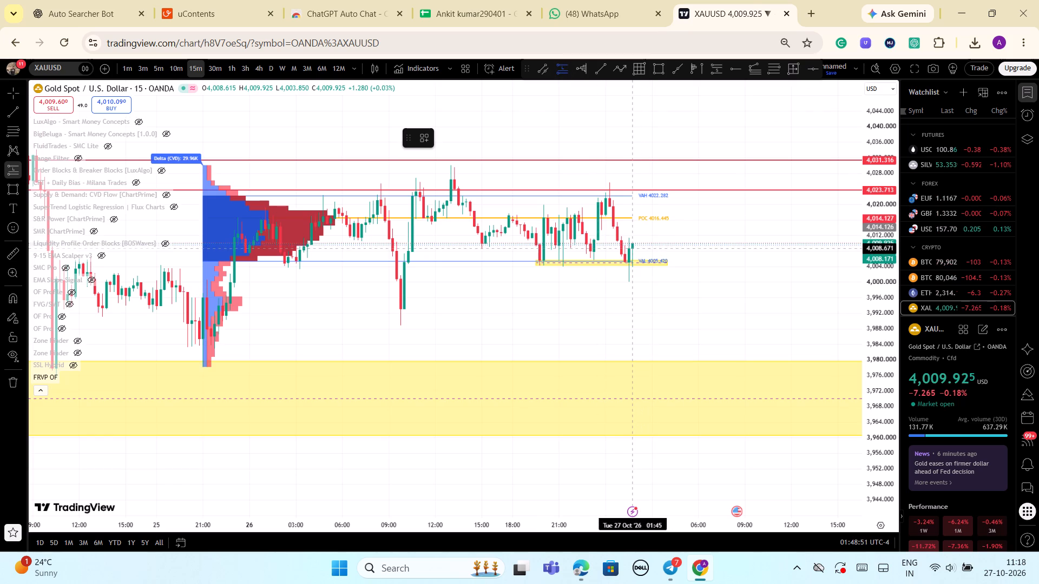
{"action": "left_click", "coordinate": [633, 258]}
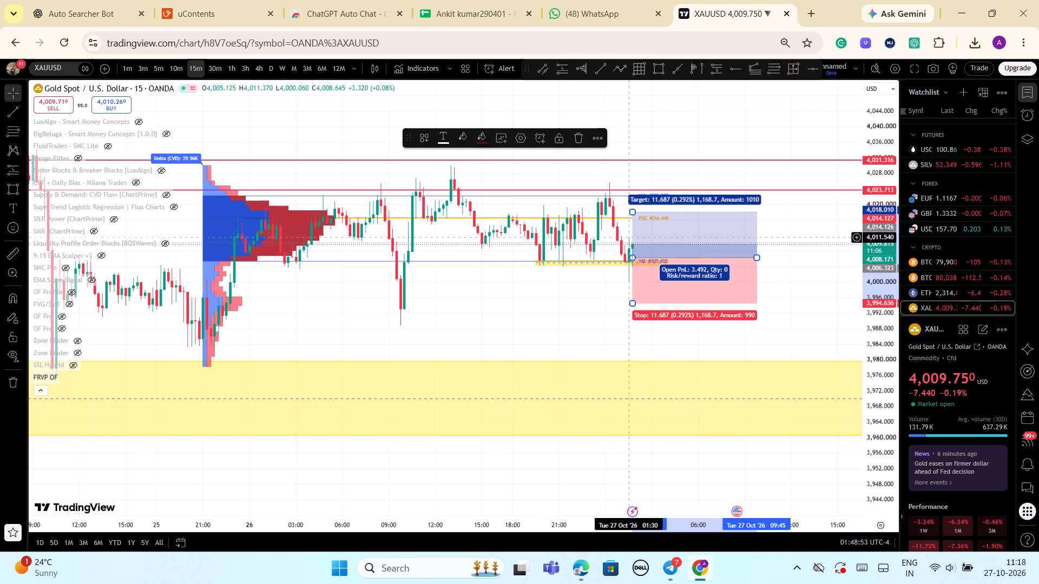
{"action": "left_click", "coordinate": [634, 213]}
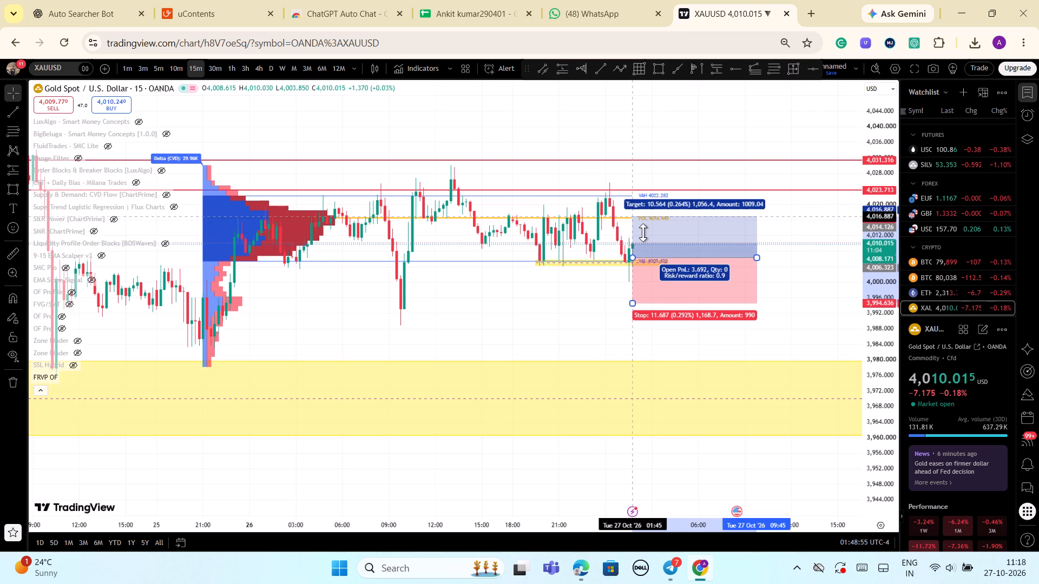
{"action": "left_click_drag", "start_coordinate": [633, 303], "coordinate": [629, 286]}
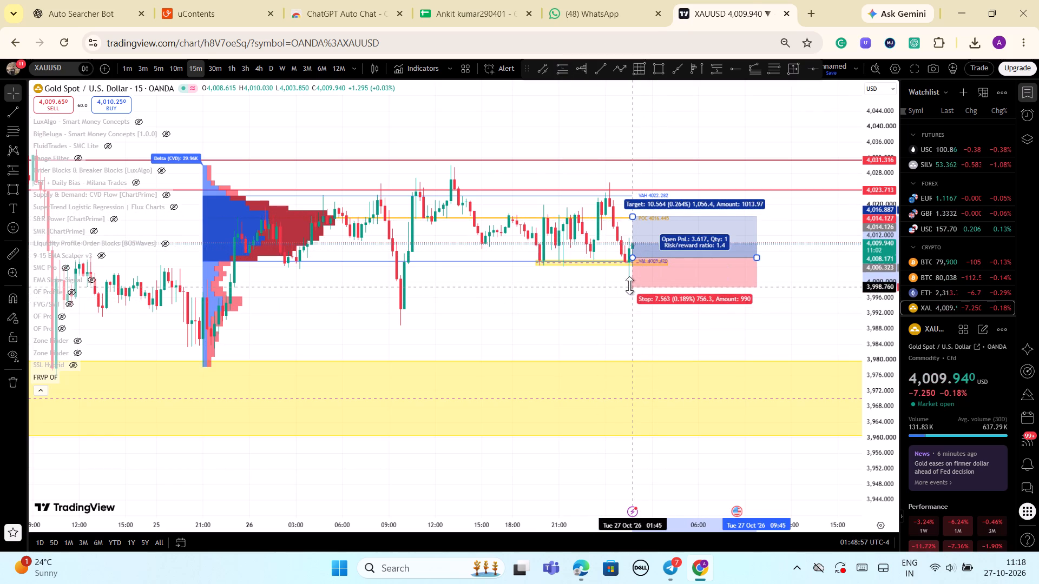
{"action": "left_click_drag", "start_coordinate": [629, 286], "coordinate": [629, 284]}
{"action": "left_click", "coordinate": [616, 311]}
{"action": "left_click_drag", "start_coordinate": [624, 324], "coordinate": [594, 317]}
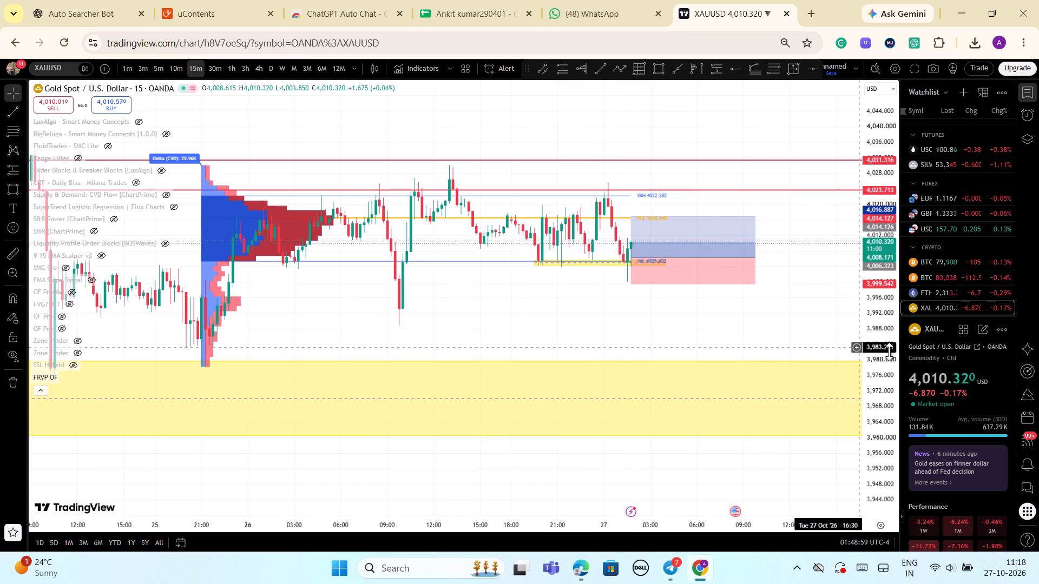
{"action": "left_click", "coordinate": [889, 353]}
{"action": "left_click_drag", "start_coordinate": [754, 258], "coordinate": [681, 260]}
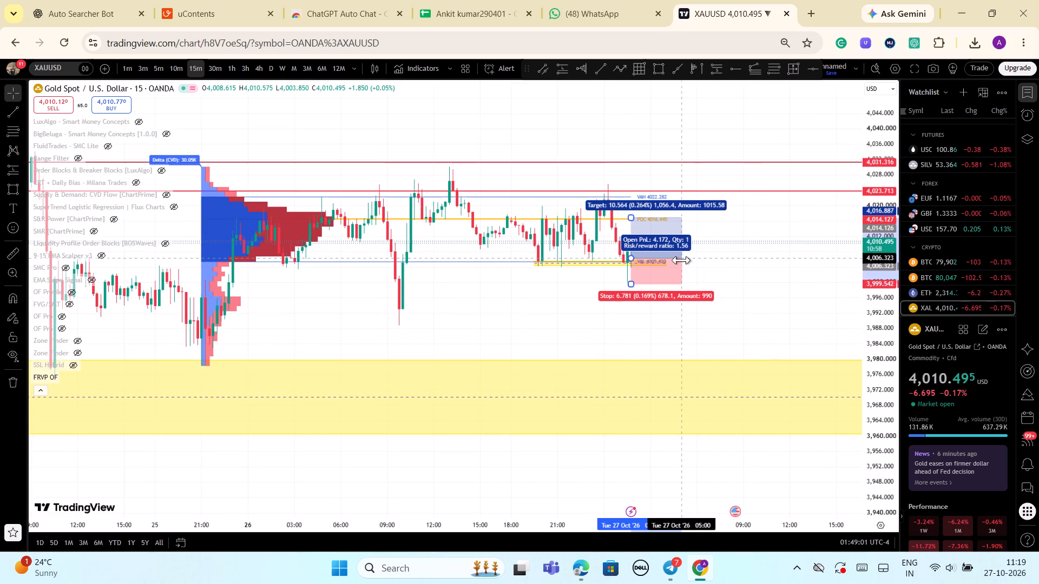
{"action": "left_click_drag", "start_coordinate": [681, 260], "coordinate": [681, 262]}
{"action": "left_click", "coordinate": [765, 278]}
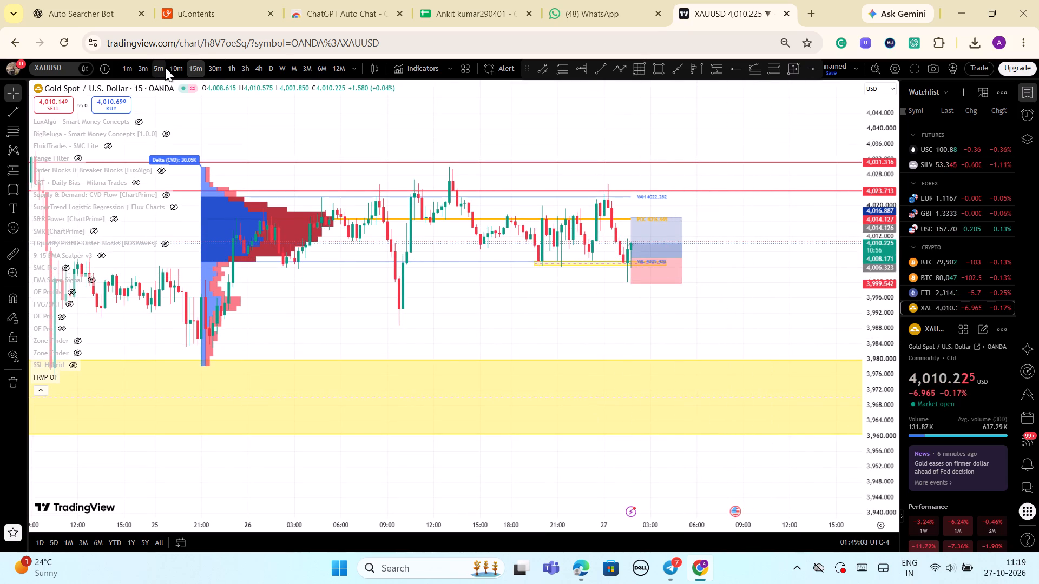
Switch the chart to the 5-minute timeframe and examine price around the long position and the VAL zone.
{"action": "left_click", "coordinate": [165, 67]}
{"action": "left_click_drag", "start_coordinate": [883, 380], "coordinate": [879, 320]}
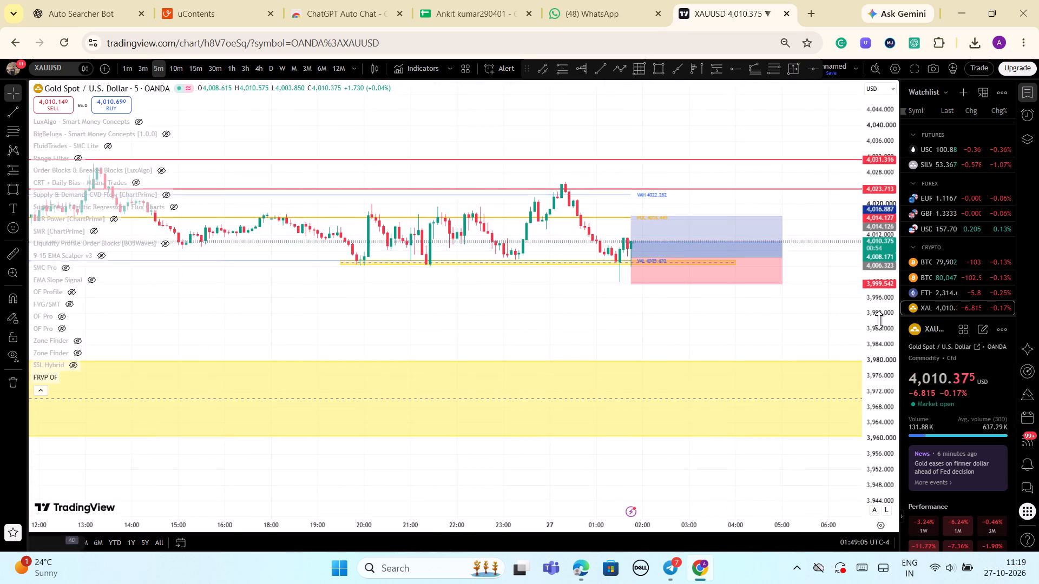
{"action": "left_click_drag", "start_coordinate": [879, 320], "coordinate": [879, 252]}
{"action": "scroll", "coordinate": [800, 323], "scroll_direction": "up", "scroll_amount": 2}
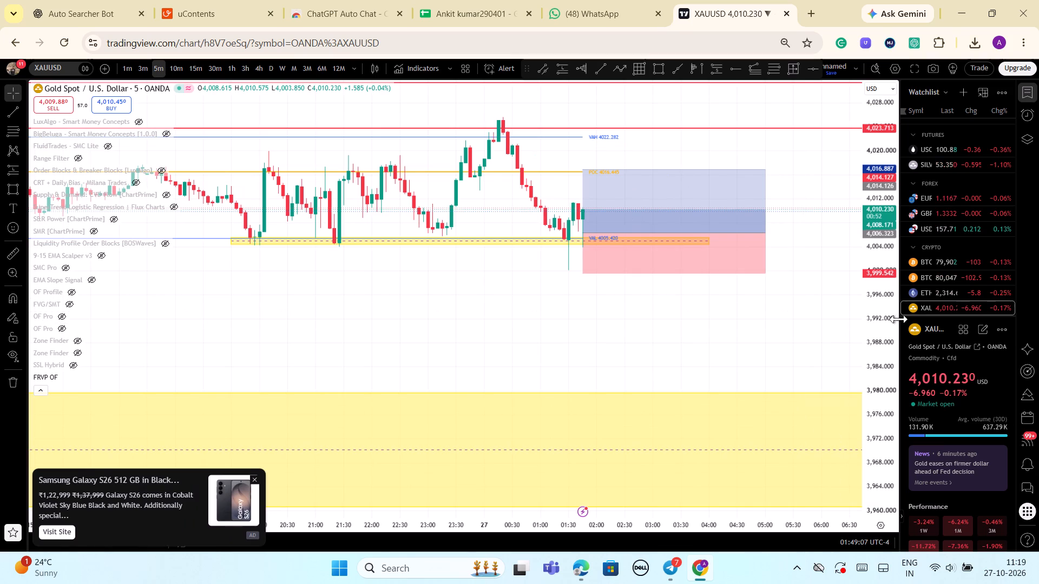
{"action": "left_click_drag", "start_coordinate": [866, 315], "coordinate": [863, 345]}
{"action": "scroll", "coordinate": [790, 351], "scroll_direction": "down", "scroll_amount": 1}
{"action": "left_click_drag", "start_coordinate": [757, 341], "coordinate": [764, 416]}
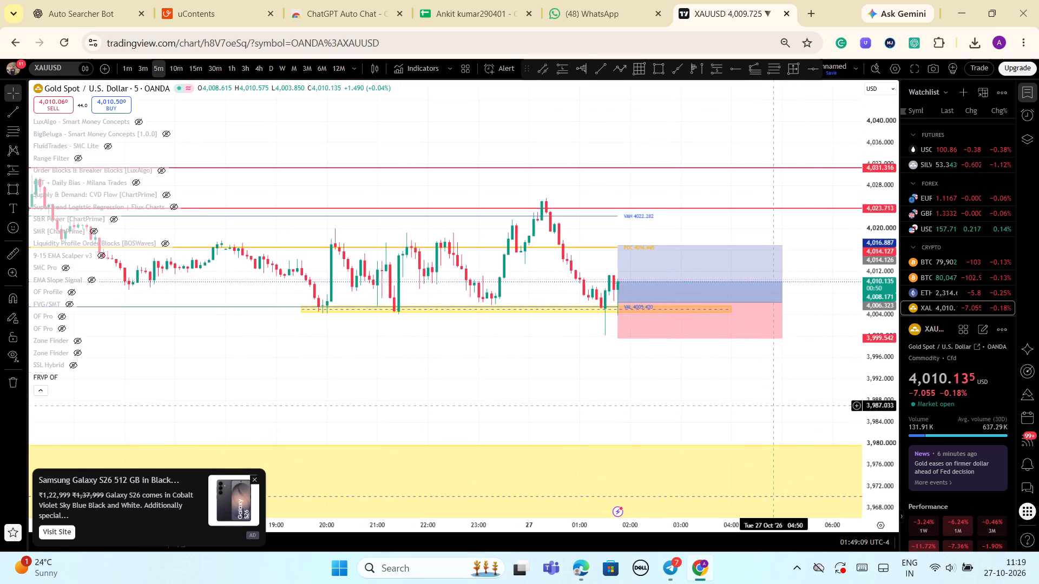
{"action": "scroll", "coordinate": [807, 368], "scroll_direction": "down", "scroll_amount": 2}
{"action": "left_click_drag", "start_coordinate": [886, 391], "coordinate": [877, 260]}
{"action": "scroll", "coordinate": [860, 271], "scroll_direction": "up", "scroll_amount": 3}
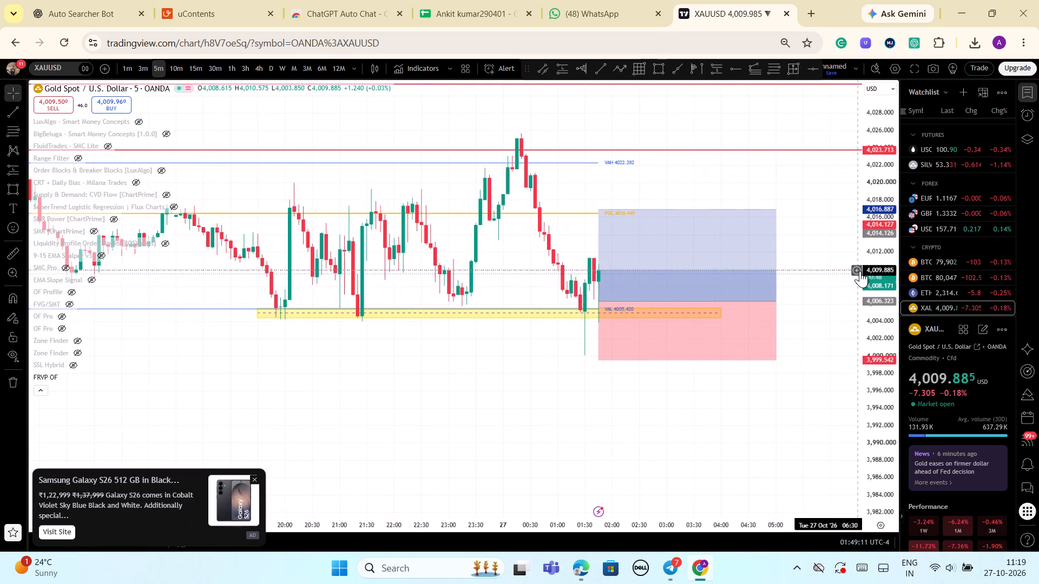
{"action": "scroll", "coordinate": [860, 271], "scroll_direction": "up", "scroll_amount": 2}
{"action": "left_click_drag", "start_coordinate": [880, 171], "coordinate": [891, 240]}
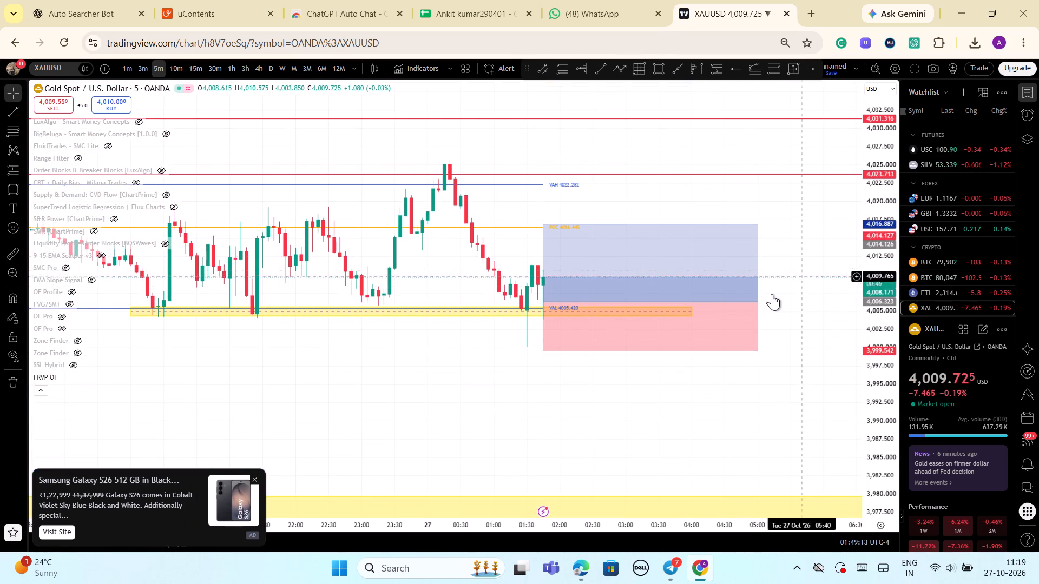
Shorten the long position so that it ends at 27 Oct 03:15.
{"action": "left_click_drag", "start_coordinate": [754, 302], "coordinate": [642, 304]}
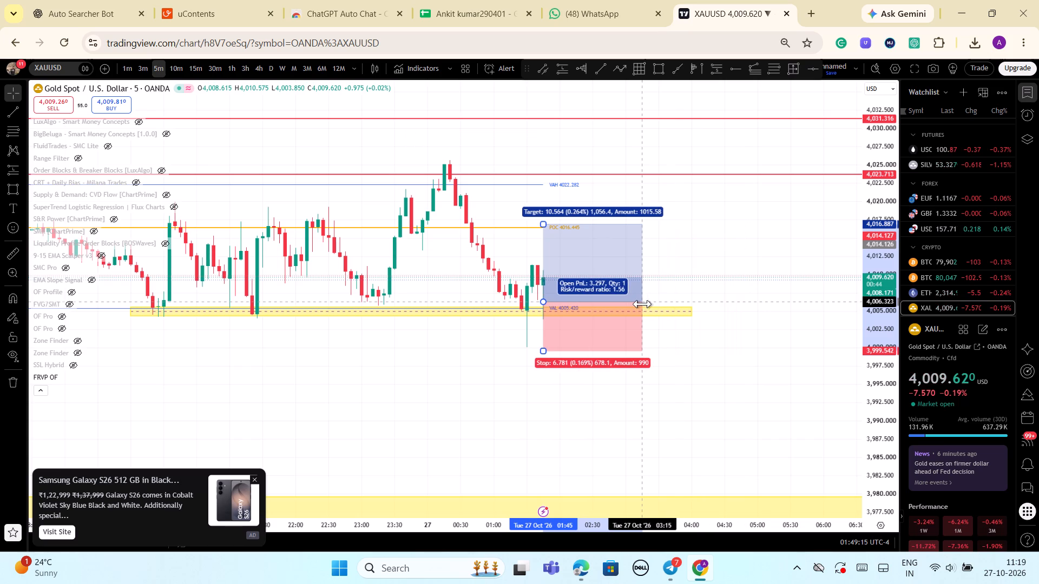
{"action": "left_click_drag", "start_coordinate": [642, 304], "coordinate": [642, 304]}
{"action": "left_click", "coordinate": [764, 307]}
Switch the chart to the 1-minute timeframe and tighten the long position's stop to 4,003.465.
{"action": "left_click_drag", "start_coordinate": [748, 297], "coordinate": [851, 301]}
{"action": "left_click_drag", "start_coordinate": [877, 198], "coordinate": [876, 204]}
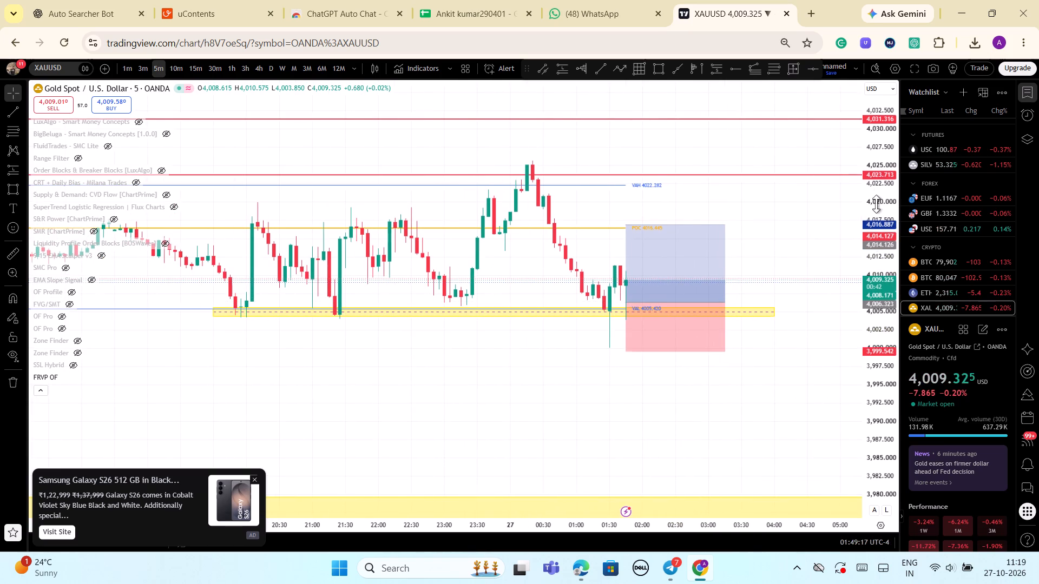
{"action": "left_click_drag", "start_coordinate": [876, 204], "coordinate": [876, 250]}
{"action": "scroll", "coordinate": [806, 373], "scroll_direction": "down", "scroll_amount": 2}
{"action": "left_click_drag", "start_coordinate": [873, 380], "coordinate": [882, 472]}
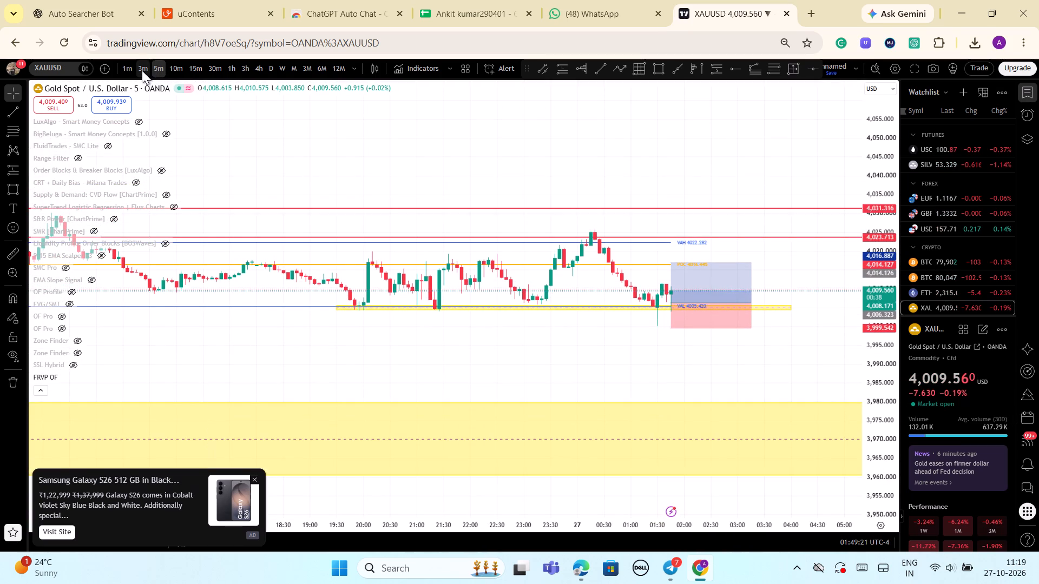
{"action": "left_click", "coordinate": [131, 71]}
{"action": "scroll", "coordinate": [550, 291], "scroll_direction": "down", "scroll_amount": 2}
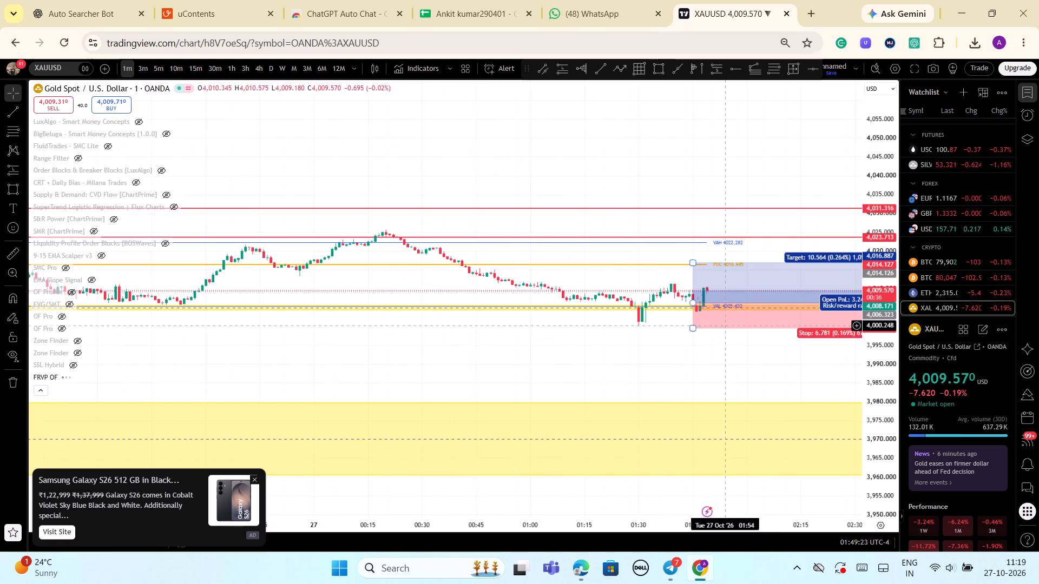
{"action": "left_click_drag", "start_coordinate": [879, 423], "coordinate": [865, 189]}
{"action": "left_click_drag", "start_coordinate": [805, 454], "coordinate": [635, 390]}
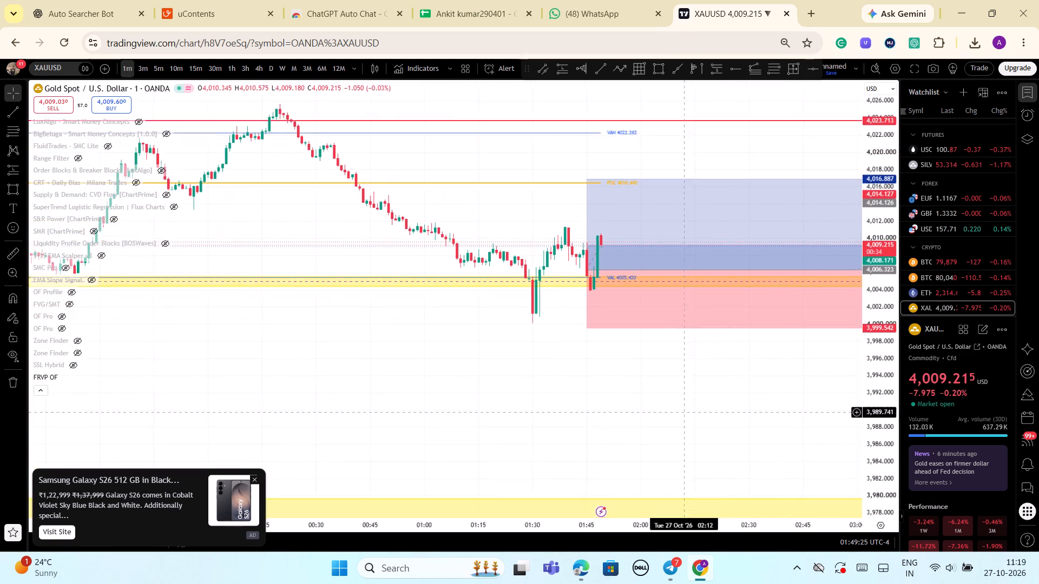
{"action": "left_click_drag", "start_coordinate": [635, 390], "coordinate": [610, 380]}
{"action": "scroll", "coordinate": [707, 392], "scroll_direction": "up", "scroll_amount": 1}
{"action": "left_click_drag", "start_coordinate": [886, 488], "coordinate": [859, 409]}
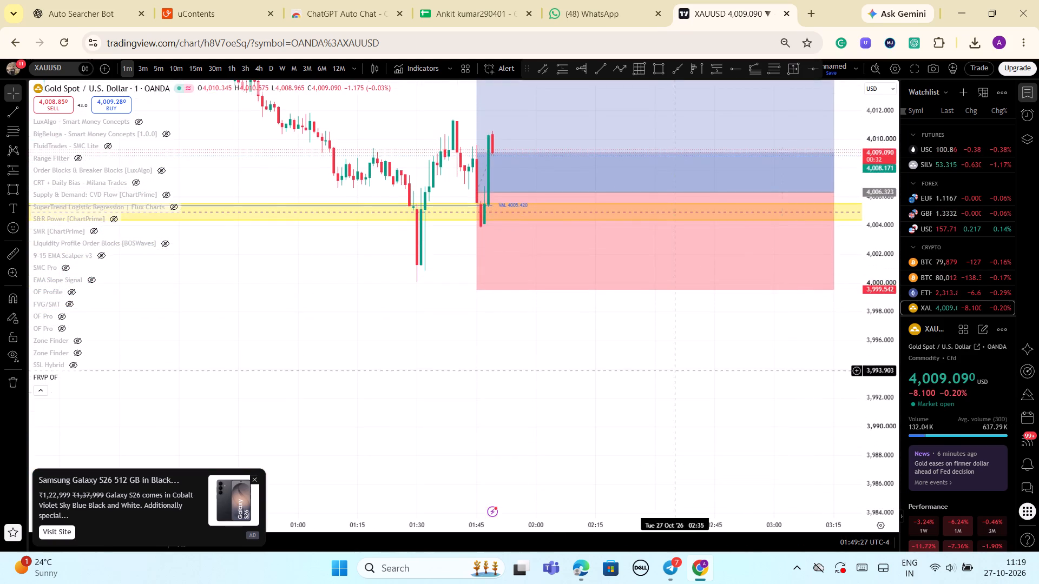
{"action": "left_click_drag", "start_coordinate": [667, 372], "coordinate": [642, 433]}
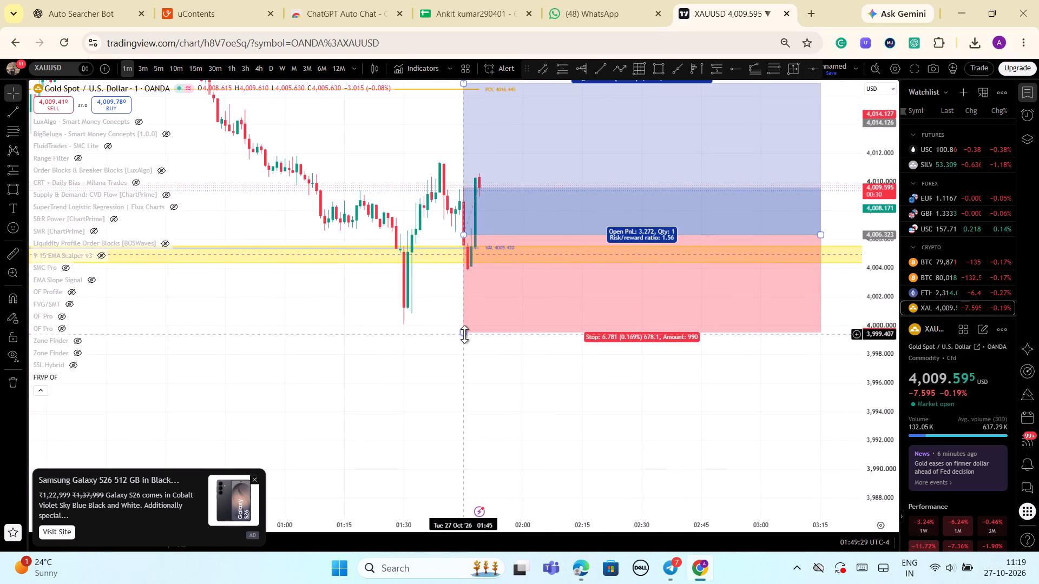
{"action": "left_click_drag", "start_coordinate": [463, 332], "coordinate": [466, 276]}
{"action": "left_click", "coordinate": [547, 400]}
Dismiss the advertisement and shorten the long position so that it ends at about 02:18.
{"action": "left_click_drag", "start_coordinate": [878, 407], "coordinate": [861, 448]}
{"action": "scroll", "coordinate": [700, 409], "scroll_direction": "down", "scroll_amount": 1}
{"action": "left_click_drag", "start_coordinate": [696, 409], "coordinate": [598, 410]}
{"action": "left_click", "coordinate": [255, 475]}
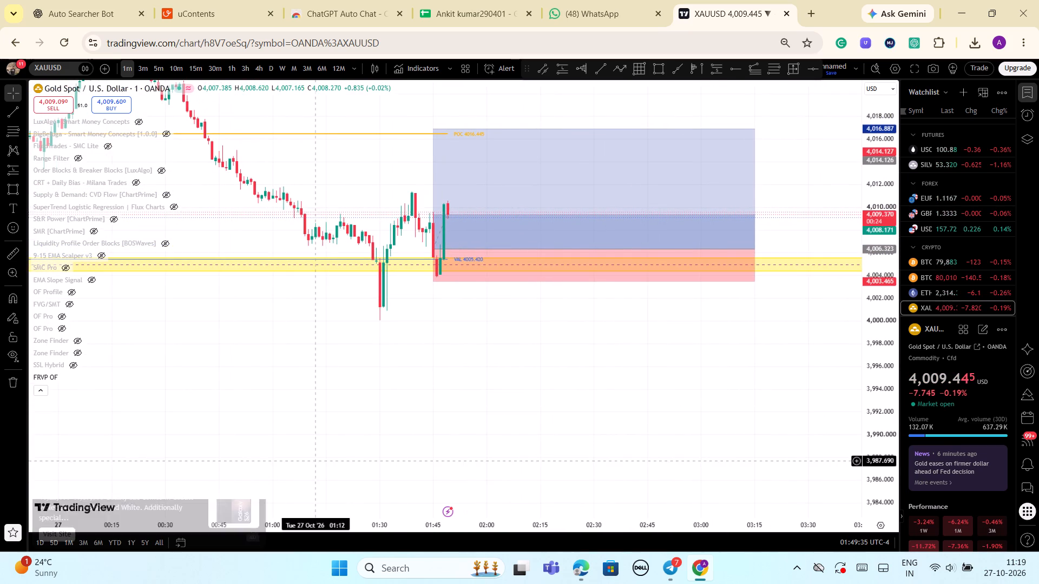
{"action": "scroll", "coordinate": [423, 439], "scroll_direction": "down", "scroll_amount": 1}
{"action": "scroll", "coordinate": [682, 408], "scroll_direction": "down", "scroll_amount": 1}
{"action": "left_click_drag", "start_coordinate": [774, 249], "coordinate": [662, 253]}
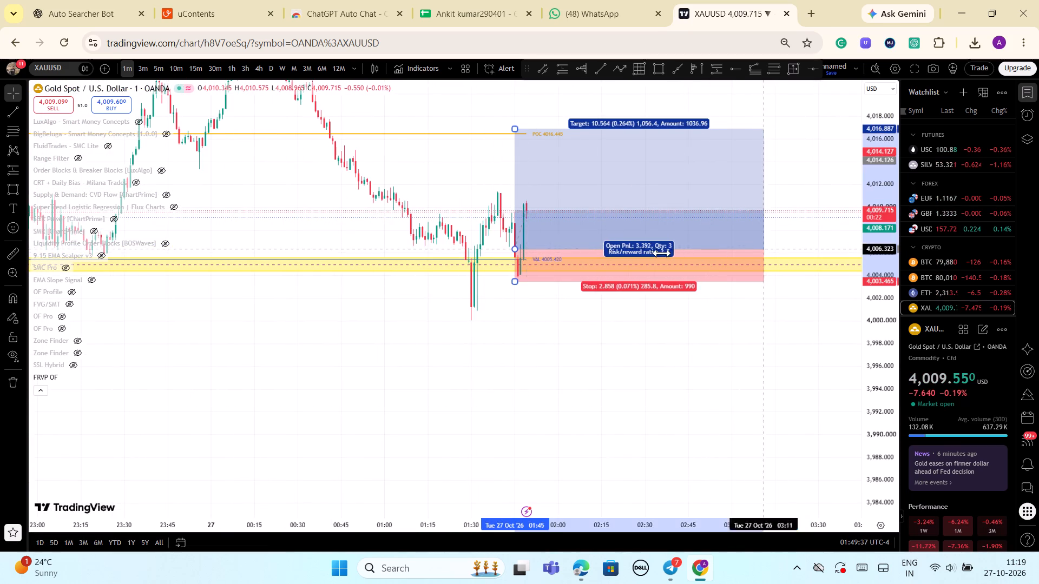
{"action": "left_click_drag", "start_coordinate": [662, 253], "coordinate": [609, 253]}
{"action": "left_click", "coordinate": [632, 410]}
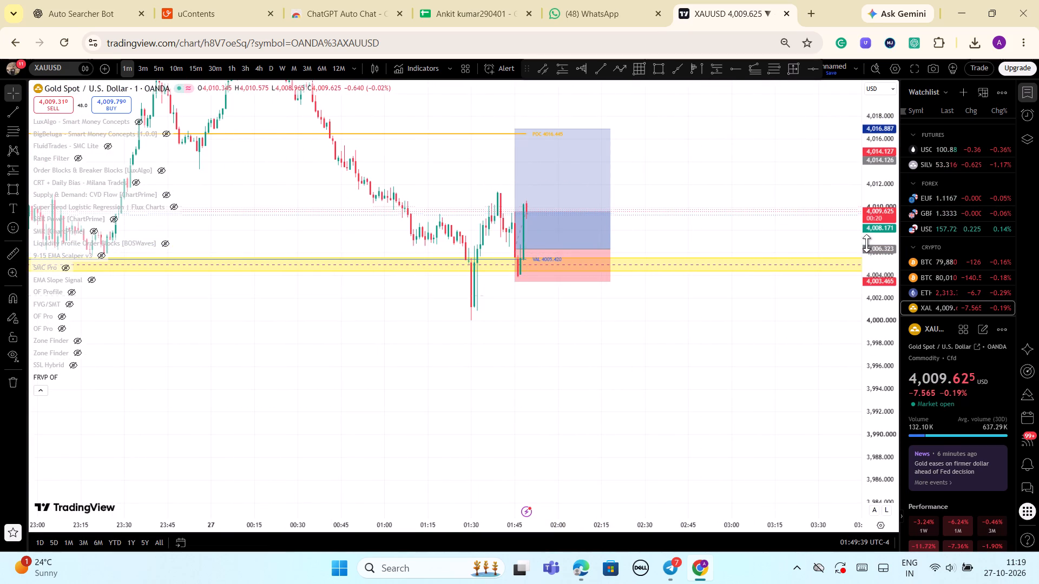
Examine the 1-minute gold price action around the long position, the thin VAL zone and the red levels above.
{"action": "left_click_drag", "start_coordinate": [872, 211], "coordinate": [878, 275]}
{"action": "scroll", "coordinate": [735, 360], "scroll_direction": "up", "scroll_amount": 1}
{"action": "left_click_drag", "start_coordinate": [573, 402], "coordinate": [675, 426]}
{"action": "left_click_drag", "start_coordinate": [878, 417], "coordinate": [879, 446]}
{"action": "scroll", "coordinate": [772, 448], "scroll_direction": "down", "scroll_amount": 1}
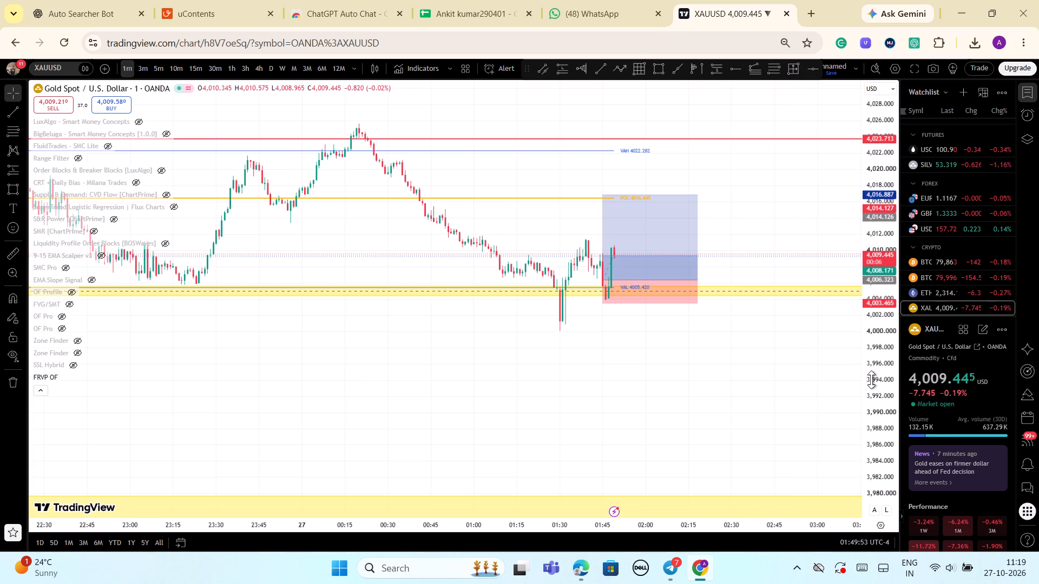
{"action": "left_click_drag", "start_coordinate": [877, 380], "coordinate": [880, 415]}
{"action": "scroll", "coordinate": [688, 383], "scroll_direction": "up", "scroll_amount": 2}
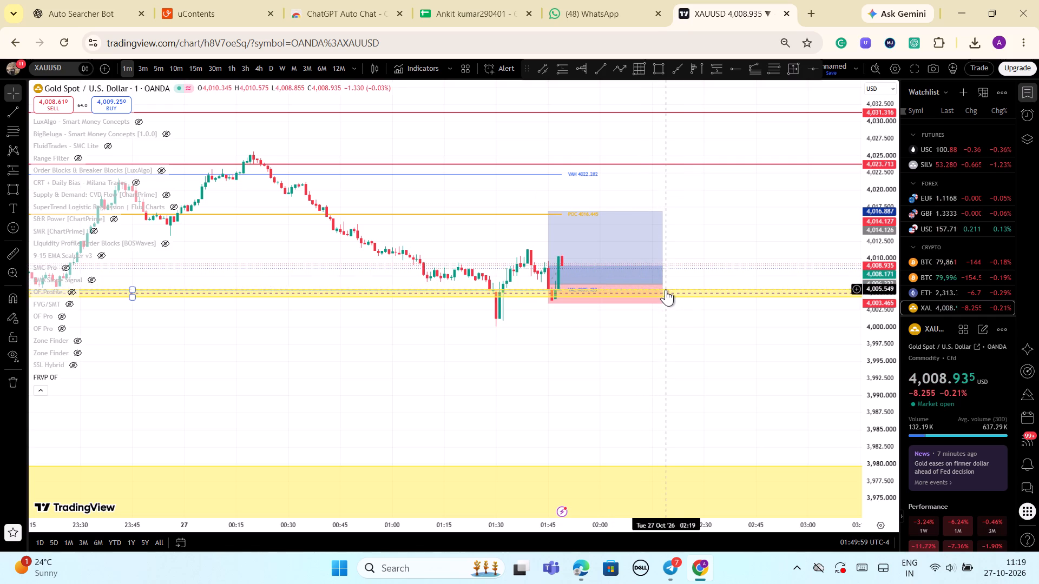
{"action": "scroll", "coordinate": [663, 375], "scroll_direction": "down", "scroll_amount": 3}
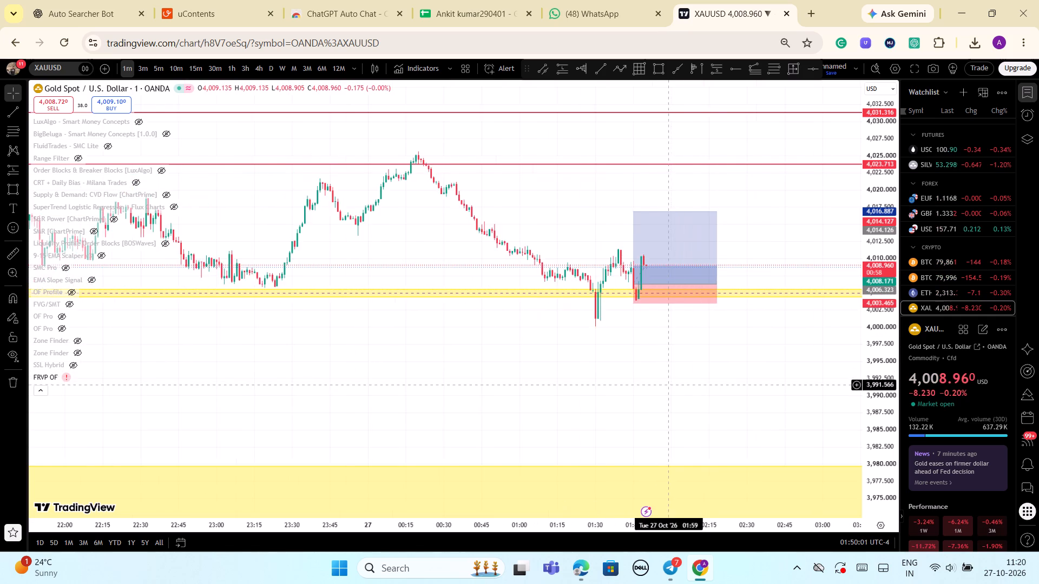
{"action": "scroll", "coordinate": [668, 385], "scroll_direction": "down", "scroll_amount": 3}
{"action": "left_click_drag", "start_coordinate": [872, 404], "coordinate": [877, 379]}
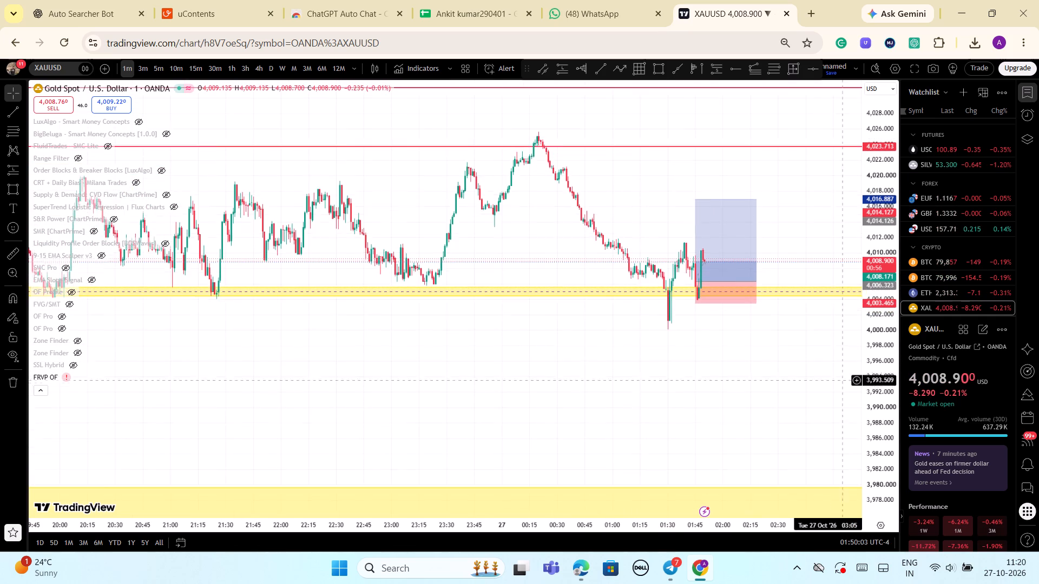
{"action": "scroll", "coordinate": [833, 383], "scroll_direction": "up", "scroll_amount": 3}
{"action": "scroll", "coordinate": [833, 383], "scroll_direction": "down", "scroll_amount": 2}
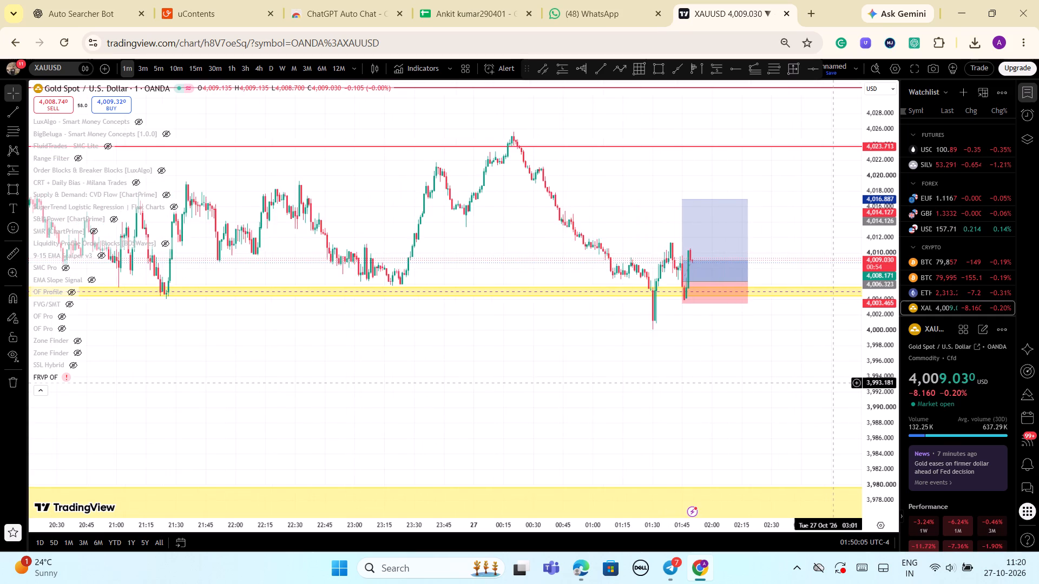
{"action": "scroll", "coordinate": [833, 383], "scroll_direction": "down", "scroll_amount": 3}
{"action": "left_click_drag", "start_coordinate": [876, 357], "coordinate": [876, 388]}
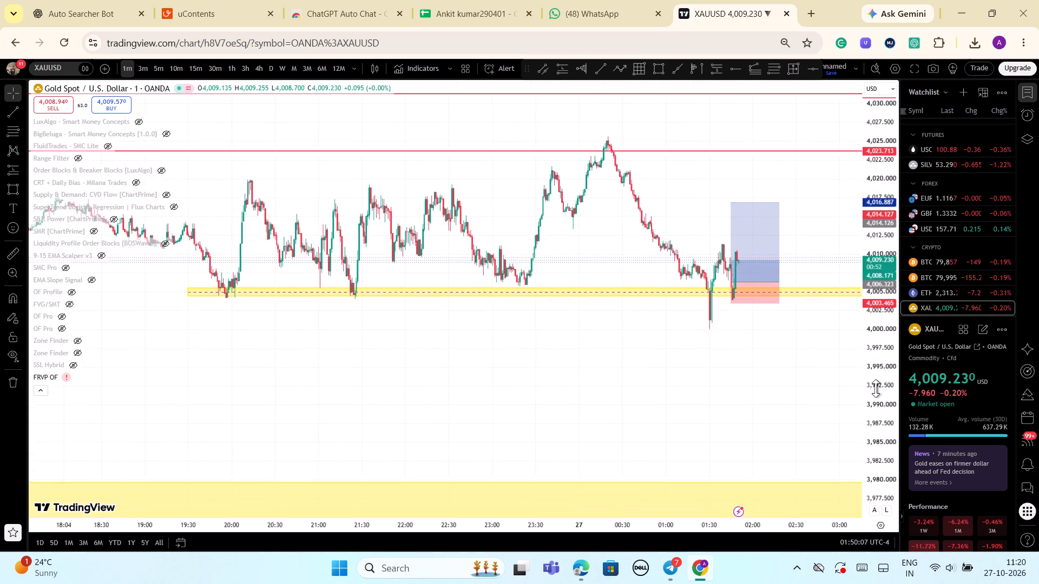
{"action": "left_click_drag", "start_coordinate": [876, 388], "coordinate": [876, 422]}
{"action": "scroll", "coordinate": [870, 418], "scroll_direction": "up", "scroll_amount": 4}
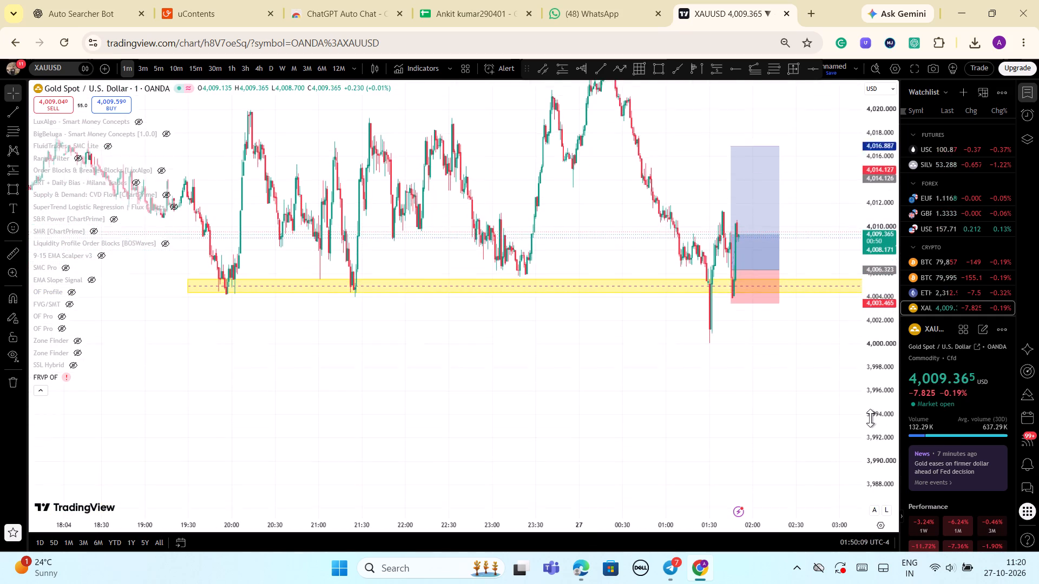
{"action": "scroll", "coordinate": [870, 418], "scroll_direction": "up", "scroll_amount": 1}
{"action": "scroll", "coordinate": [870, 414], "scroll_direction": "down", "scroll_amount": 2}
{"action": "left_click_drag", "start_coordinate": [869, 214], "coordinate": [888, 362]}
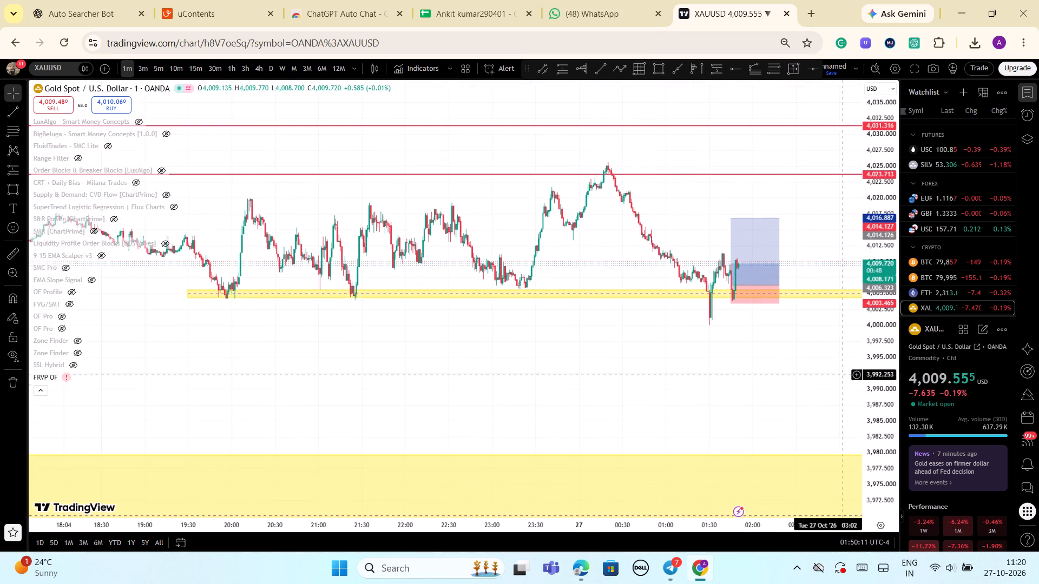
Hide the FRVP OF indicator on the 1-minute gold chart.
{"action": "scroll", "coordinate": [794, 385], "scroll_direction": "up", "scroll_amount": 6}
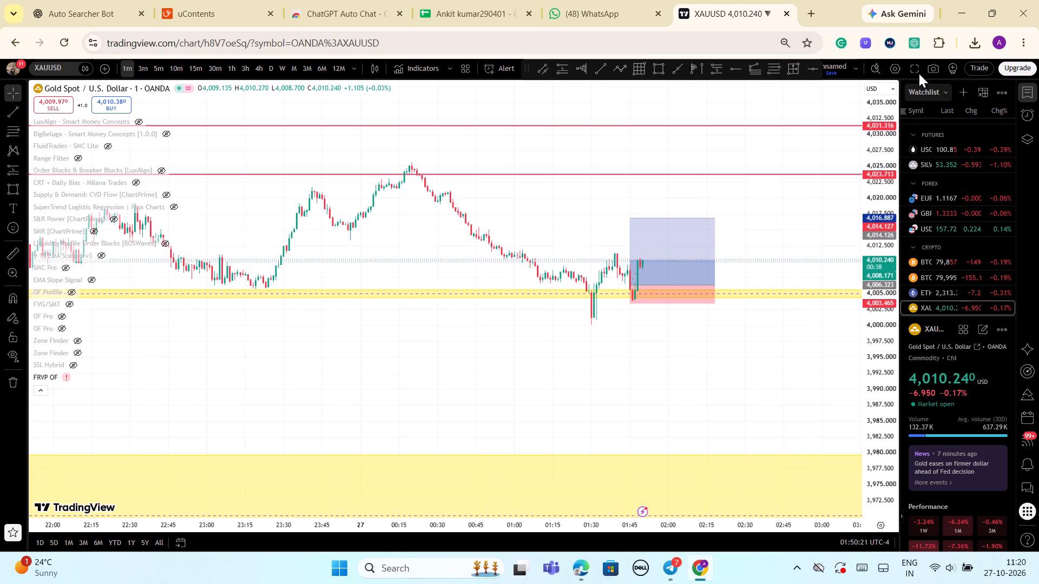
{"action": "left_click", "coordinate": [931, 71]}
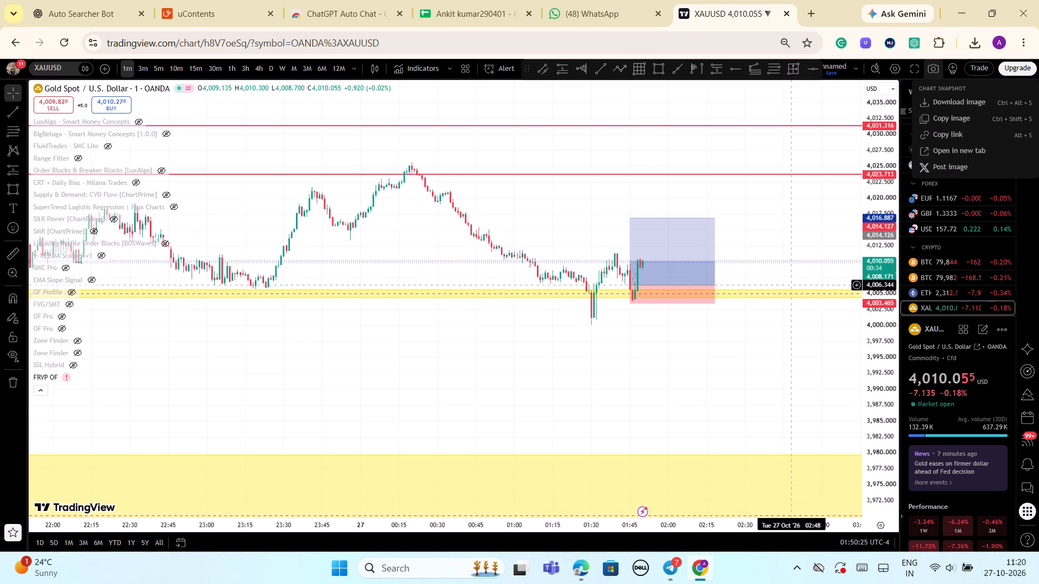
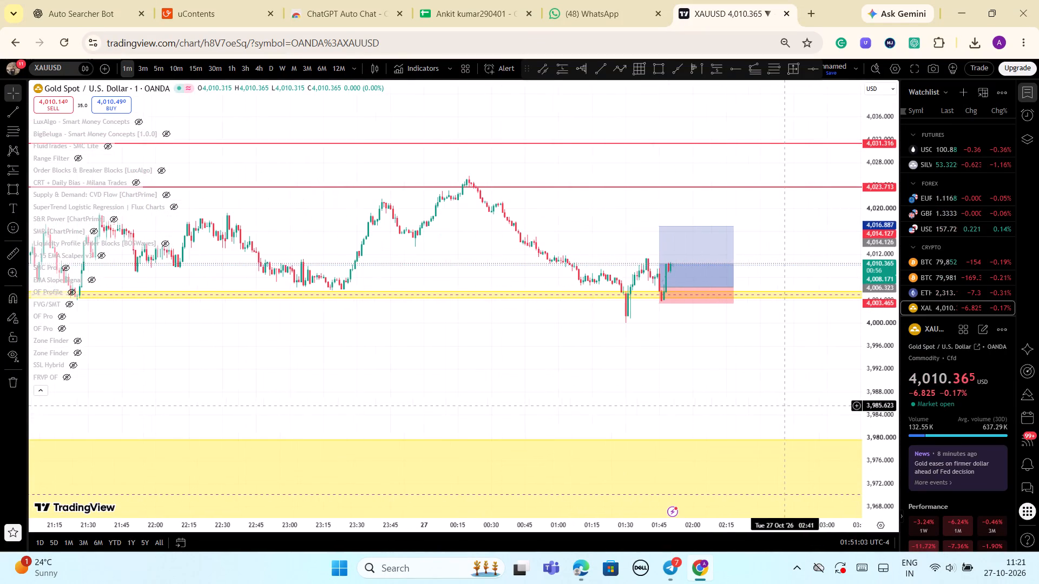
Examine the latest 1-minute gold candles up close around the long position's entry, its stop and the thin yellow zone.
{"action": "left_click_drag", "start_coordinate": [877, 349], "coordinate": [865, 403]}
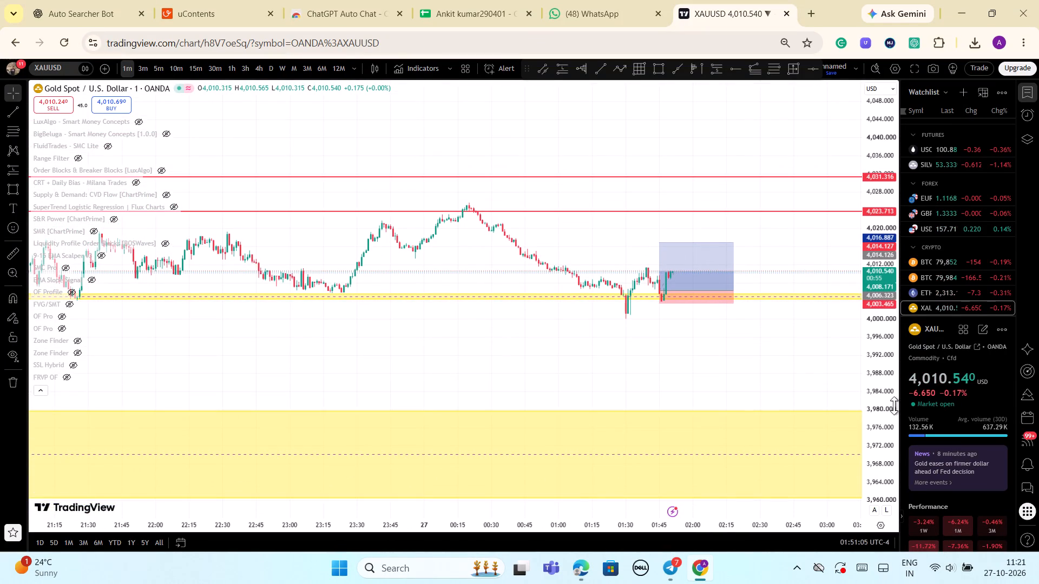
{"action": "left_click_drag", "start_coordinate": [885, 416], "coordinate": [882, 339]}
{"action": "scroll", "coordinate": [772, 360], "scroll_direction": "up", "scroll_amount": 3}
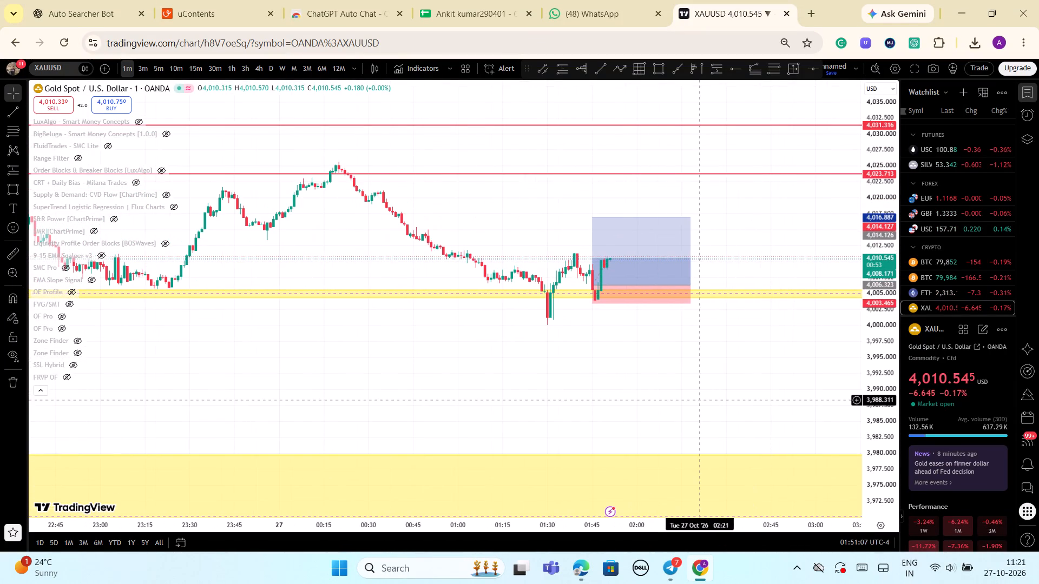
{"action": "left_click_drag", "start_coordinate": [699, 391], "coordinate": [710, 430]}
{"action": "left_click_drag", "start_coordinate": [871, 424], "coordinate": [883, 359]}
{"action": "scroll", "coordinate": [777, 385], "scroll_direction": "up", "scroll_amount": 2}
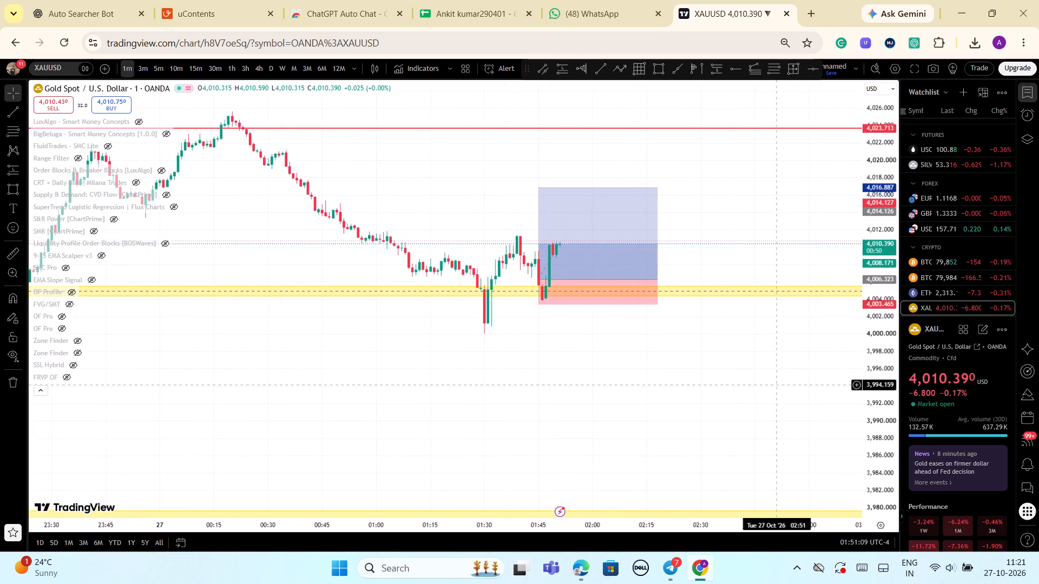
{"action": "scroll", "coordinate": [777, 385], "scroll_direction": "up", "scroll_amount": 1}
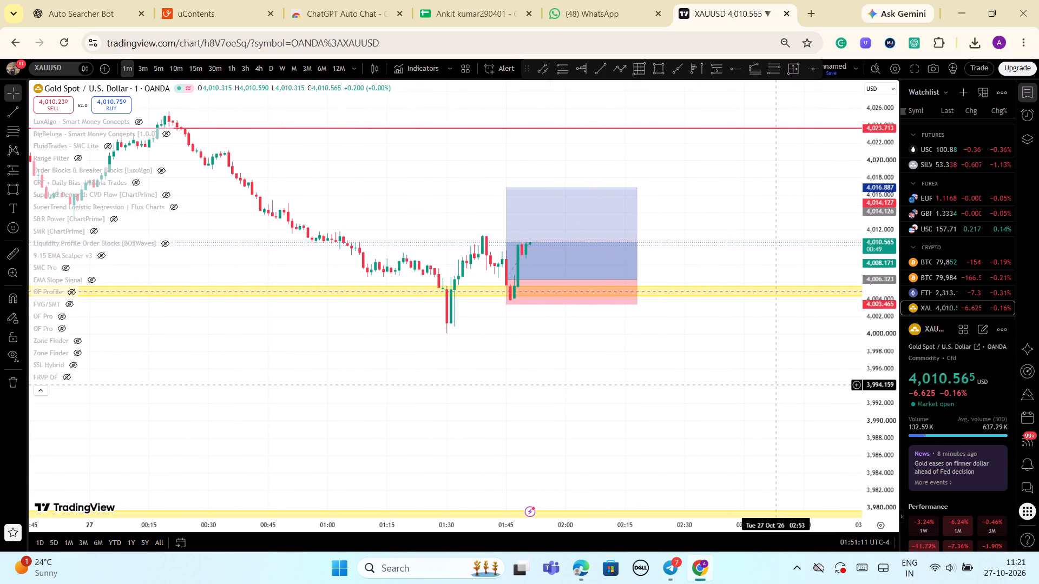
Switch the chart to the 15-minute timeframe and make the hidden FRVP OF volume profile indicator visible.
{"action": "scroll", "coordinate": [777, 385], "scroll_direction": "down", "scroll_amount": 2}
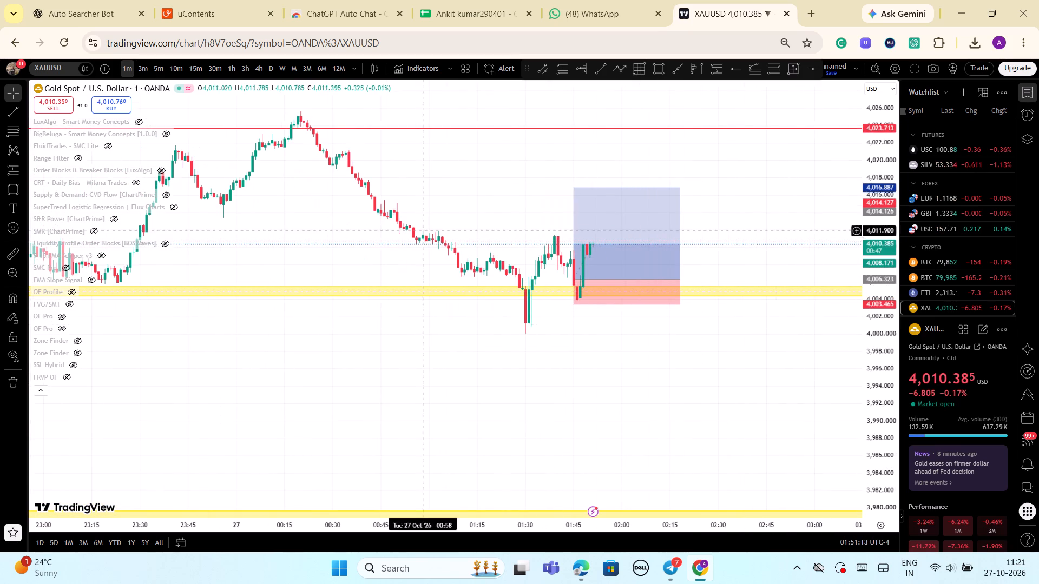
{"action": "left_click", "coordinate": [193, 67]}
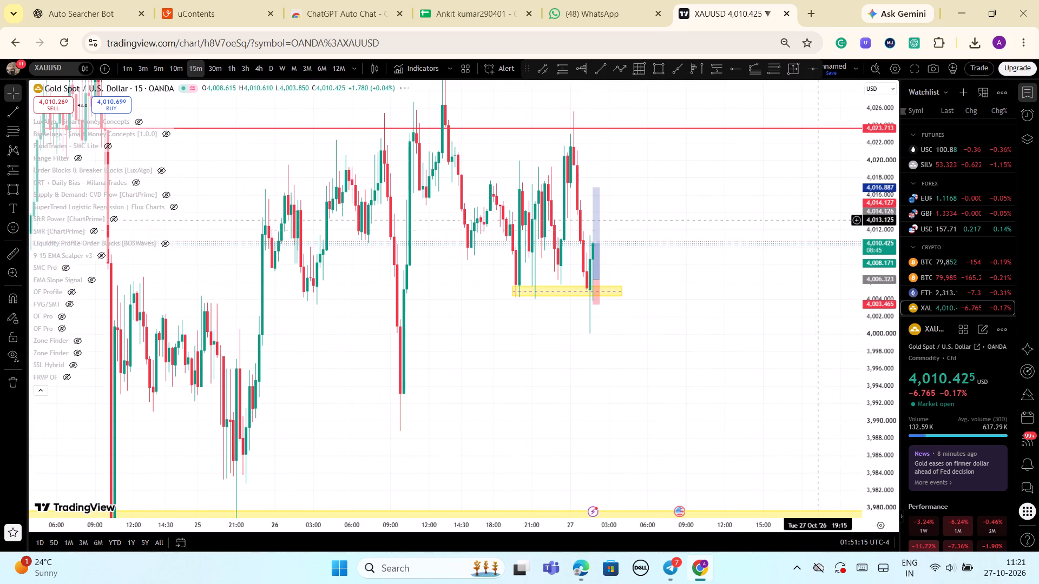
{"action": "left_click_drag", "start_coordinate": [881, 159], "coordinate": [890, 360]}
{"action": "left_click_drag", "start_coordinate": [693, 377], "coordinate": [735, 377]}
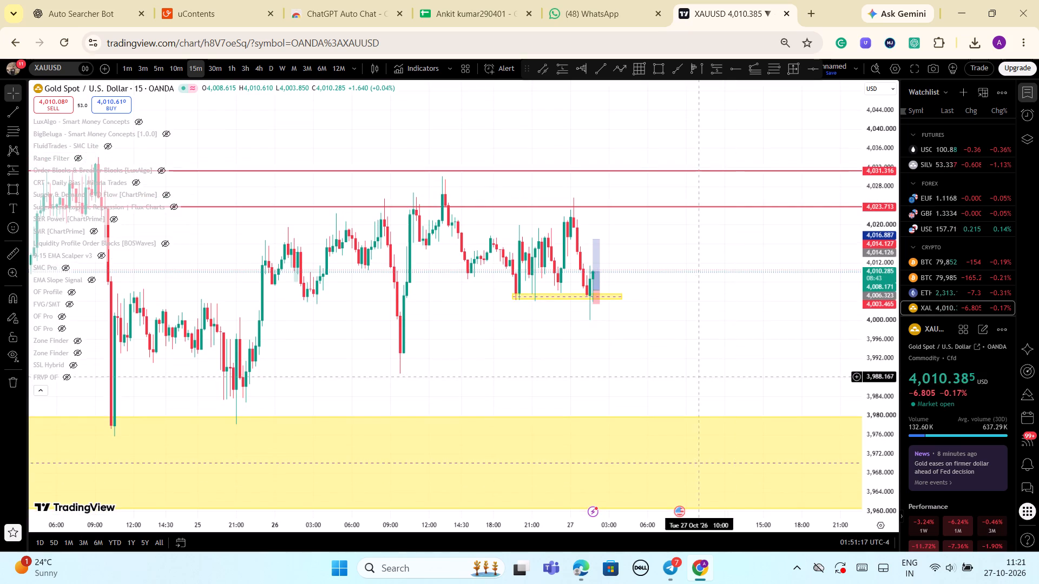
{"action": "left_click_drag", "start_coordinate": [735, 377], "coordinate": [814, 362]}
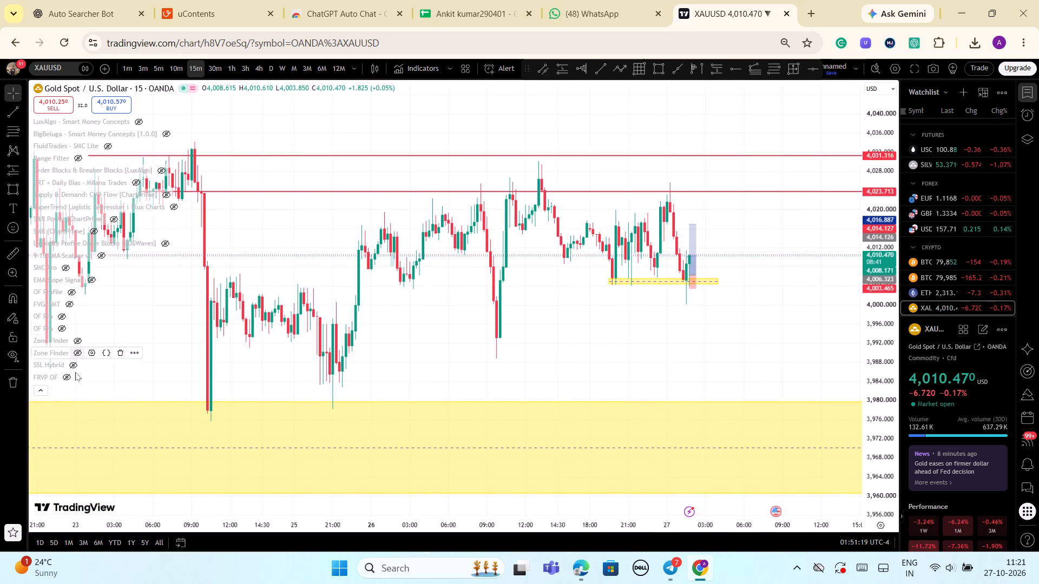
{"action": "left_click", "coordinate": [63, 379]}
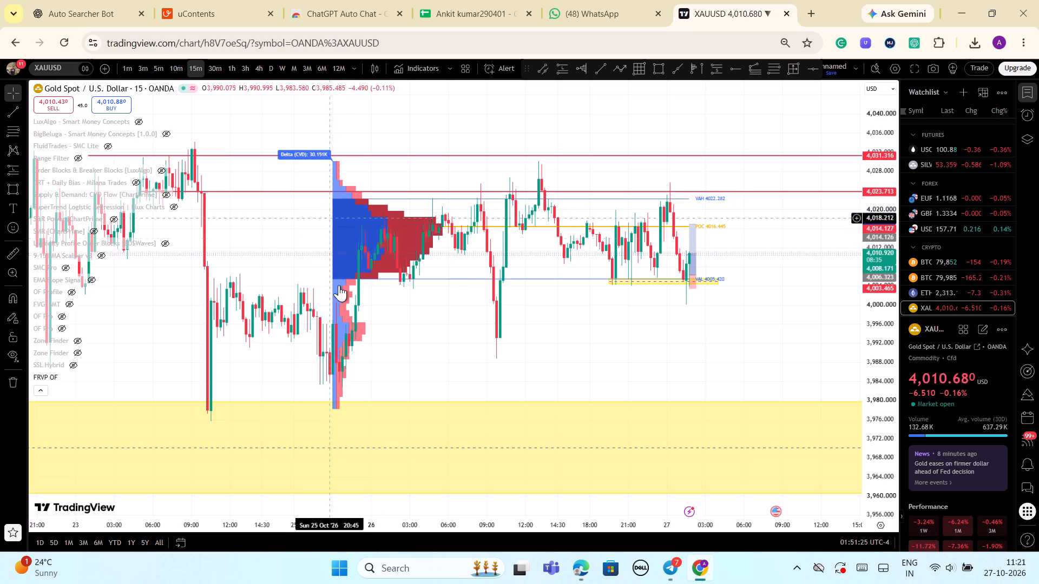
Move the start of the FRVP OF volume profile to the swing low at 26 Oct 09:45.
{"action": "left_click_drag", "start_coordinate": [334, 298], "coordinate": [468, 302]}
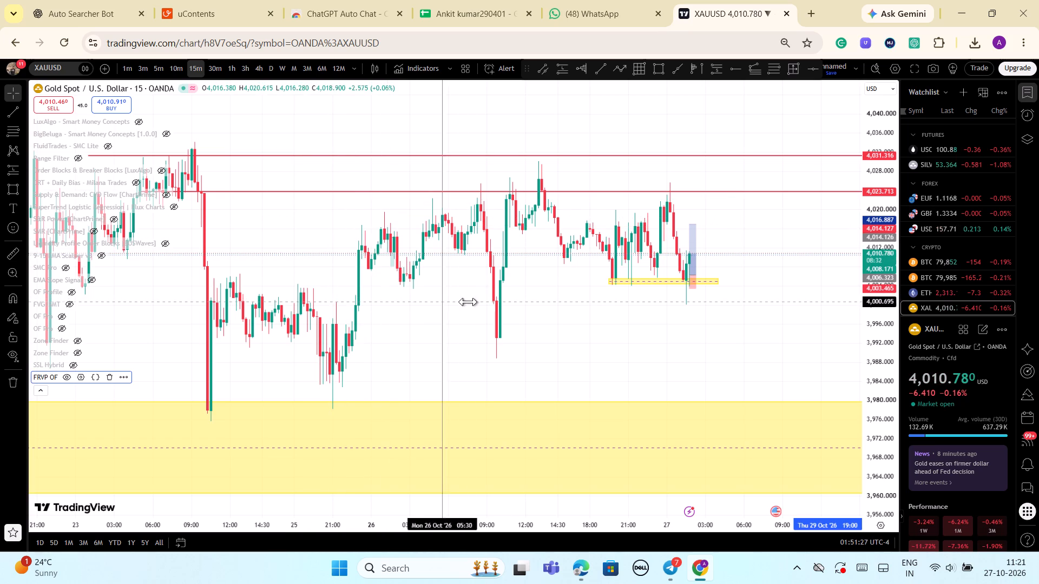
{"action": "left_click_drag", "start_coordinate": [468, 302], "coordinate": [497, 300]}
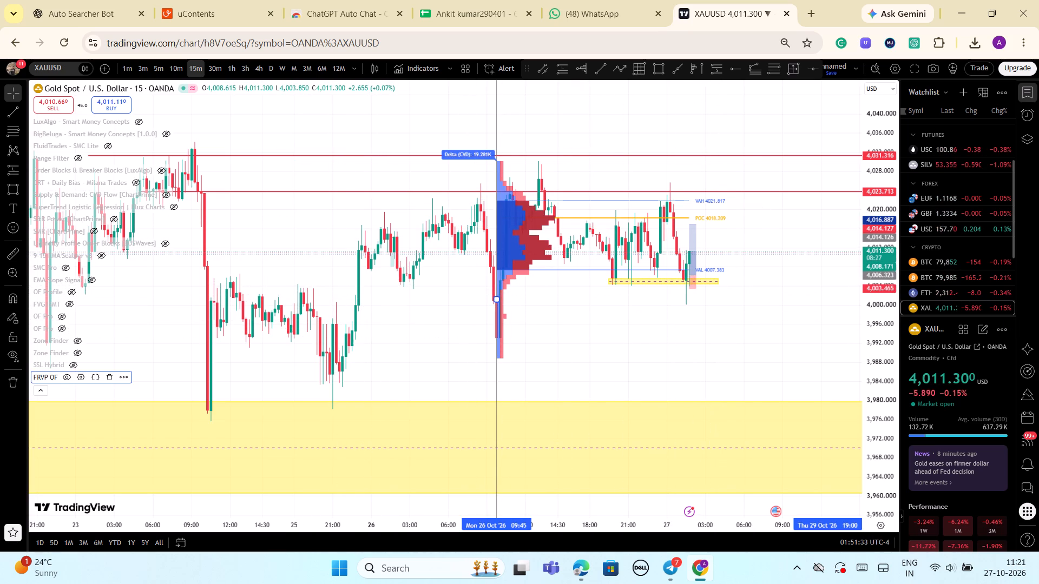
Examine the 1-minute gold price action and the long position against the profile's VAH, POC and VAL levels.
{"action": "scroll", "coordinate": [819, 321], "scroll_direction": "up", "scroll_amount": 2}
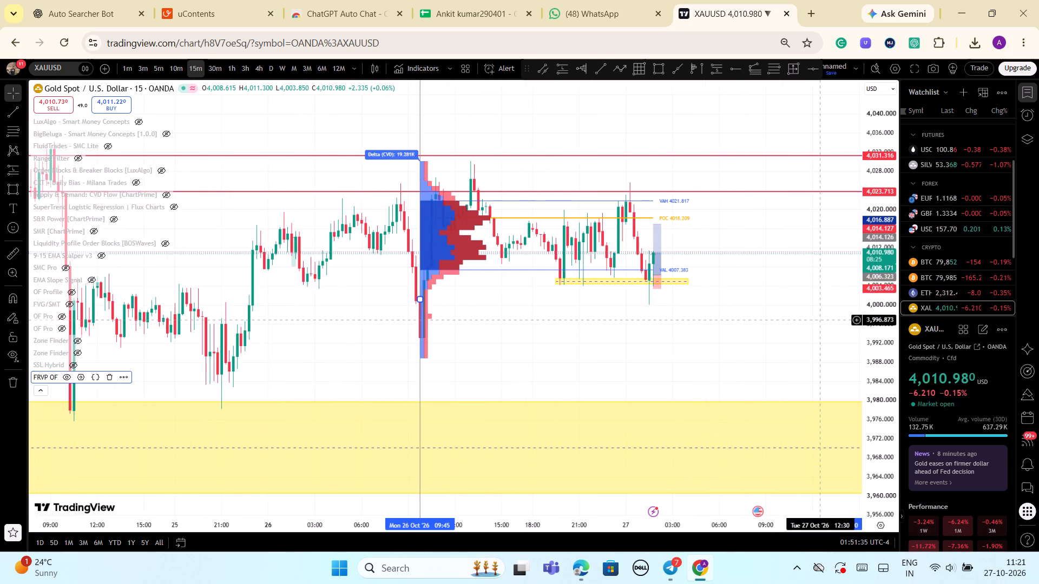
{"action": "scroll", "coordinate": [819, 320], "scroll_direction": "up", "scroll_amount": 2}
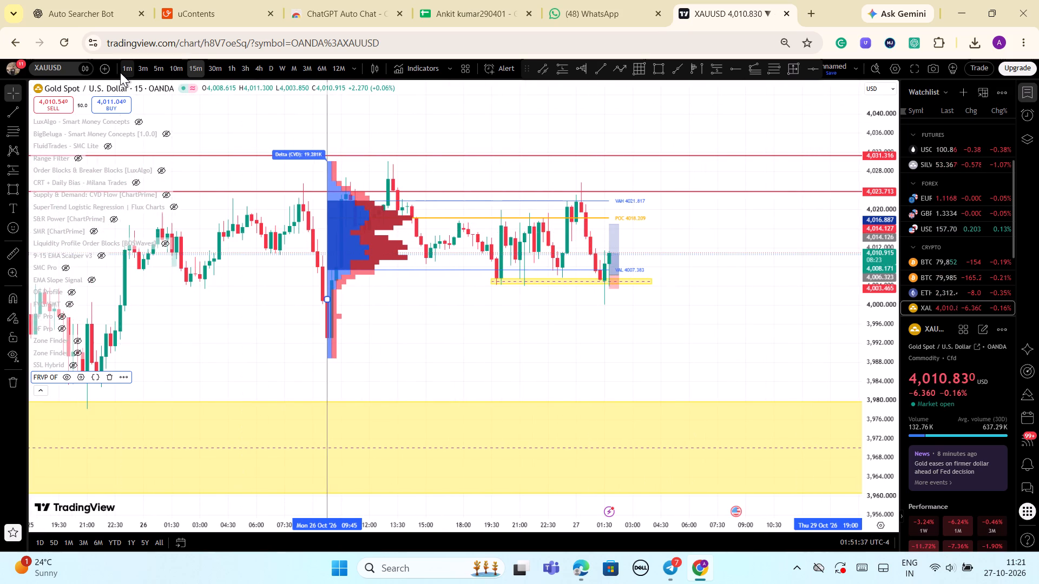
{"action": "left_click", "coordinate": [126, 69]}
{"action": "left_click_drag", "start_coordinate": [878, 415], "coordinate": [867, 332]}
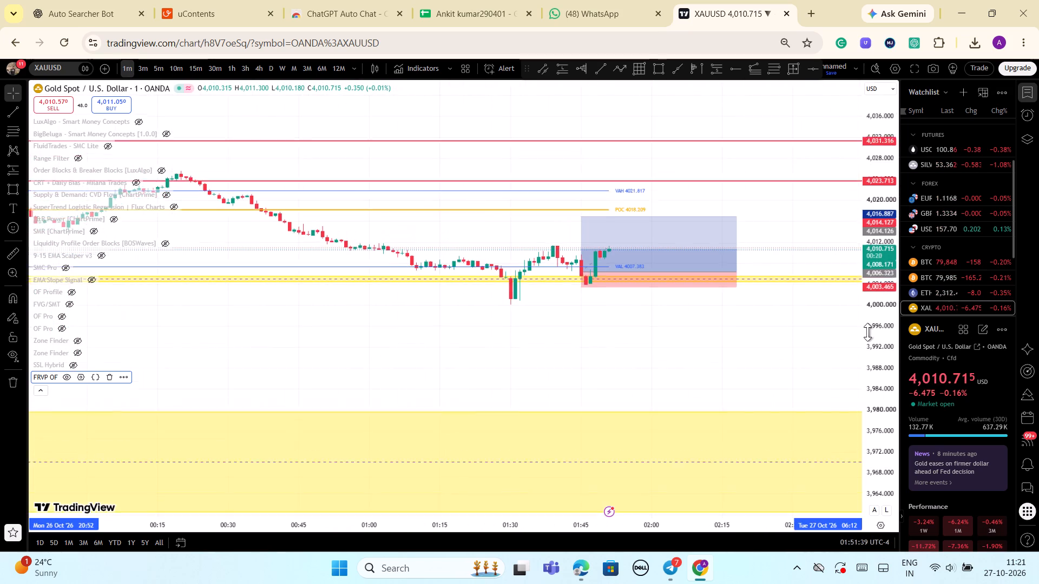
{"action": "left_click_drag", "start_coordinate": [867, 332], "coordinate": [848, 193]}
{"action": "scroll", "coordinate": [775, 275], "scroll_direction": "down", "scroll_amount": 2}
{"action": "left_click_drag", "start_coordinate": [874, 154], "coordinate": [867, 294]}
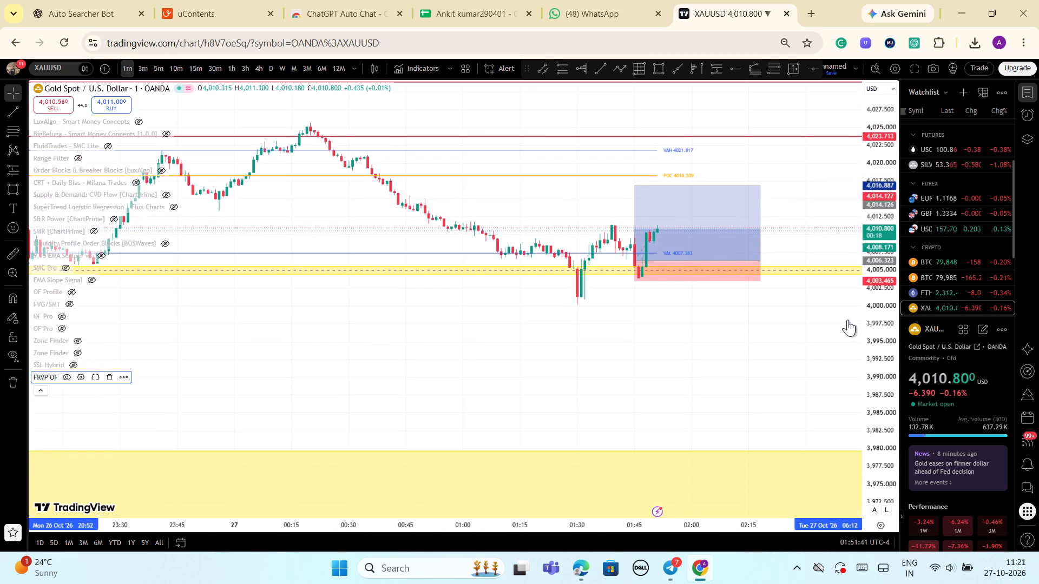
{"action": "scroll", "coordinate": [826, 339], "scroll_direction": "down", "scroll_amount": 5}
{"action": "left_click_drag", "start_coordinate": [771, 368], "coordinate": [741, 377]}
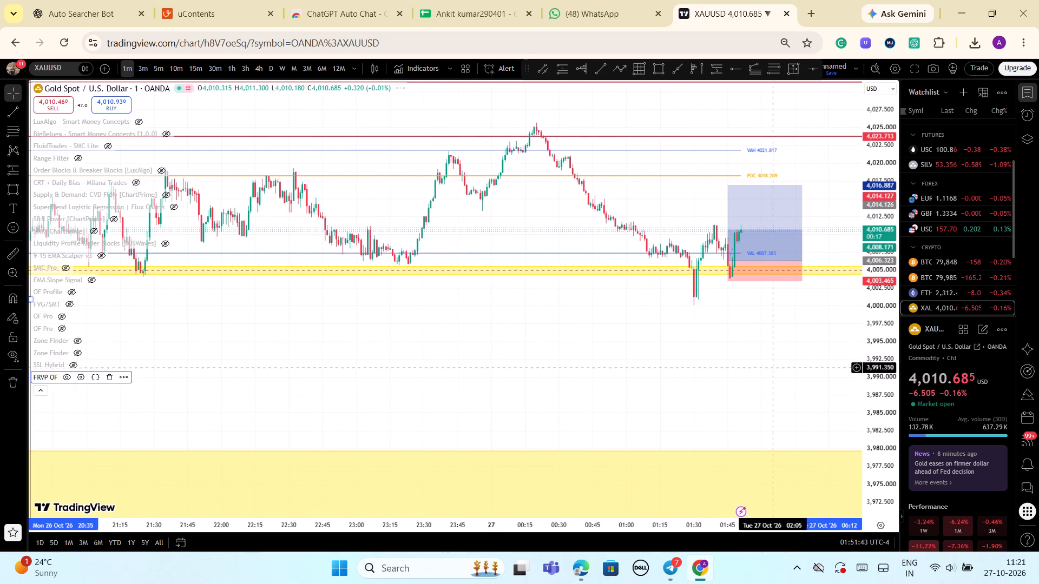
{"action": "left_click_drag", "start_coordinate": [741, 377], "coordinate": [679, 410]}
{"action": "left_click_drag", "start_coordinate": [892, 450], "coordinate": [895, 341]}
{"action": "scroll", "coordinate": [870, 350], "scroll_direction": "up", "scroll_amount": 4}
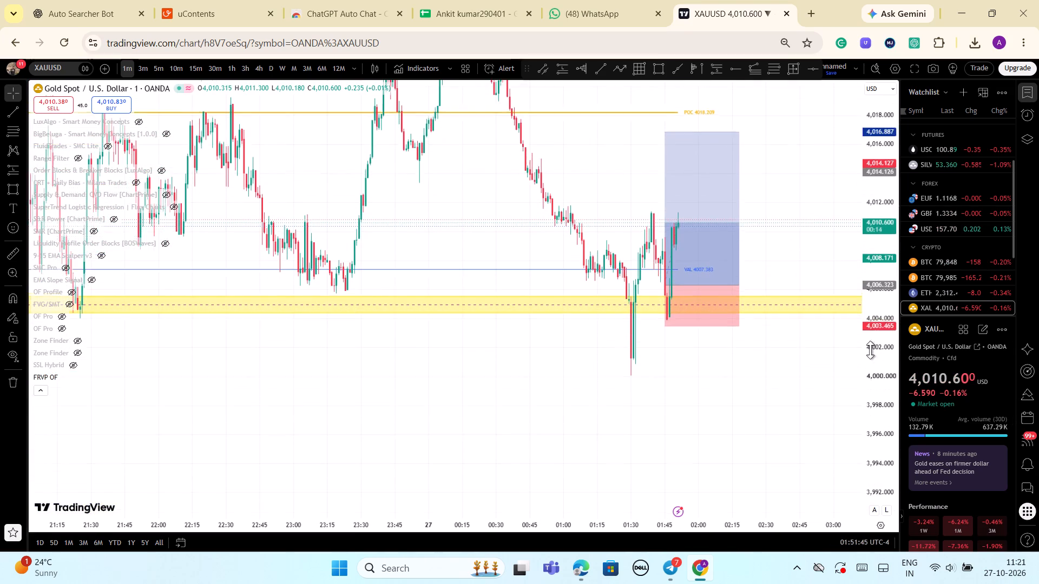
{"action": "scroll", "coordinate": [870, 350], "scroll_direction": "down", "scroll_amount": 3}
{"action": "left_click_drag", "start_coordinate": [877, 172], "coordinate": [875, 303]}
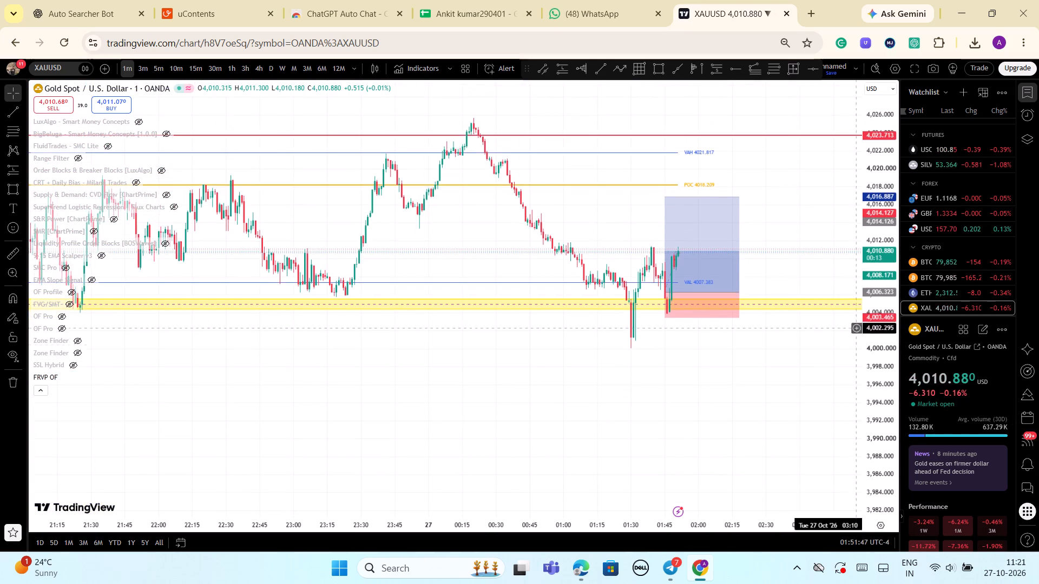
{"action": "scroll", "coordinate": [842, 346], "scroll_direction": "up", "scroll_amount": 3}
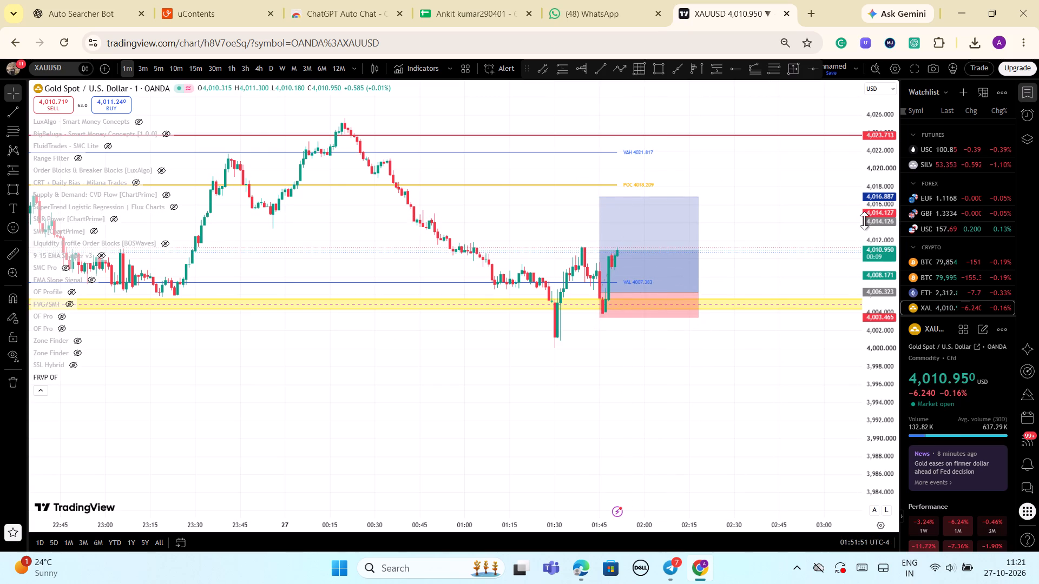
{"action": "scroll", "coordinate": [854, 241], "scroll_direction": "down", "scroll_amount": 1}
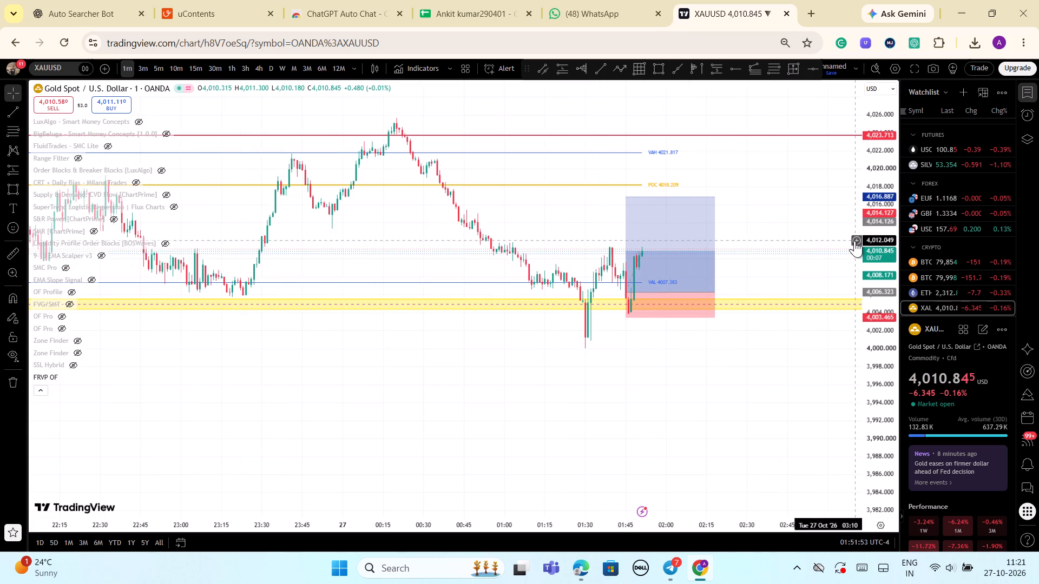
{"action": "scroll", "coordinate": [854, 241], "scroll_direction": "down", "scroll_amount": 2}
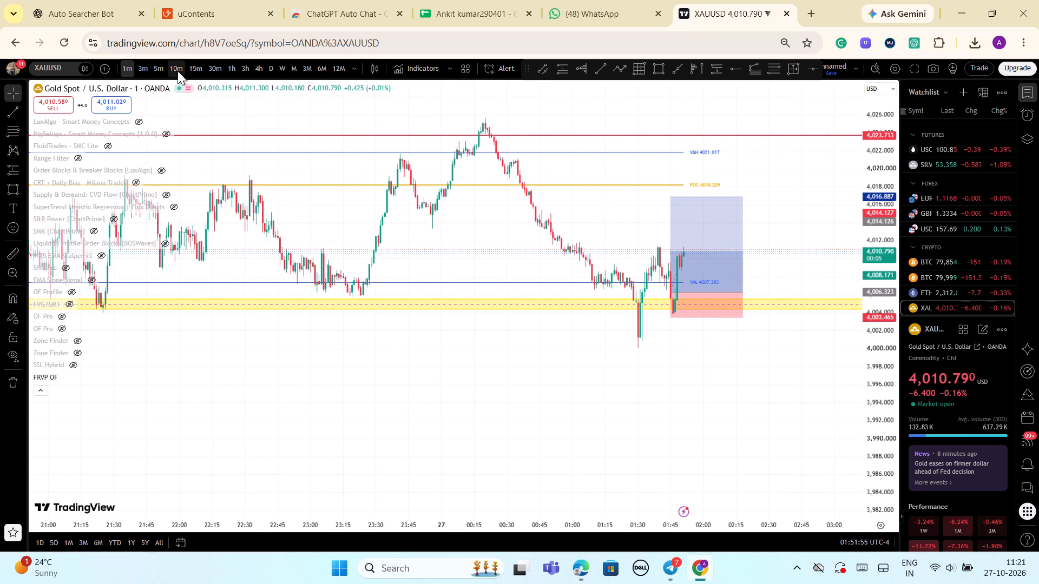
Switch the chart to the 5-minute timeframe and move the FRVP OF profile's start to the swing high at 27 Oct 00:20.
{"action": "left_click", "coordinate": [162, 71]}
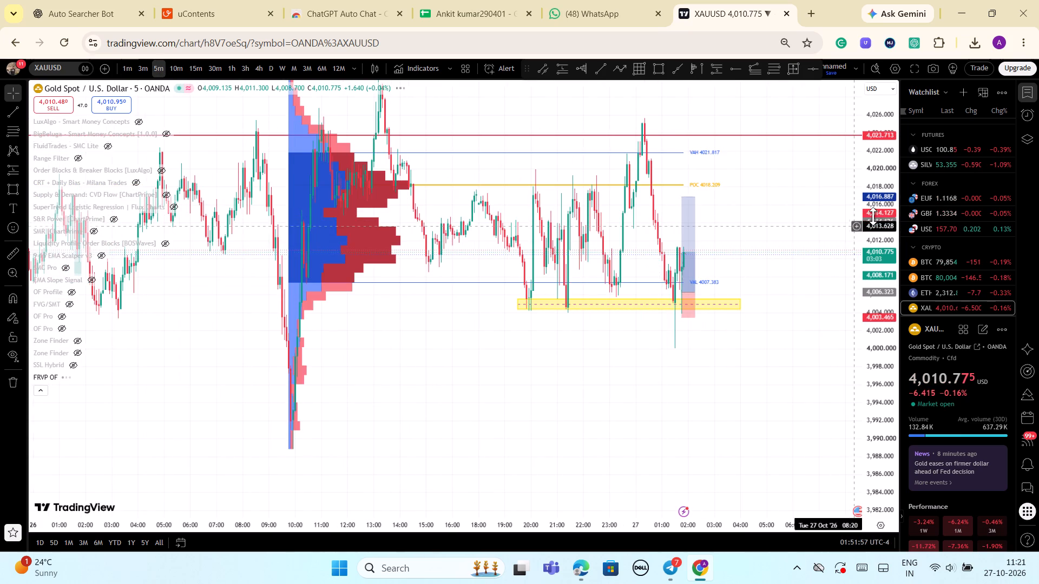
{"action": "left_click_drag", "start_coordinate": [878, 213], "coordinate": [895, 315]}
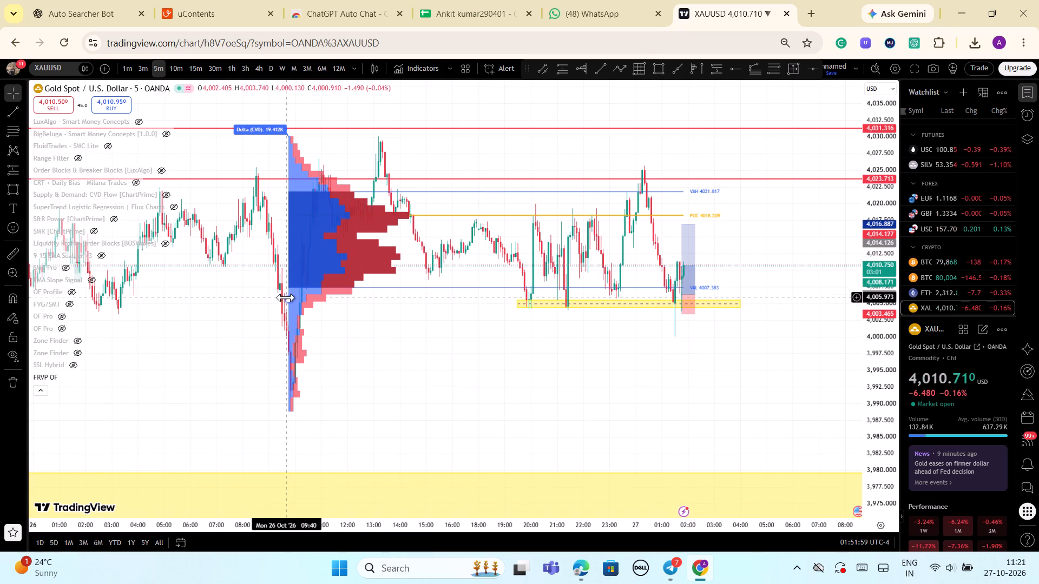
{"action": "left_click_drag", "start_coordinate": [287, 300], "coordinate": [643, 270]}
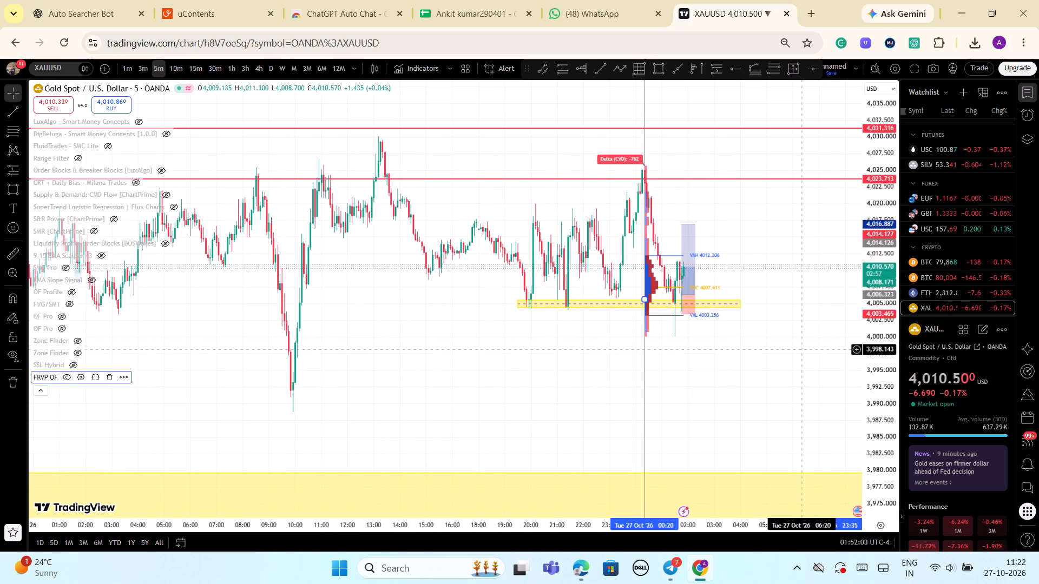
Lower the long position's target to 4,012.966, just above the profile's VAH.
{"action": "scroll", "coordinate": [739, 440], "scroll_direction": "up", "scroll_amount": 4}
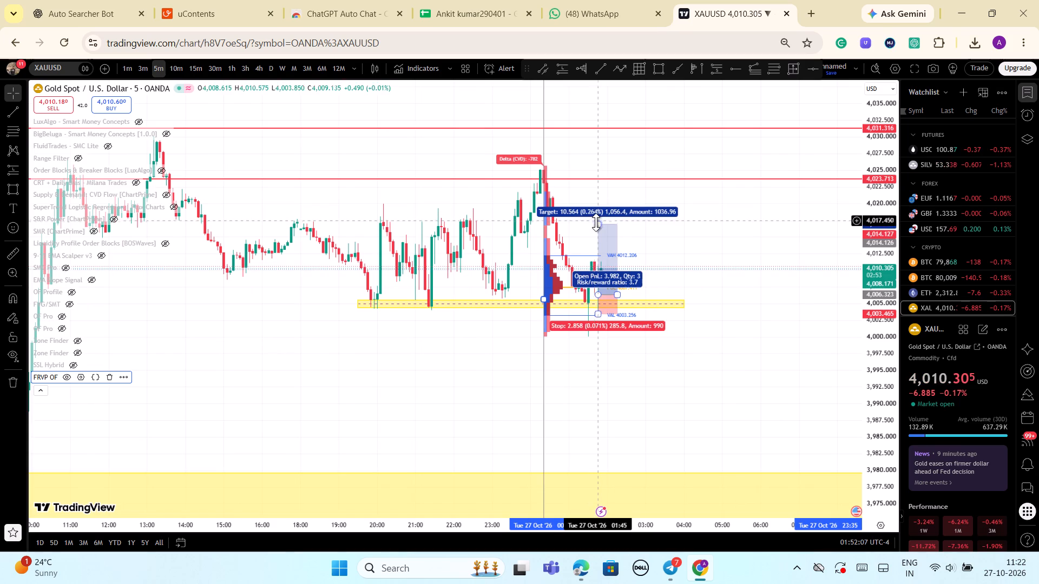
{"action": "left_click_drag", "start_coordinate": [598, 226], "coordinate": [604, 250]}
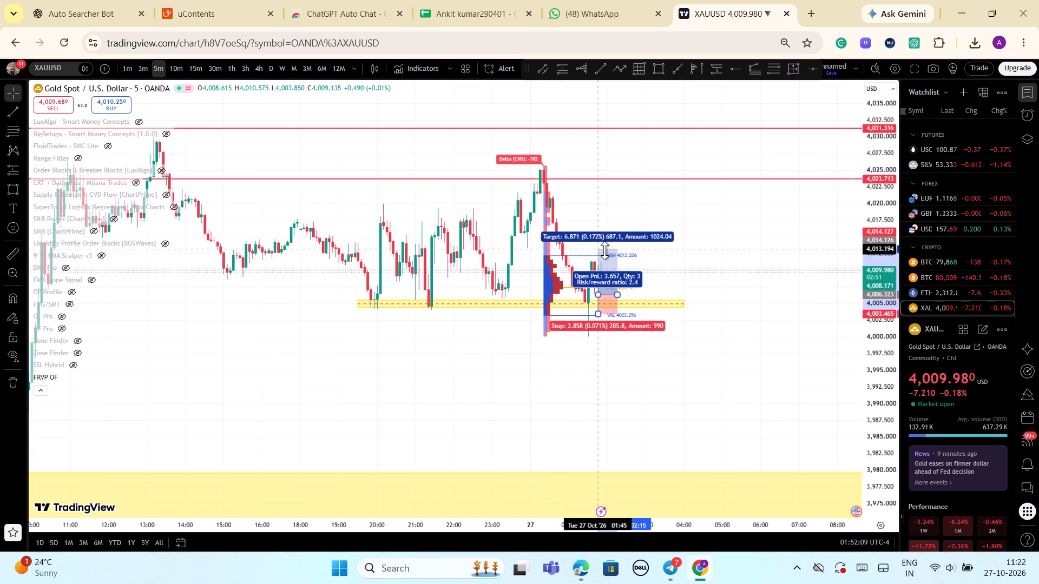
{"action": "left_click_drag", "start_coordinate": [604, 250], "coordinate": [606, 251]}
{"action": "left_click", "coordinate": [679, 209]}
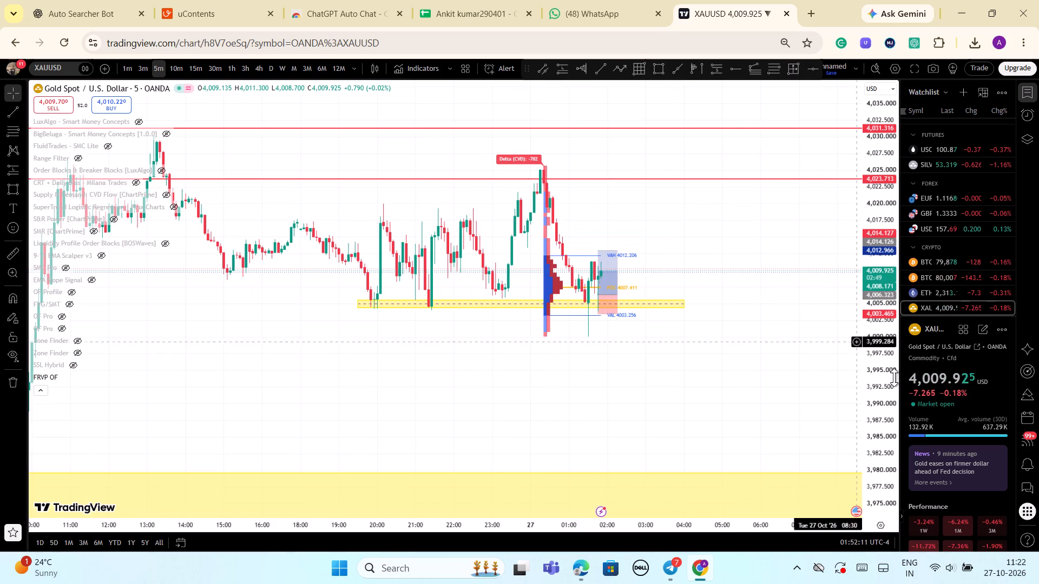
Examine the 5-minute price action around the long position, the thin yellow support zone and the volume profile levels.
{"action": "left_click_drag", "start_coordinate": [874, 421], "coordinate": [891, 359]}
{"action": "scroll", "coordinate": [884, 360], "scroll_direction": "up", "scroll_amount": 3}
{"action": "scroll", "coordinate": [884, 360], "scroll_direction": "down", "scroll_amount": 3}
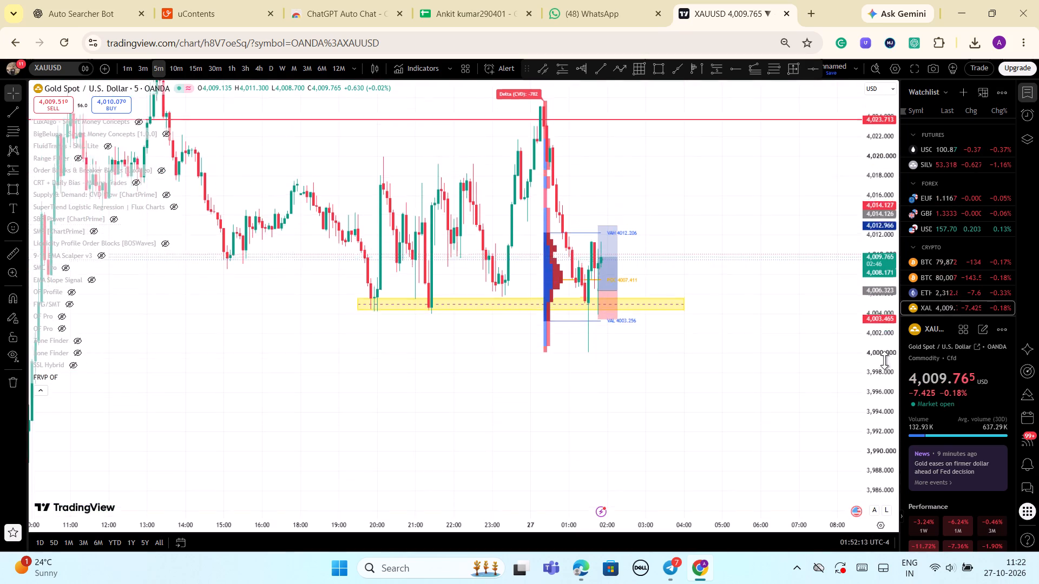
{"action": "left_click_drag", "start_coordinate": [883, 247], "coordinate": [881, 268]}
{"action": "scroll", "coordinate": [737, 355], "scroll_direction": "up", "scroll_amount": 5}
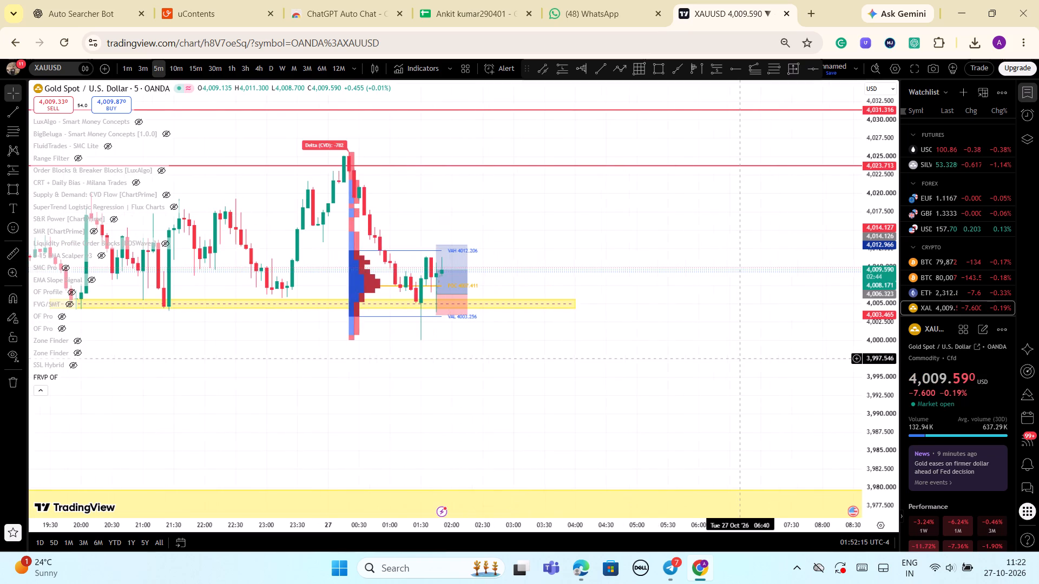
{"action": "left_click_drag", "start_coordinate": [557, 400], "coordinate": [680, 422]}
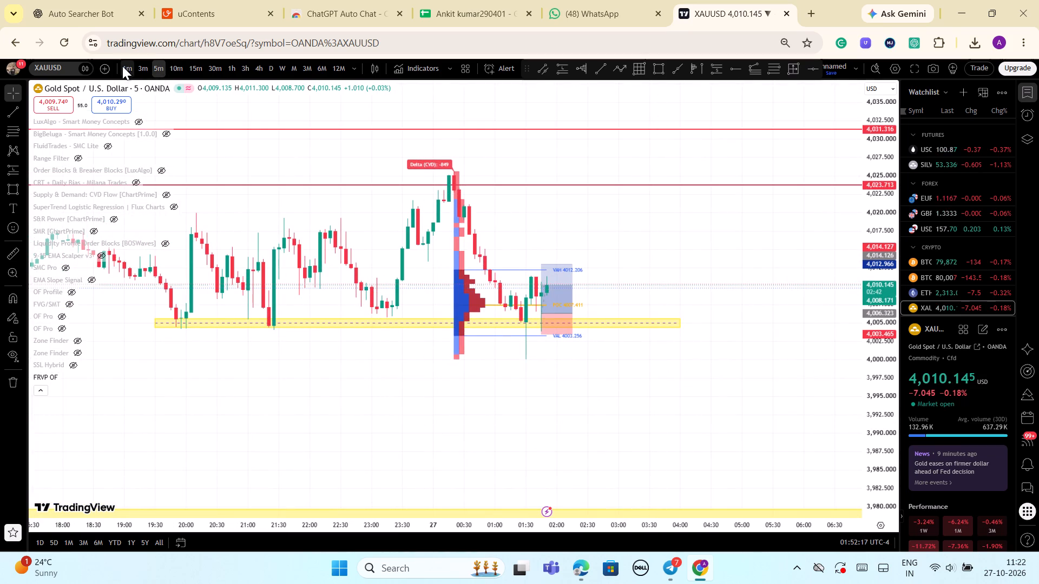
Switch the chart to the 1-minute timeframe and lower the long position's target to 4,012.450, near VAH.
{"action": "left_click", "coordinate": [128, 70]}
{"action": "scroll", "coordinate": [654, 297], "scroll_direction": "down", "scroll_amount": 2}
{"action": "scroll", "coordinate": [765, 318], "scroll_direction": "down", "scroll_amount": 2}
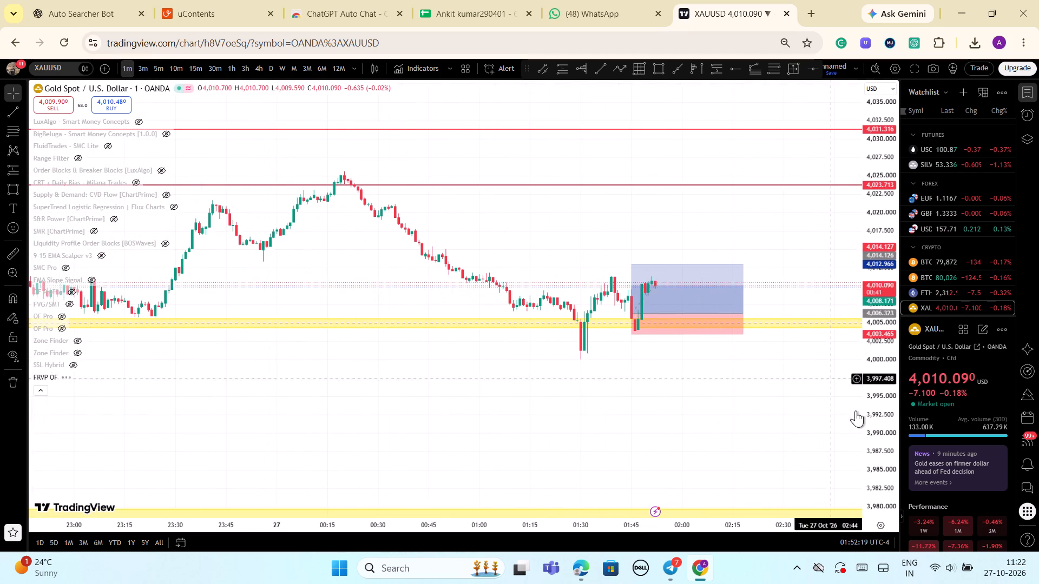
{"action": "left_click_drag", "start_coordinate": [880, 428], "coordinate": [865, 247]}
{"action": "scroll", "coordinate": [840, 251], "scroll_direction": "up", "scroll_amount": 3}
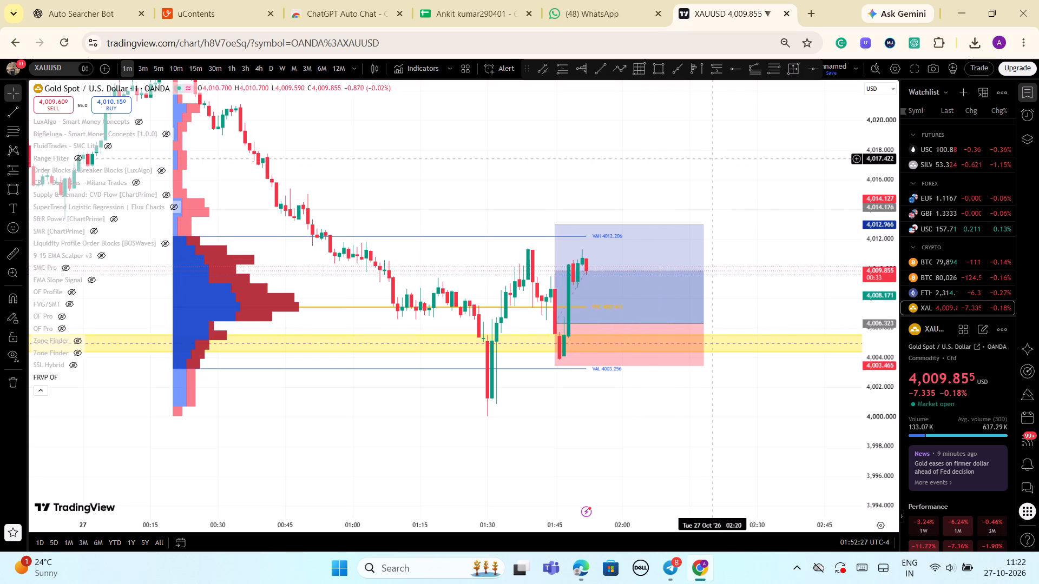
{"action": "scroll", "coordinate": [715, 157], "scroll_direction": "down", "scroll_amount": 1}
{"action": "left_click_drag", "start_coordinate": [876, 189], "coordinate": [872, 257]}
{"action": "scroll", "coordinate": [806, 283], "scroll_direction": "down", "scroll_amount": 2}
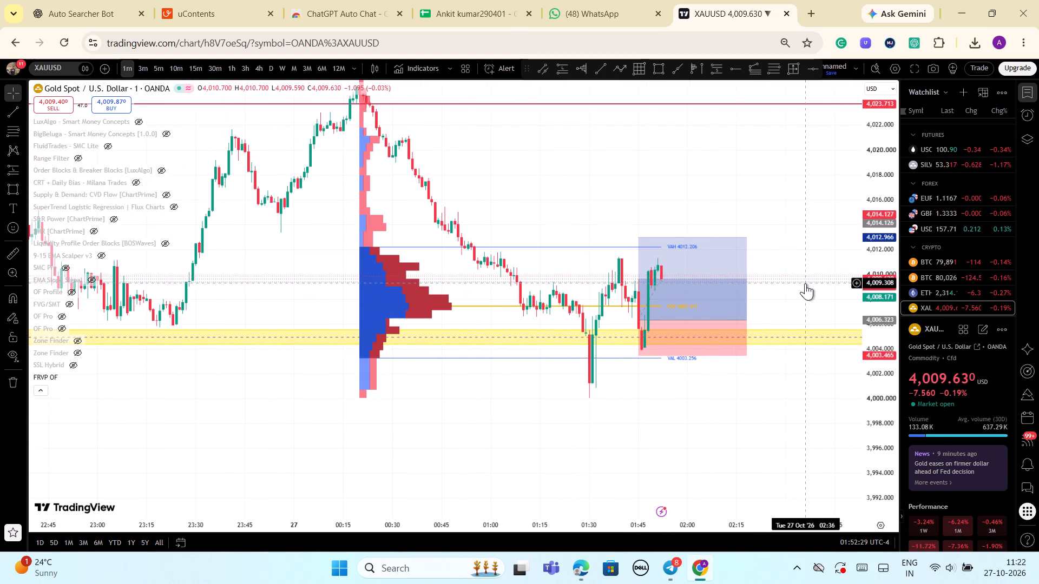
{"action": "scroll", "coordinate": [805, 283], "scroll_direction": "down", "scroll_amount": 1}
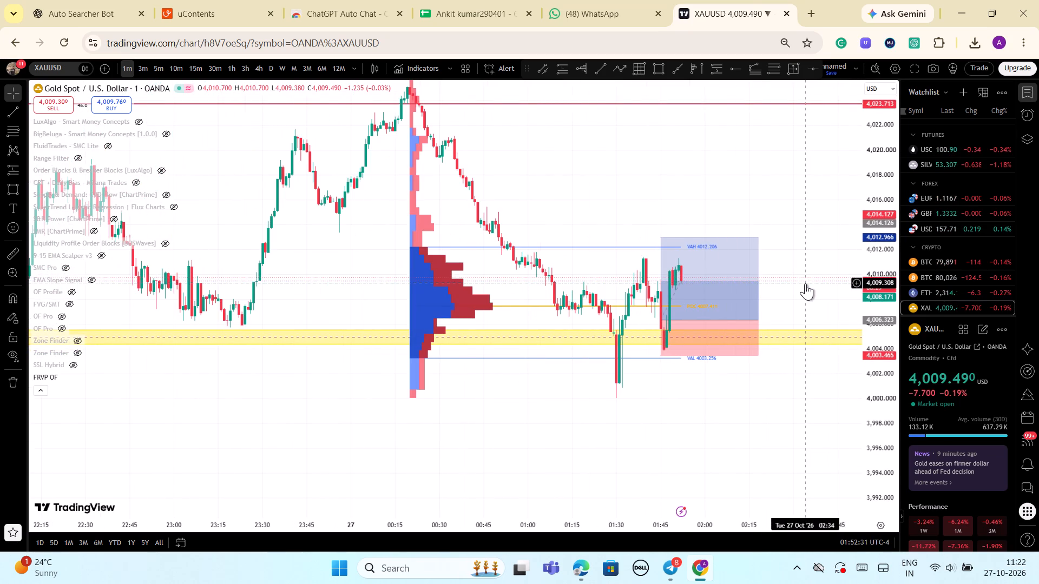
{"action": "left_click_drag", "start_coordinate": [662, 236], "coordinate": [662, 244]}
{"action": "left_click", "coordinate": [691, 185]}
Examine the 1-minute price action inside the long position relative to the profile's VAH, POC and VAL.
{"action": "scroll", "coordinate": [878, 278], "scroll_direction": "up", "scroll_amount": 1}
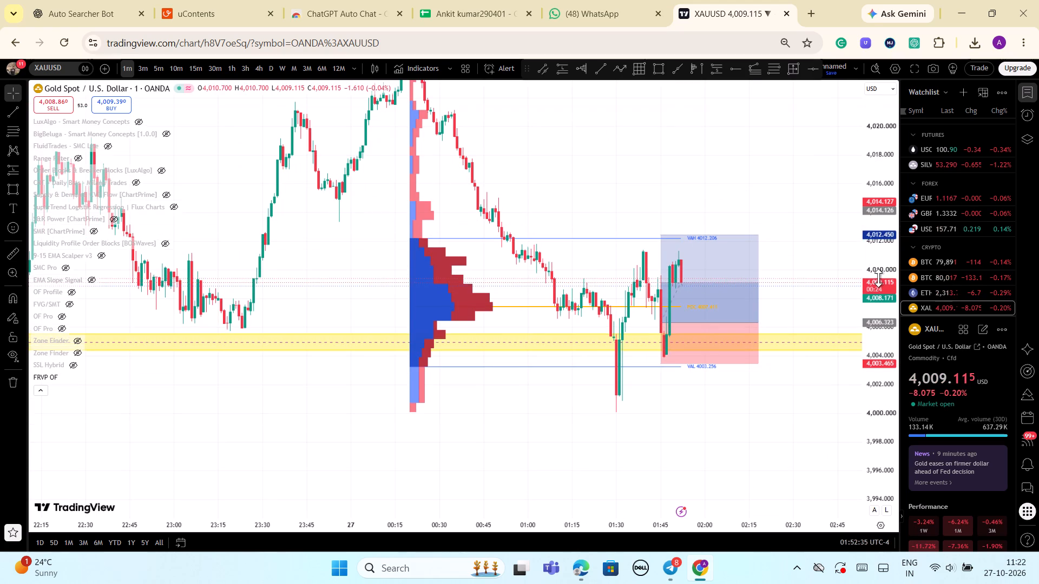
{"action": "scroll", "coordinate": [878, 278], "scroll_direction": "down", "scroll_amount": 1}
{"action": "scroll", "coordinate": [878, 278], "scroll_direction": "up", "scroll_amount": 4}
{"action": "scroll", "coordinate": [878, 278], "scroll_direction": "down", "scroll_amount": 5}
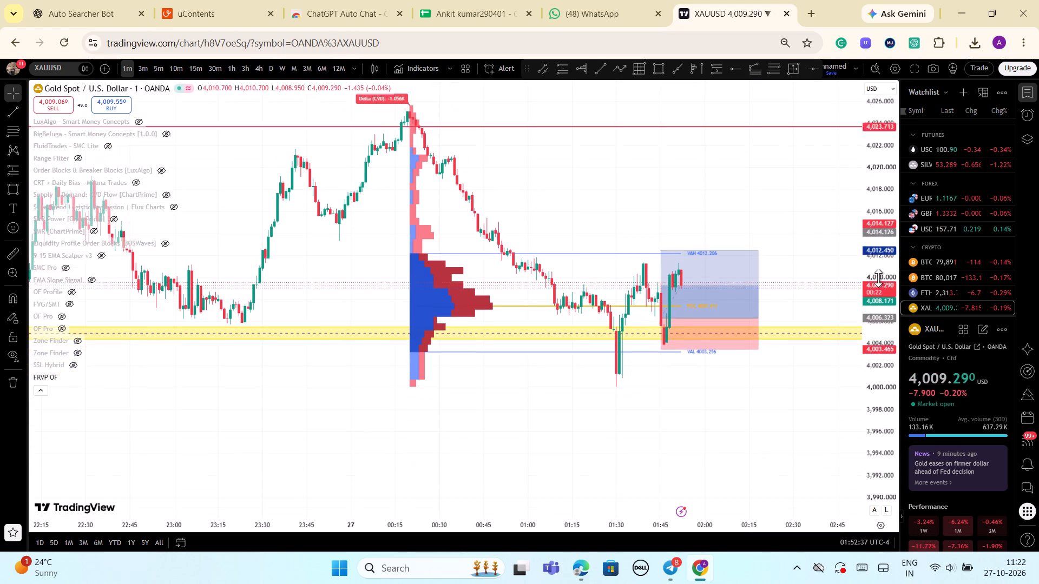
{"action": "scroll", "coordinate": [878, 278], "scroll_direction": "down", "scroll_amount": 1}
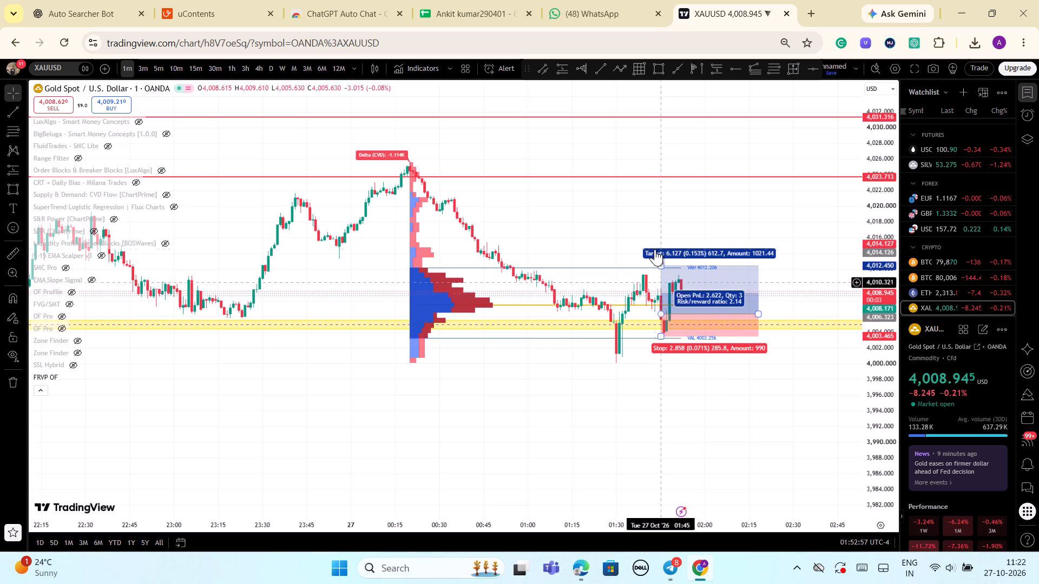
{"action": "left_click_drag", "start_coordinate": [890, 418], "coordinate": [886, 320]}
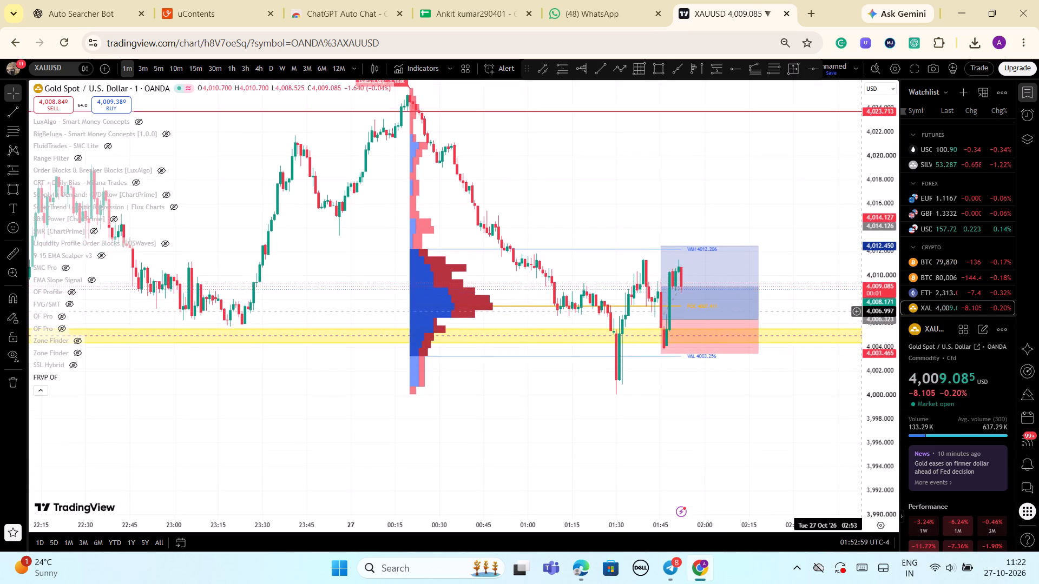
{"action": "scroll", "coordinate": [831, 307], "scroll_direction": "up", "scroll_amount": 5}
{"action": "left_click_drag", "start_coordinate": [886, 182], "coordinate": [850, 279]}
{"action": "scroll", "coordinate": [751, 283], "scroll_direction": "down", "scroll_amount": 2}
{"action": "left_click_drag", "start_coordinate": [871, 302], "coordinate": [881, 247]}
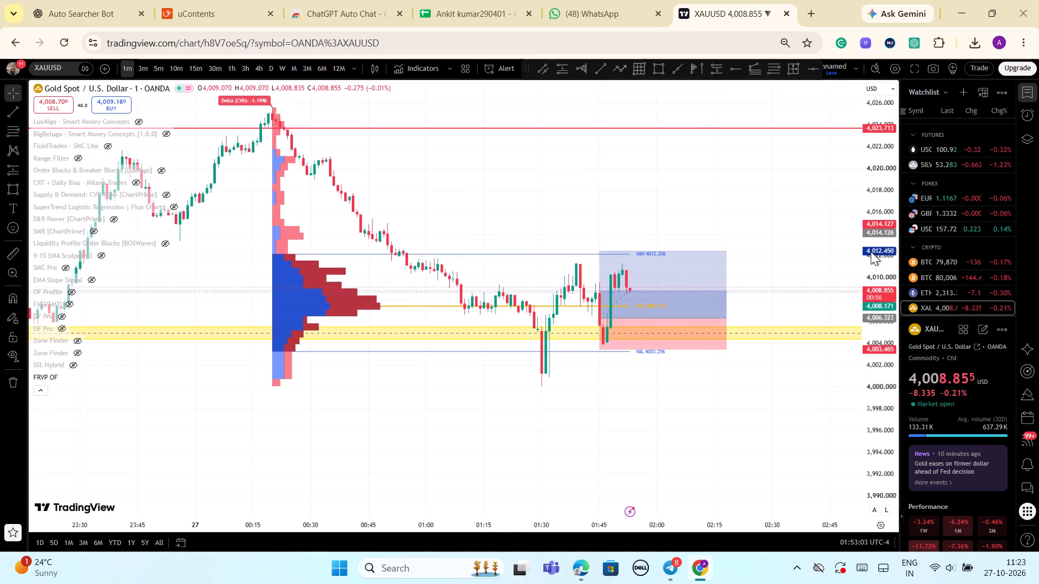
Examine the 1-minute price action around the long position against the volume profile levels and the red line at 4,023.713.
{"action": "scroll", "coordinate": [698, 258], "scroll_direction": "up", "scroll_amount": 3}
{"action": "scroll", "coordinate": [801, 276], "scroll_direction": "down", "scroll_amount": 2}
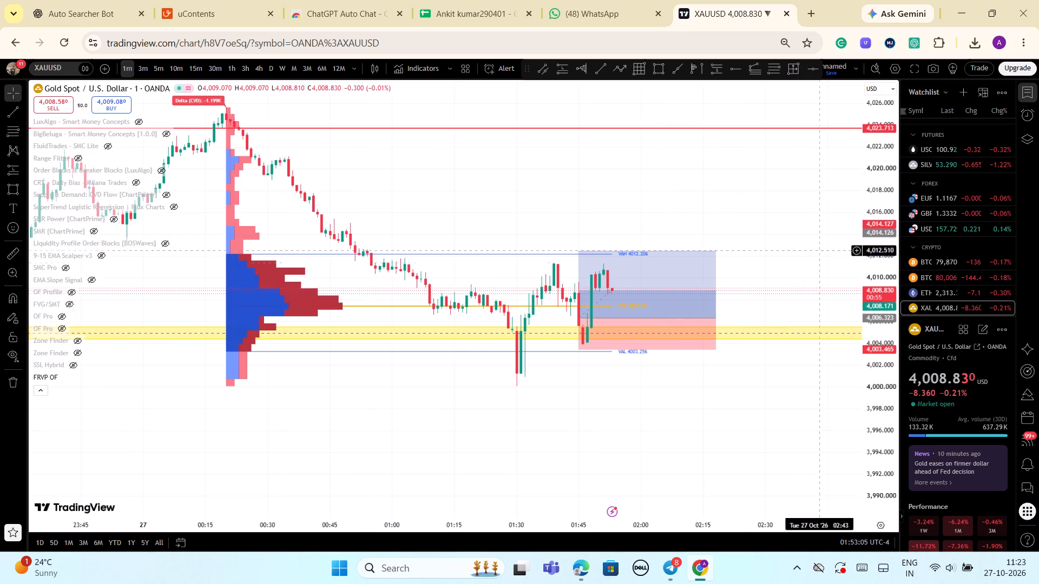
{"action": "left_click_drag", "start_coordinate": [882, 164], "coordinate": [883, 323]}
{"action": "scroll", "coordinate": [779, 378], "scroll_direction": "down", "scroll_amount": 3}
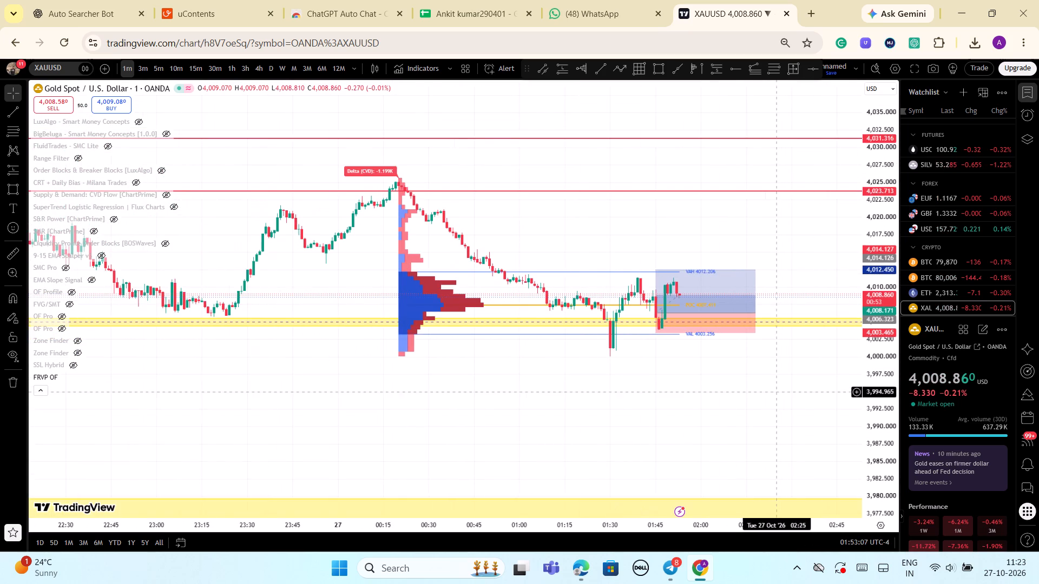
{"action": "left_click_drag", "start_coordinate": [777, 392], "coordinate": [696, 432]}
{"action": "left_click_drag", "start_coordinate": [879, 461], "coordinate": [853, 74]}
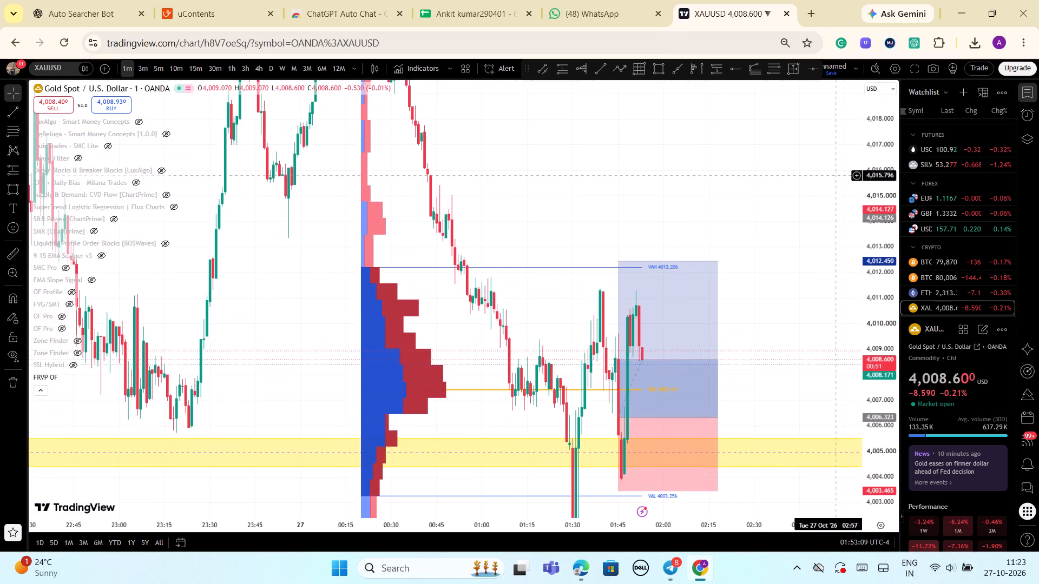
{"action": "scroll", "coordinate": [831, 210], "scroll_direction": "up", "scroll_amount": 2}
{"action": "left_click_drag", "start_coordinate": [825, 267], "coordinate": [851, 127]}
{"action": "left_click_drag", "start_coordinate": [884, 180], "coordinate": [873, 283]}
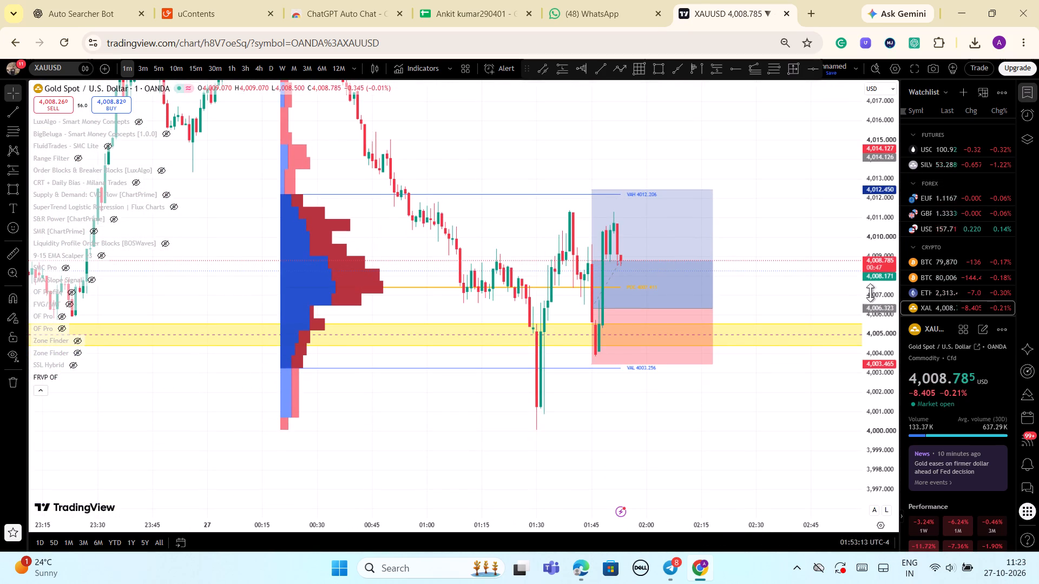
{"action": "scroll", "coordinate": [852, 333], "scroll_direction": "up", "scroll_amount": 2}
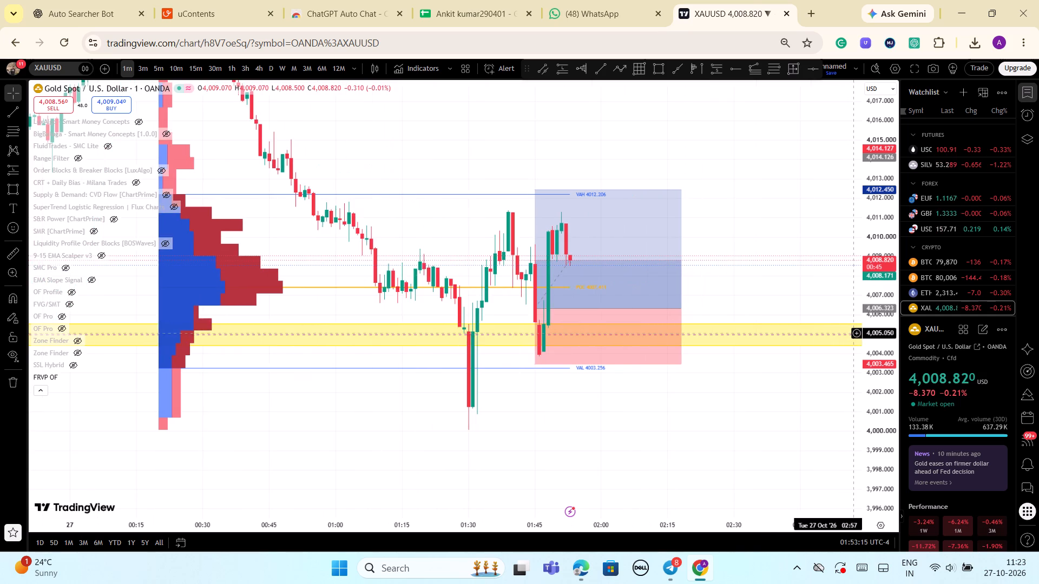
{"action": "scroll", "coordinate": [852, 333], "scroll_direction": "down", "scroll_amount": 2}
{"action": "left_click_drag", "start_coordinate": [882, 221], "coordinate": [854, 395]}
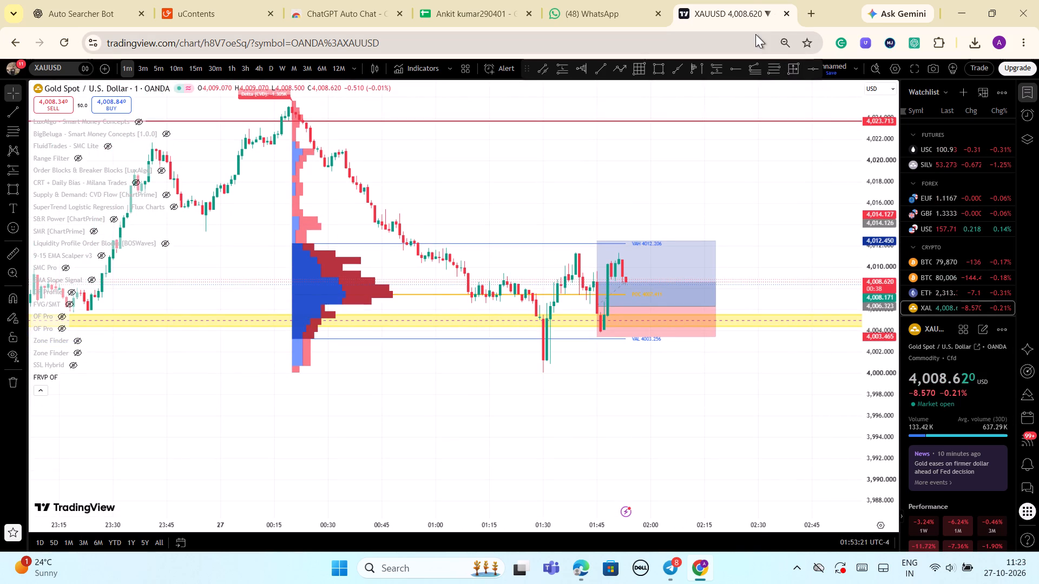
{"action": "scroll", "coordinate": [755, 34], "scroll_direction": "down", "scroll_amount": 2}
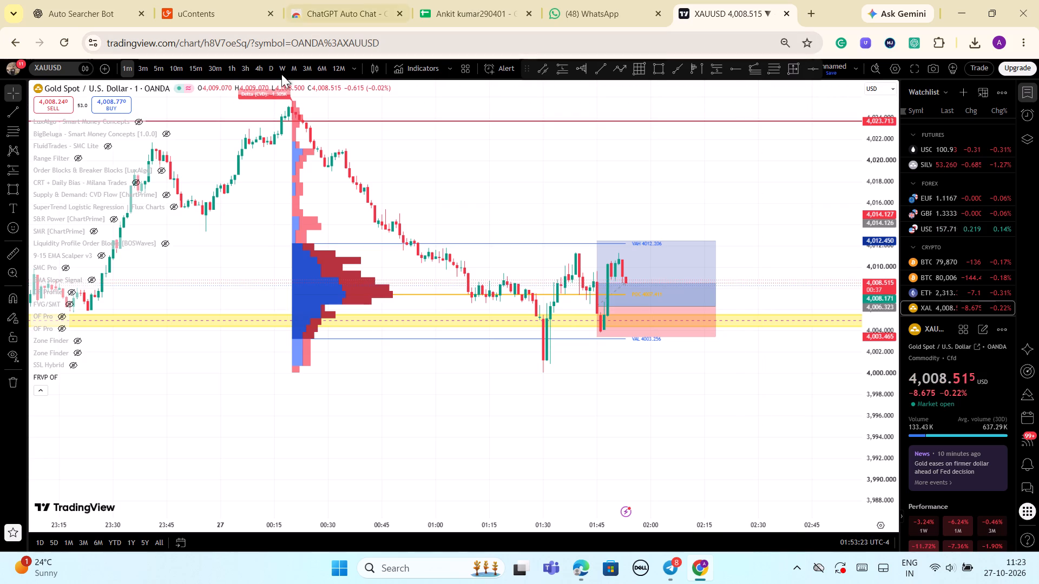
Switch the chart to the 15-minute timeframe and examine the long position against the thin yellow support zone and red resistance lines.
{"action": "left_click", "coordinate": [196, 71]}
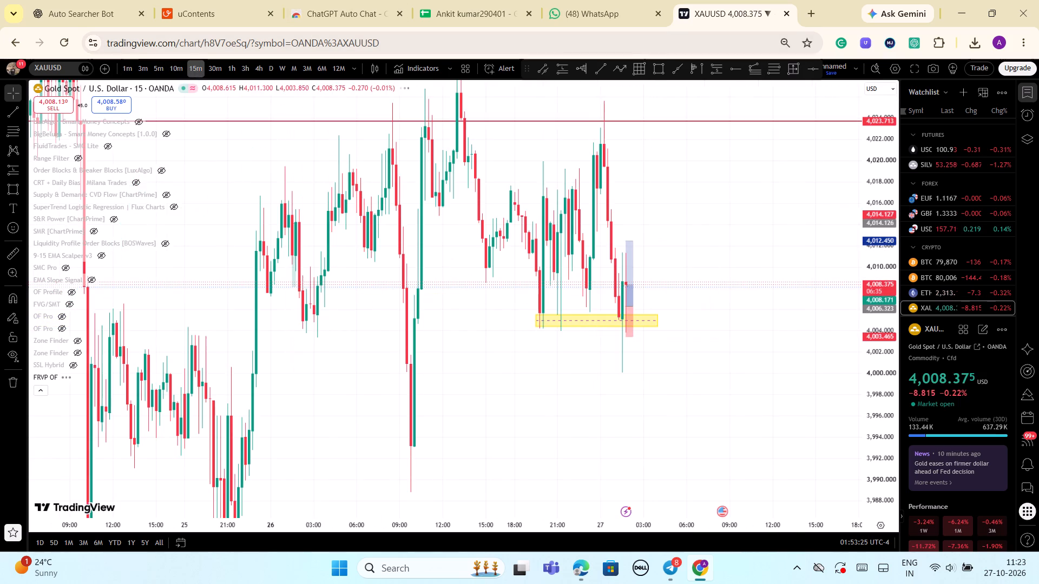
{"action": "scroll", "coordinate": [852, 217], "scroll_direction": "down", "scroll_amount": 1}
{"action": "left_click_drag", "start_coordinate": [887, 137], "coordinate": [870, 253]}
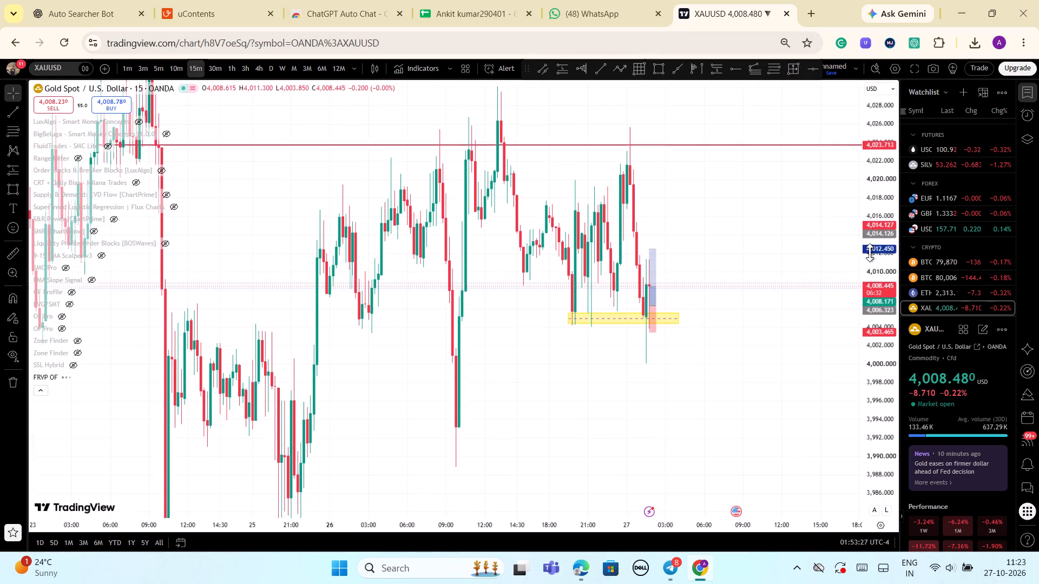
{"action": "left_click_drag", "start_coordinate": [870, 253], "coordinate": [870, 275]}
{"action": "scroll", "coordinate": [758, 284], "scroll_direction": "up", "scroll_amount": 5}
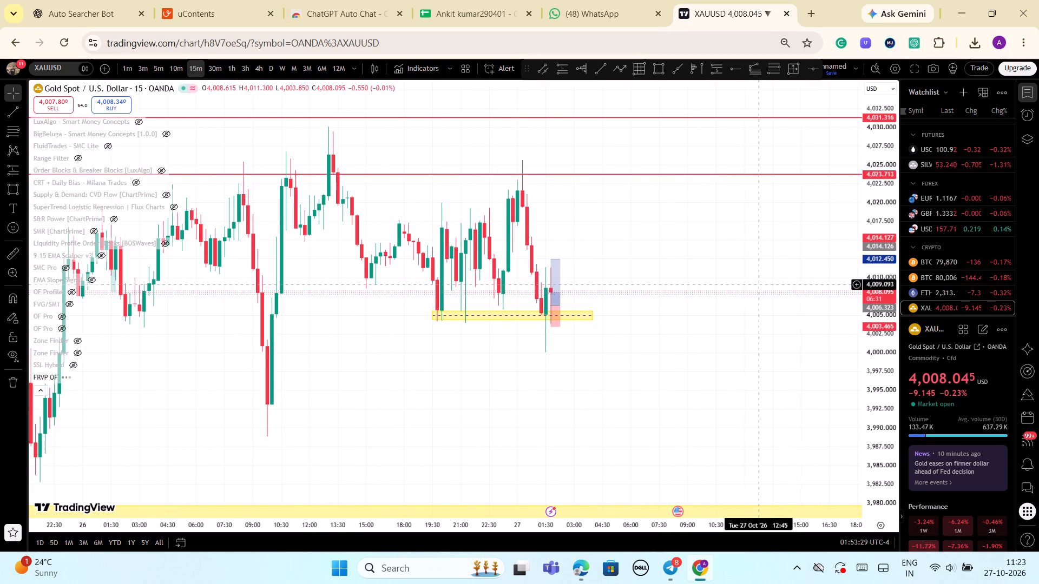
{"action": "scroll", "coordinate": [758, 284], "scroll_direction": "up", "scroll_amount": 1}
{"action": "left_click_drag", "start_coordinate": [683, 283], "coordinate": [720, 284]}
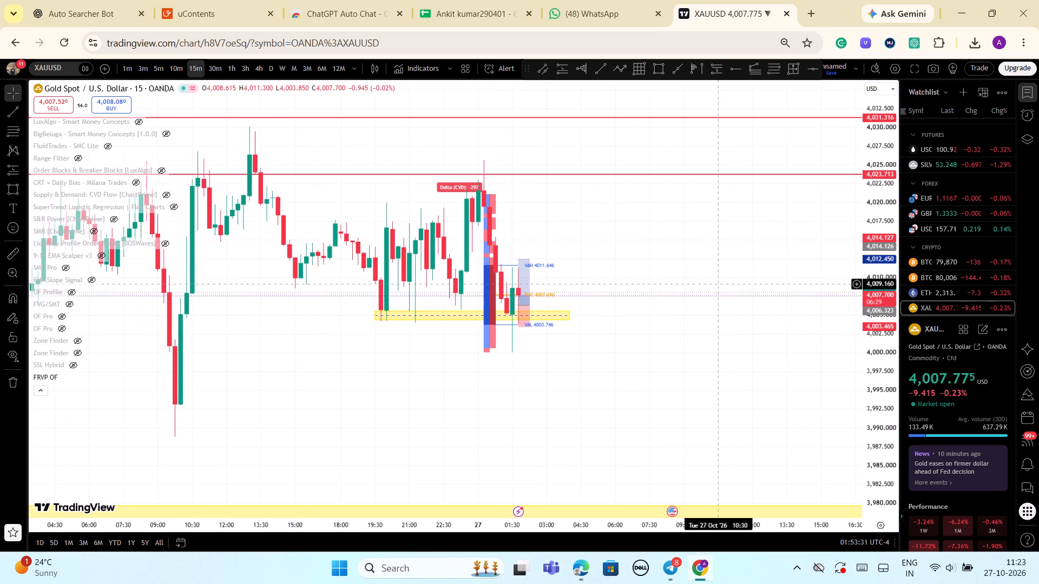
{"action": "scroll", "coordinate": [720, 284], "scroll_direction": "up", "scroll_amount": 2}
{"action": "left_click_drag", "start_coordinate": [627, 269], "coordinate": [769, 282]}
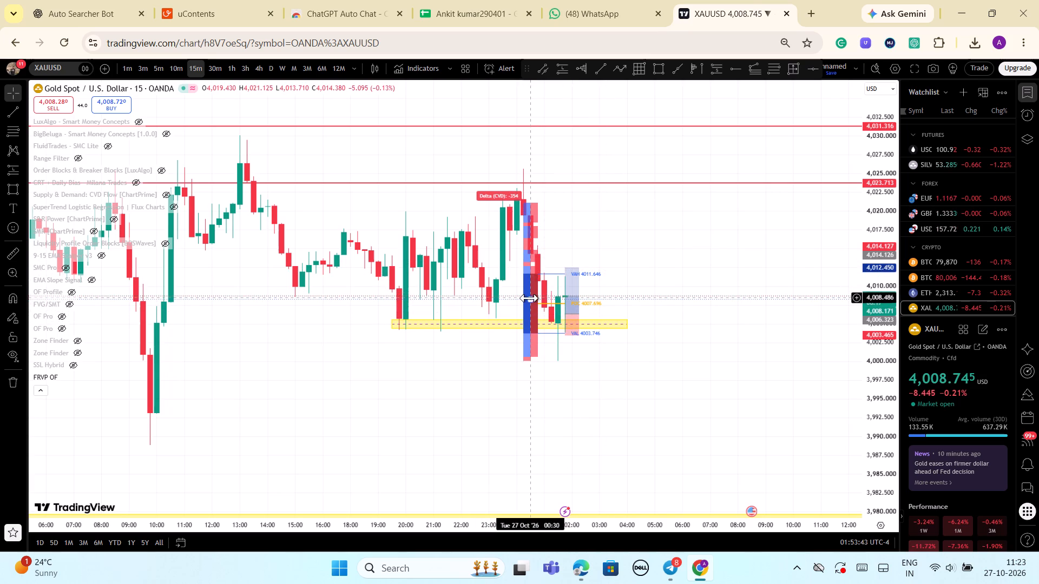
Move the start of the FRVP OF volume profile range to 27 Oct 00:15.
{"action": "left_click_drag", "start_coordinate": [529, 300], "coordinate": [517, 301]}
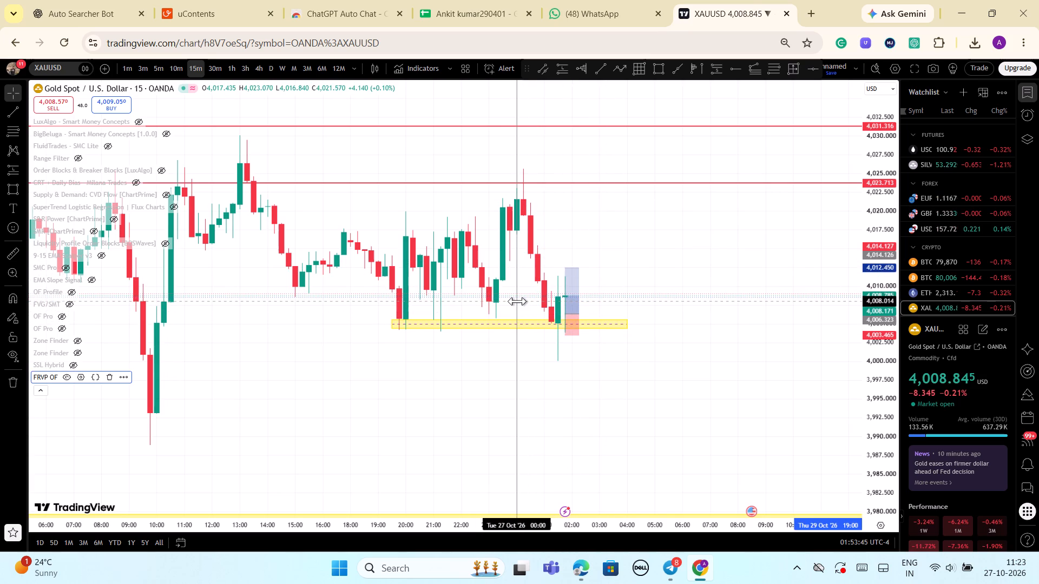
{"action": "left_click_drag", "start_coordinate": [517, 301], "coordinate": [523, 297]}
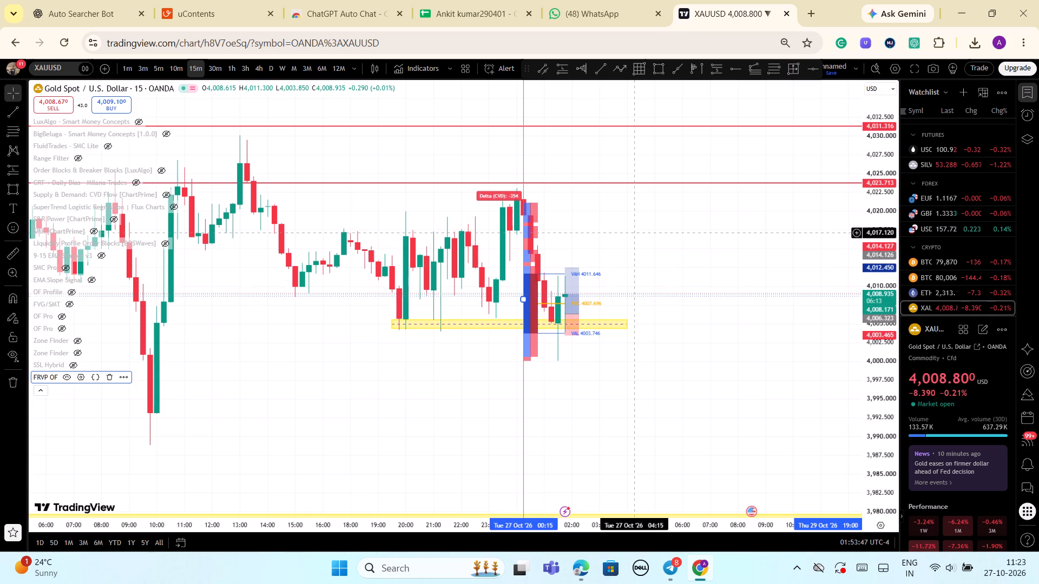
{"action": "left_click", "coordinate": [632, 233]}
Examine the 15-minute candles around the profile's VAH, POC and VAL, the support zone and the long position.
{"action": "scroll", "coordinate": [701, 270], "scroll_direction": "down", "scroll_amount": 1}
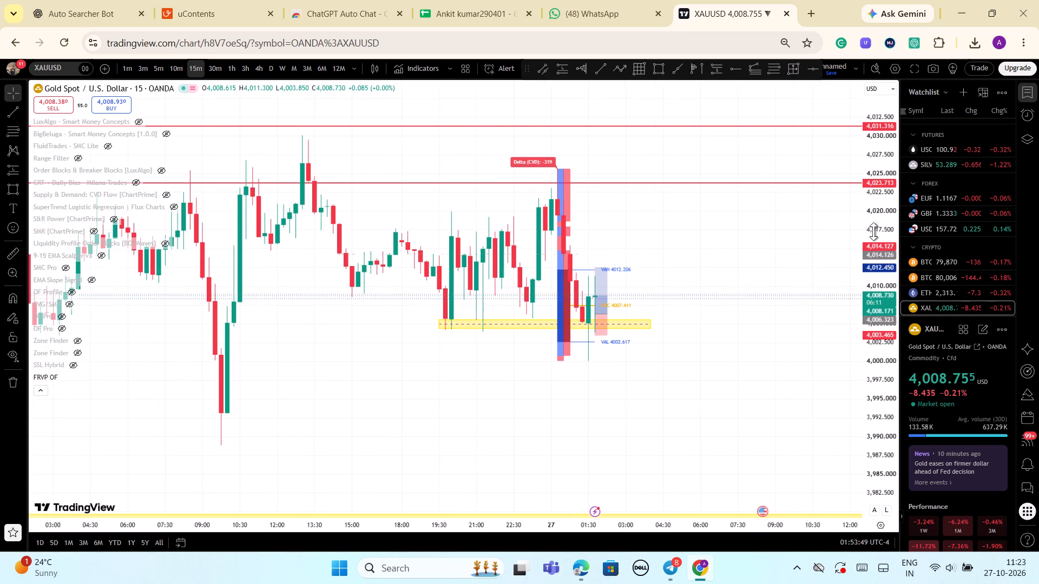
{"action": "left_click_drag", "start_coordinate": [884, 217], "coordinate": [858, 307]}
{"action": "scroll", "coordinate": [743, 303], "scroll_direction": "up", "scroll_amount": 3}
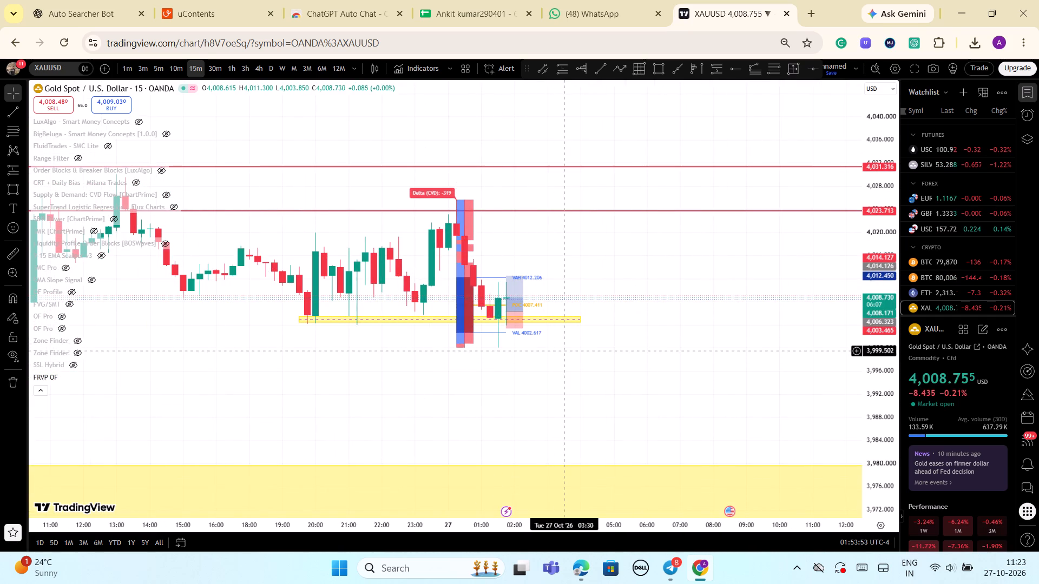
{"action": "scroll", "coordinate": [568, 349], "scroll_direction": "down", "scroll_amount": 2}
{"action": "scroll", "coordinate": [686, 295], "scroll_direction": "up", "scroll_amount": 5}
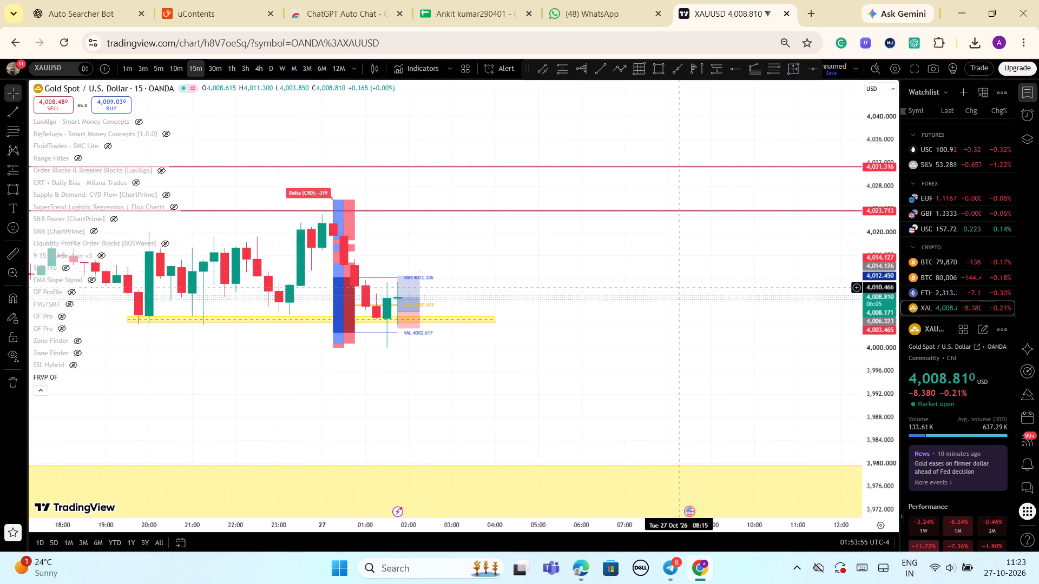
{"action": "left_click_drag", "start_coordinate": [622, 264], "coordinate": [786, 282]}
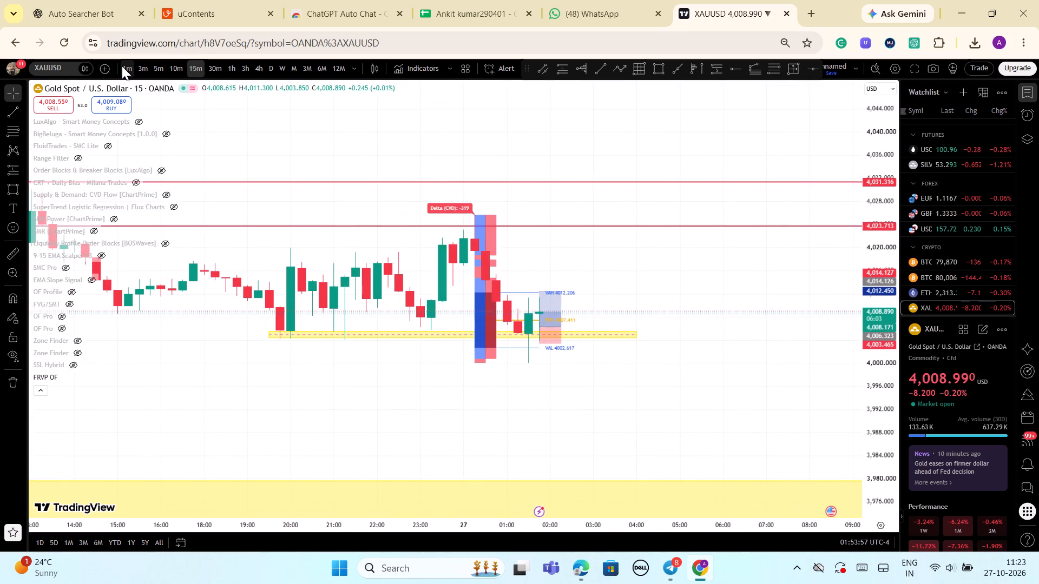
Switch the chart to the 1-minute timeframe and examine the full volume profile alongside the long position and yellow support zone.
{"action": "left_click", "coordinate": [122, 66]}
{"action": "scroll", "coordinate": [697, 205], "scroll_direction": "down", "scroll_amount": 5}
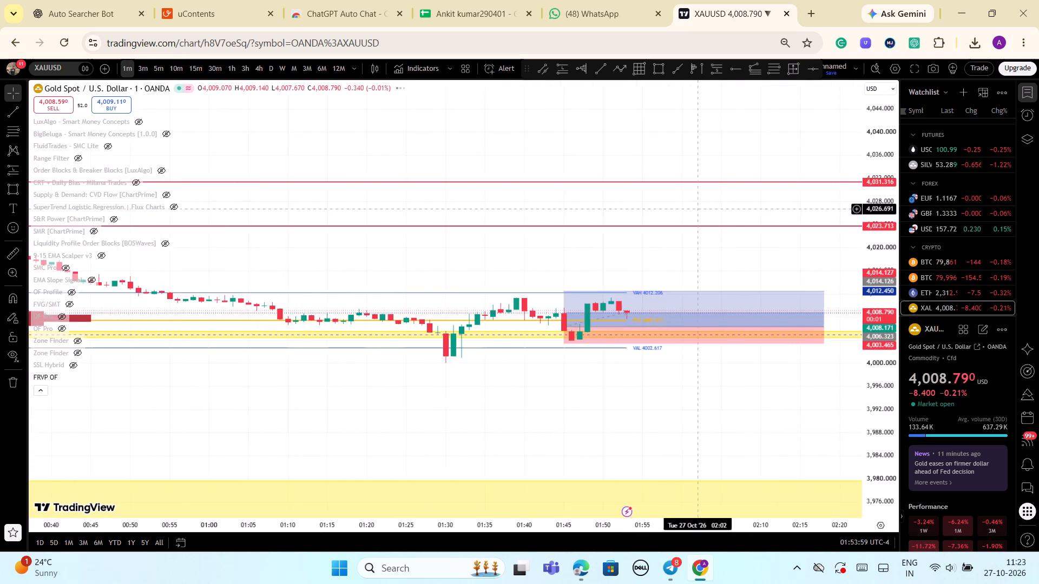
{"action": "scroll", "coordinate": [702, 210], "scroll_direction": "down", "scroll_amount": 3}
{"action": "left_click_drag", "start_coordinate": [871, 403], "coordinate": [878, 243]}
{"action": "scroll", "coordinate": [823, 315], "scroll_direction": "up", "scroll_amount": 3}
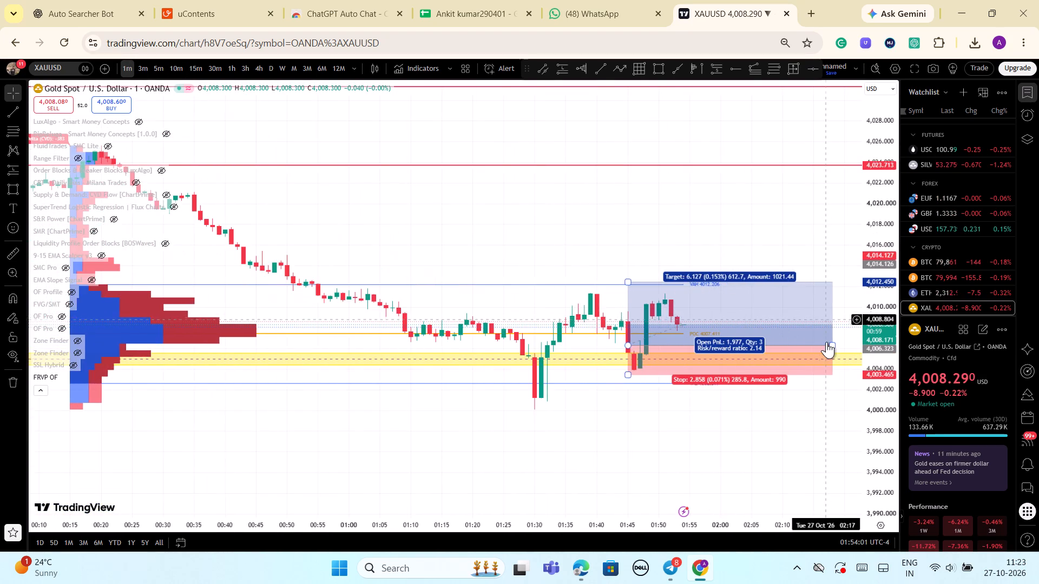
{"action": "scroll", "coordinate": [825, 348], "scroll_direction": "up", "scroll_amount": 3}
{"action": "scroll", "coordinate": [738, 381], "scroll_direction": "down", "scroll_amount": 2}
{"action": "scroll", "coordinate": [812, 383], "scroll_direction": "down", "scroll_amount": 2}
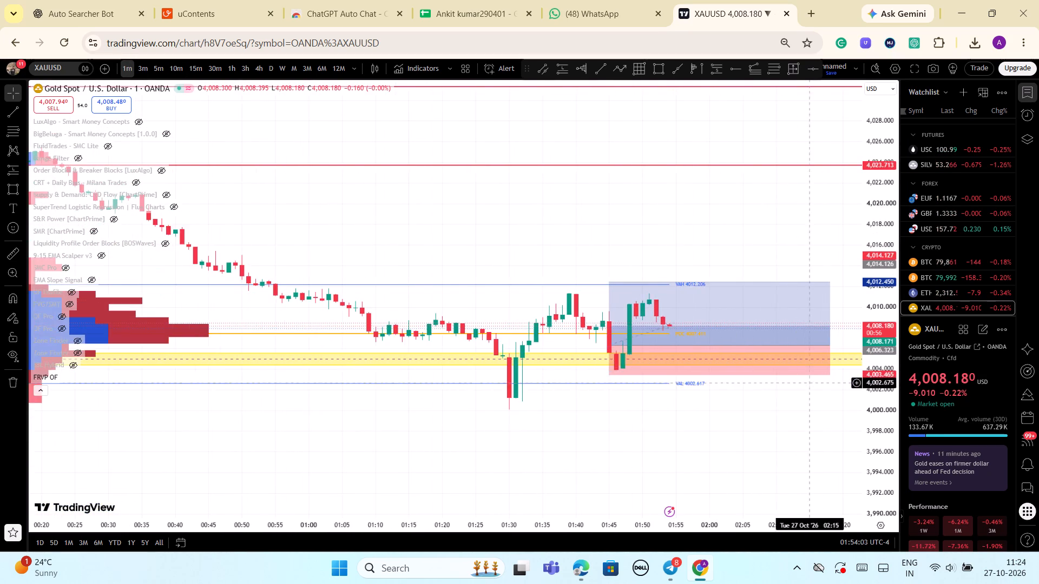
{"action": "scroll", "coordinate": [856, 404], "scroll_direction": "down", "scroll_amount": 1}
{"action": "left_click_drag", "start_coordinate": [872, 355], "coordinate": [859, 408]}
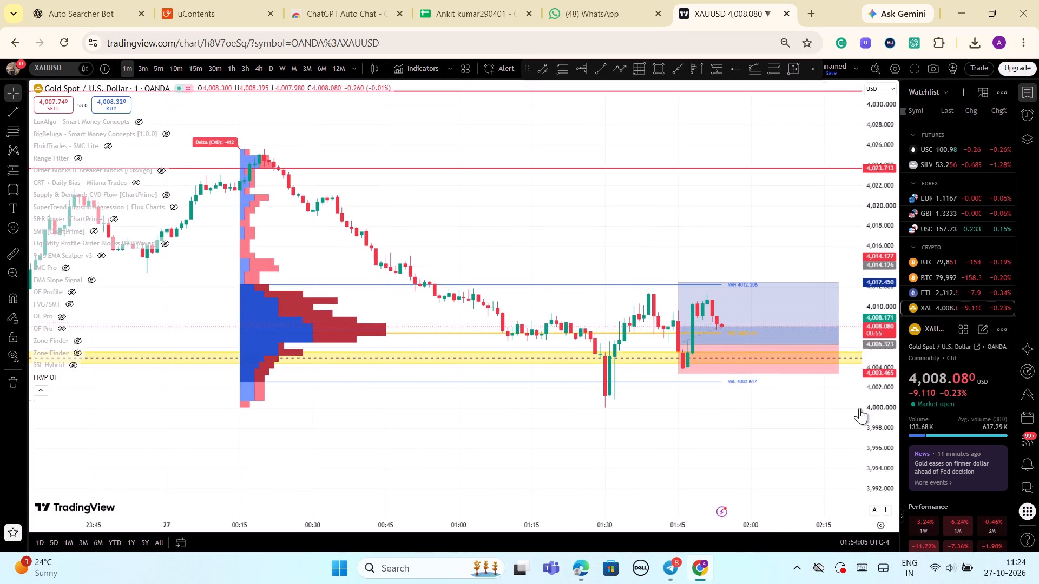
{"action": "left_click_drag", "start_coordinate": [859, 408], "coordinate": [858, 411]}
{"action": "scroll", "coordinate": [810, 412], "scroll_direction": "up", "scroll_amount": 2}
{"action": "scroll", "coordinate": [810, 412], "scroll_direction": "down", "scroll_amount": 4}
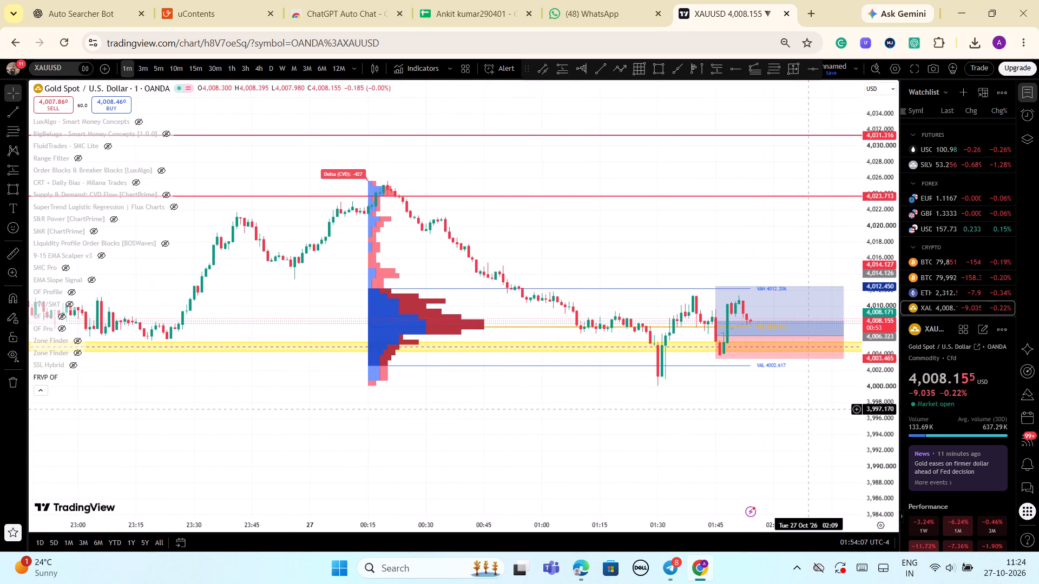
Move the start of the FRVP OF volume profile range to 27 Oct 01:47, inside the long position.
{"action": "left_click_drag", "start_coordinate": [367, 298], "coordinate": [542, 324]}
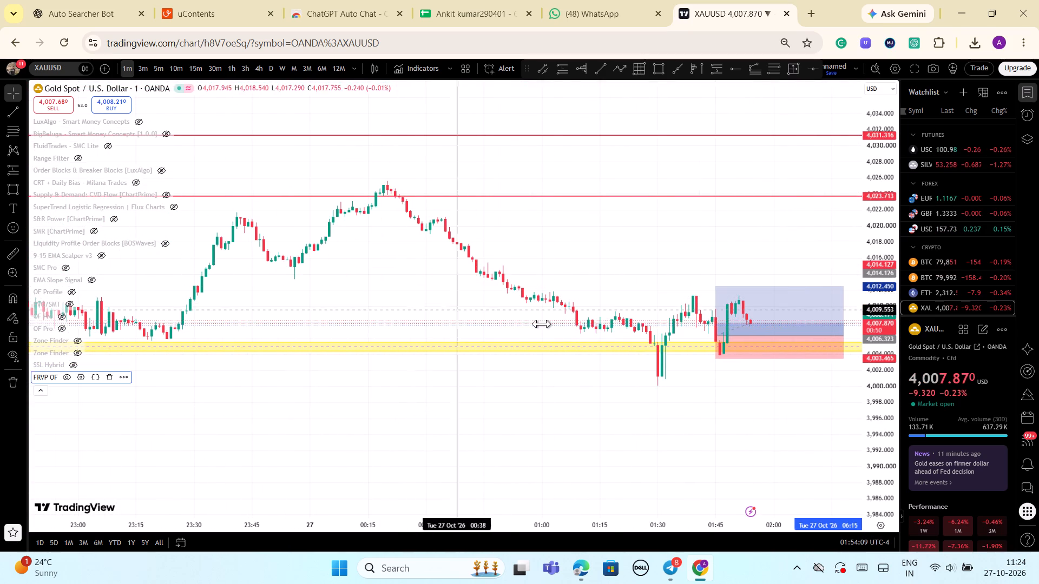
{"action": "left_click_drag", "start_coordinate": [542, 324], "coordinate": [723, 346]}
Examine the 1-minute candles since 01:47 closely against the shortened profile's VAH, POC and VAL inside the long position.
{"action": "scroll", "coordinate": [799, 452], "scroll_direction": "up", "scroll_amount": 2}
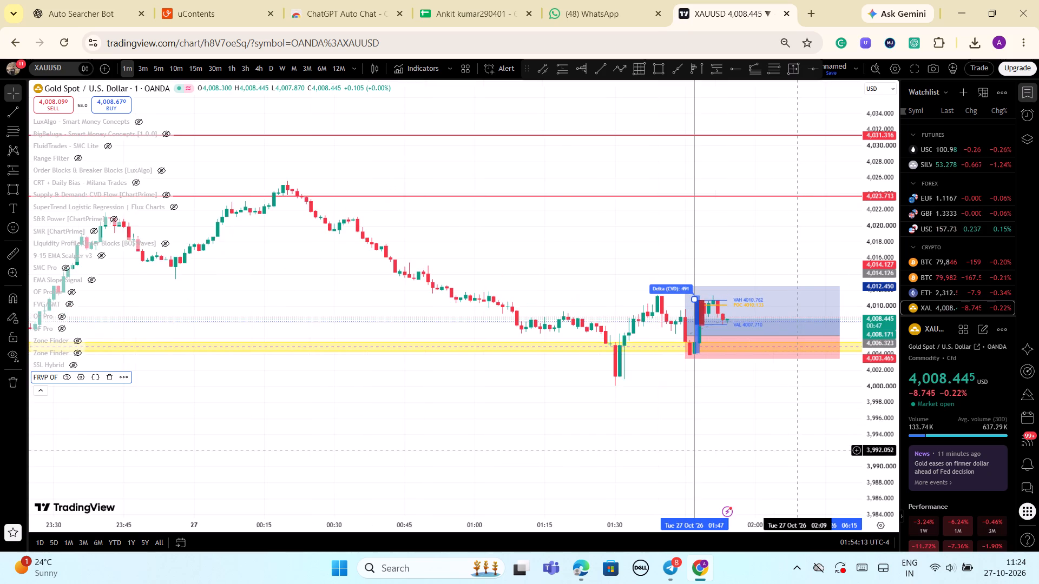
{"action": "scroll", "coordinate": [799, 450], "scroll_direction": "up", "scroll_amount": 1}
{"action": "left_click_drag", "start_coordinate": [878, 465], "coordinate": [917, 252]}
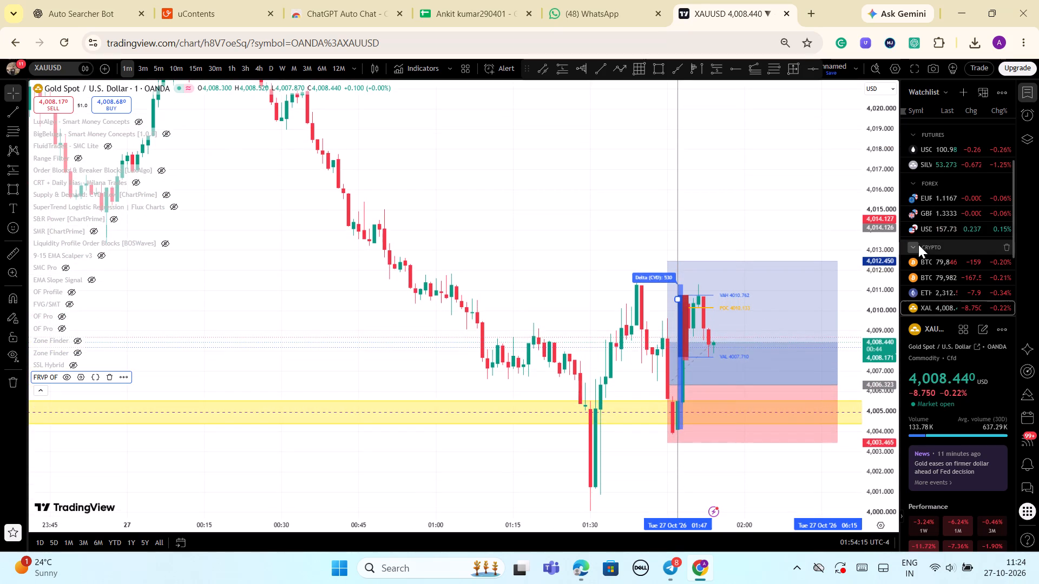
{"action": "scroll", "coordinate": [850, 271], "scroll_direction": "up", "scroll_amount": 4}
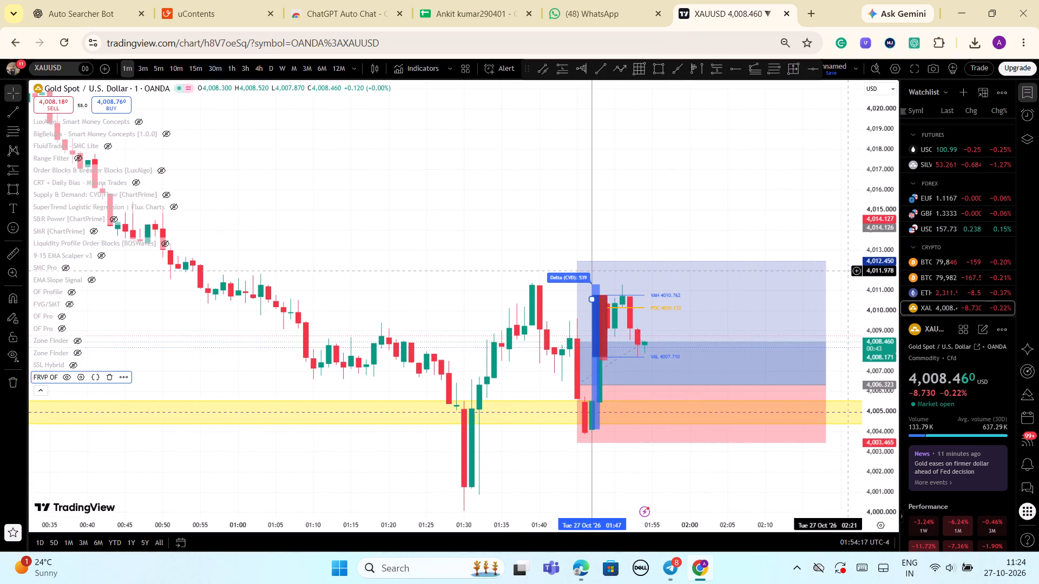
{"action": "scroll", "coordinate": [850, 271], "scroll_direction": "up", "scroll_amount": 3}
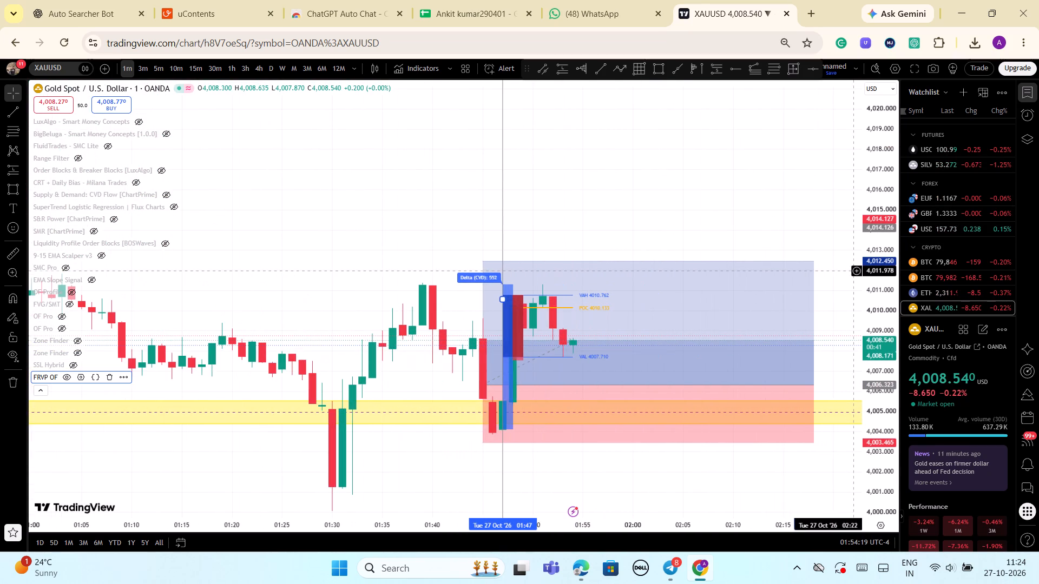
{"action": "scroll", "coordinate": [850, 271], "scroll_direction": "up", "scroll_amount": 4}
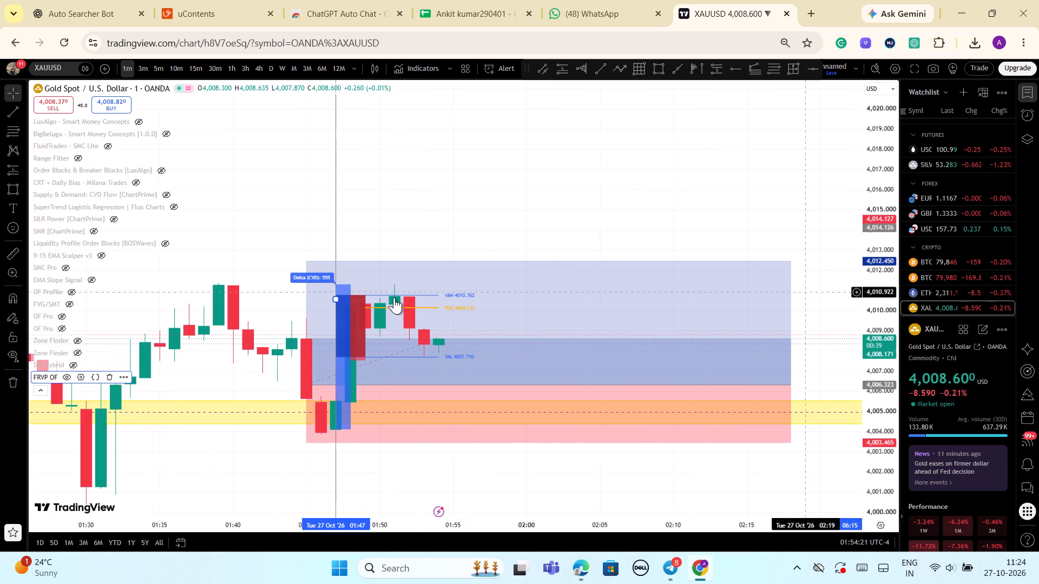
{"action": "scroll", "coordinate": [328, 260], "scroll_direction": "down", "scroll_amount": 4}
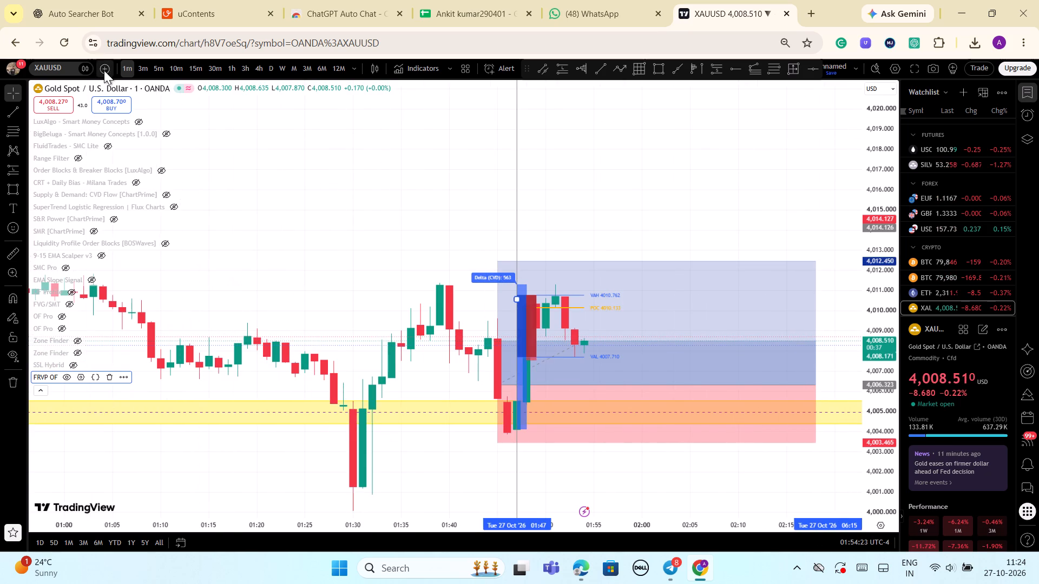
{"action": "left_click", "coordinate": [126, 69]}
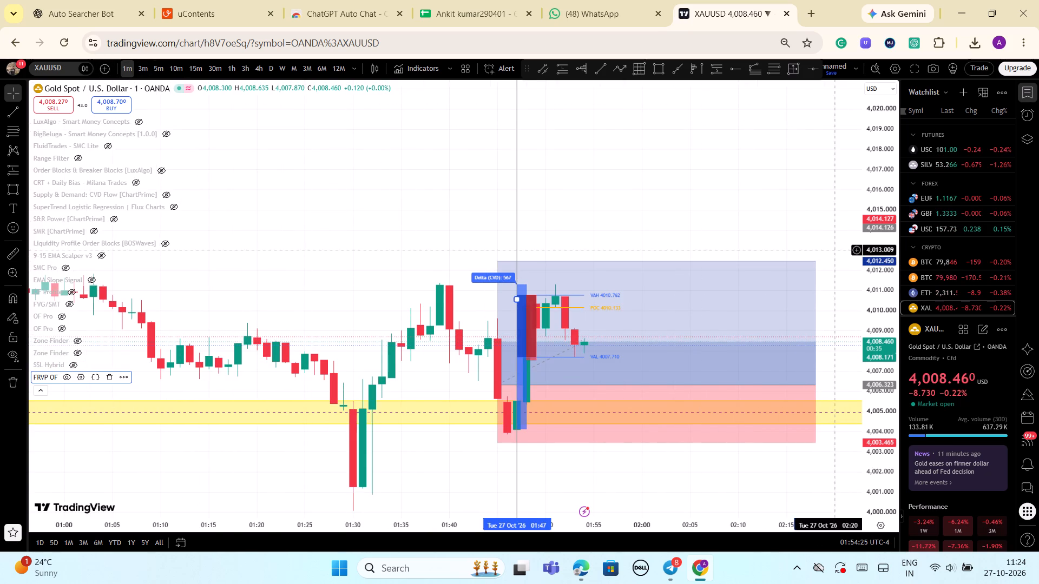
Examine the wider 1-minute price structure leading into the long position and the thin yellow support zone.
{"action": "scroll", "coordinate": [914, 271], "scroll_direction": "down", "scroll_amount": 4}
{"action": "scroll", "coordinate": [727, 285], "scroll_direction": "down", "scroll_amount": 6}
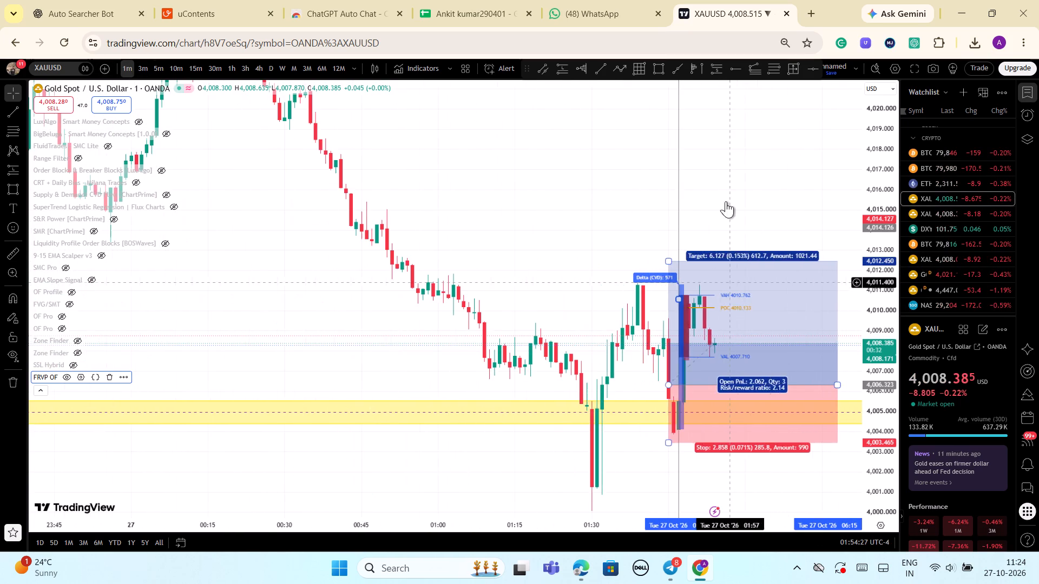
{"action": "left_click_drag", "start_coordinate": [725, 187], "coordinate": [600, 173]}
{"action": "left_click_drag", "start_coordinate": [876, 157], "coordinate": [868, 333]}
{"action": "scroll", "coordinate": [798, 342], "scroll_direction": "down", "scroll_amount": 5}
{"action": "left_click_drag", "start_coordinate": [863, 436], "coordinate": [870, 421]}
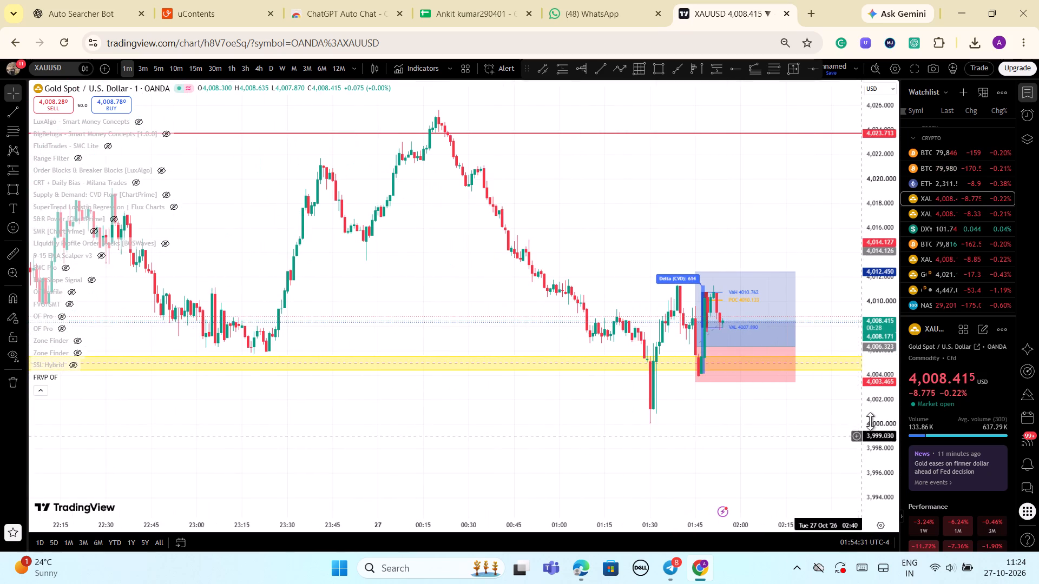
{"action": "left_click_drag", "start_coordinate": [870, 421], "coordinate": [872, 413]}
Examine the latest 1-minute candles against the long position's entry, stop and target and the shortened profile's levels.
{"action": "scroll", "coordinate": [824, 439], "scroll_direction": "up", "scroll_amount": 9}
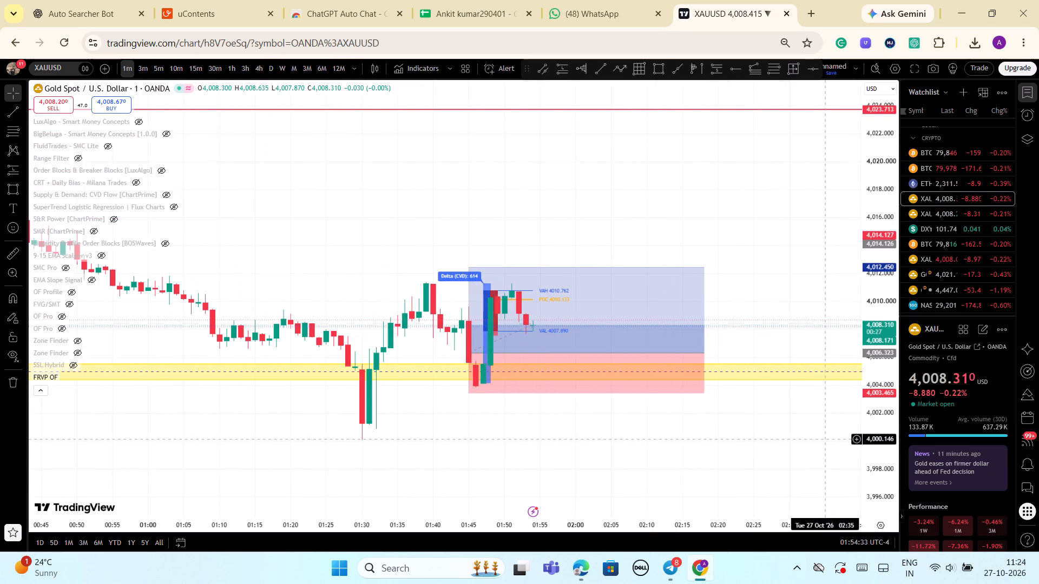
{"action": "scroll", "coordinate": [825, 439], "scroll_direction": "up", "scroll_amount": 1}
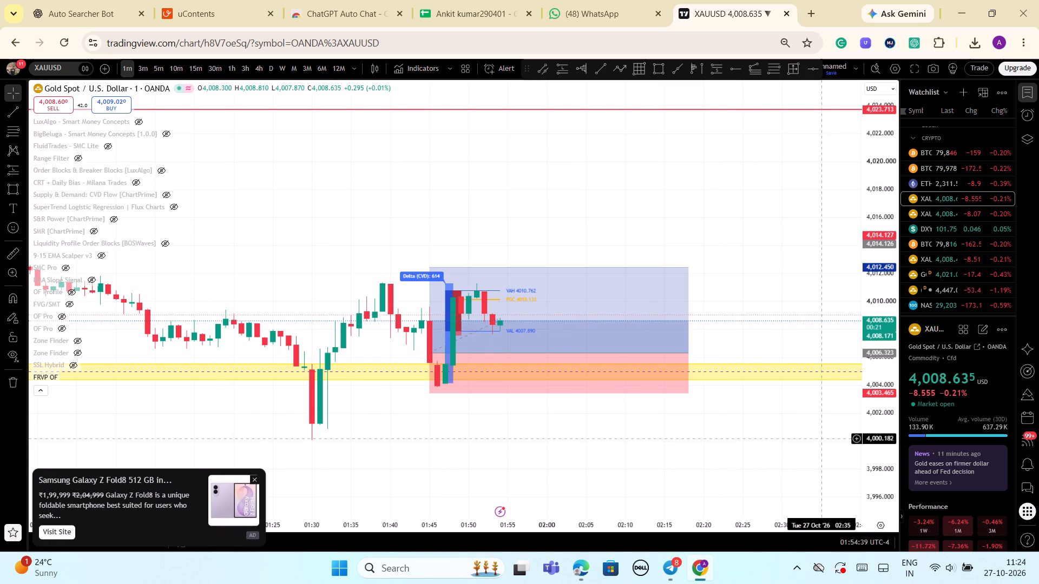
{"action": "scroll", "coordinate": [825, 439], "scroll_direction": "up", "scroll_amount": 2}
{"action": "left_click_drag", "start_coordinate": [890, 464], "coordinate": [919, 288]}
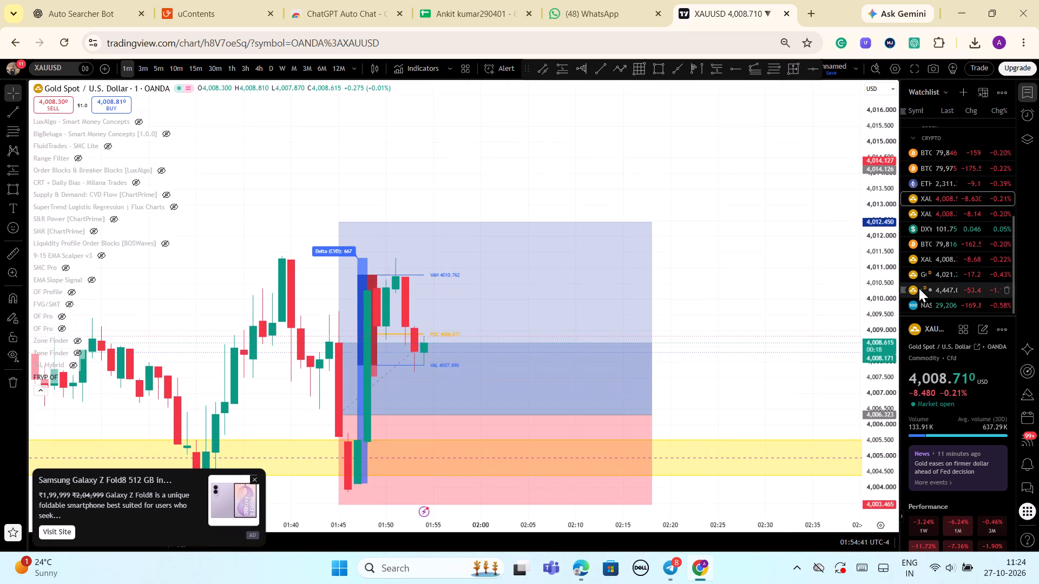
{"action": "left_click_drag", "start_coordinate": [782, 314], "coordinate": [855, 228]}
{"action": "left_click_drag", "start_coordinate": [883, 127], "coordinate": [841, 377]}
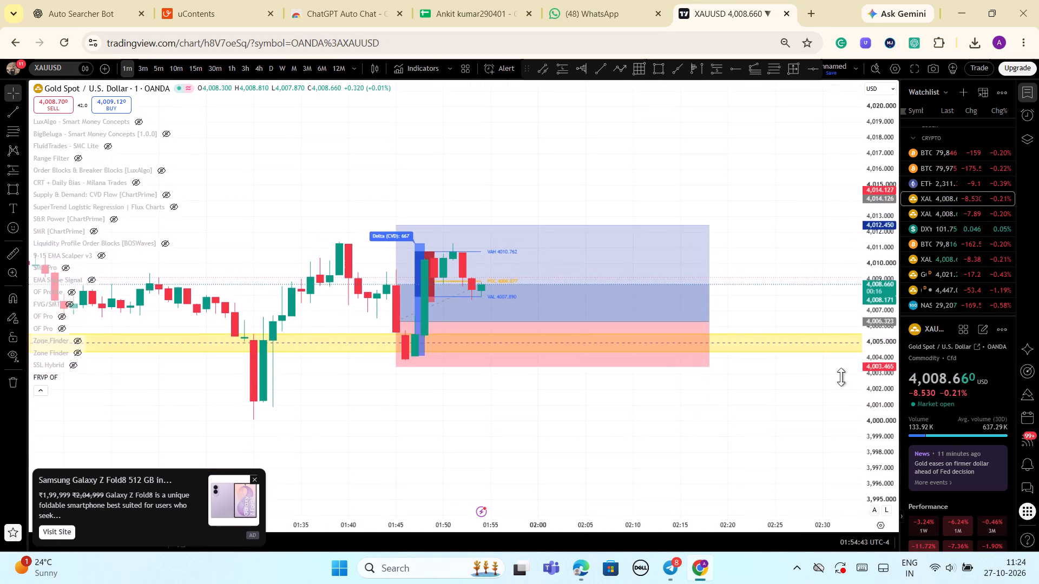
{"action": "left_click_drag", "start_coordinate": [841, 377], "coordinate": [865, 370]}
{"action": "scroll", "coordinate": [720, 434], "scroll_direction": "down", "scroll_amount": 5}
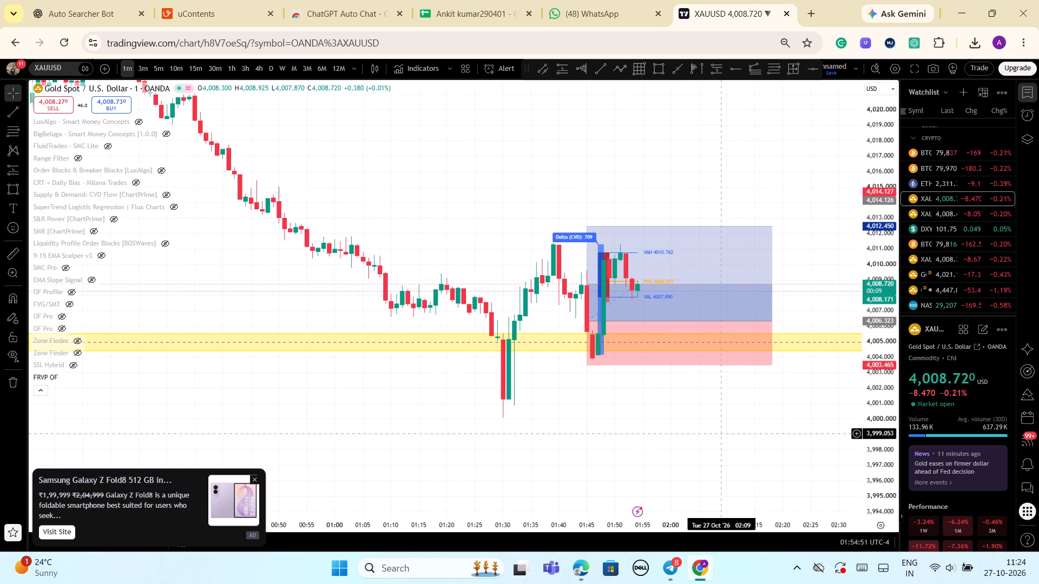
{"action": "scroll", "coordinate": [720, 433], "scroll_direction": "up", "scroll_amount": 3}
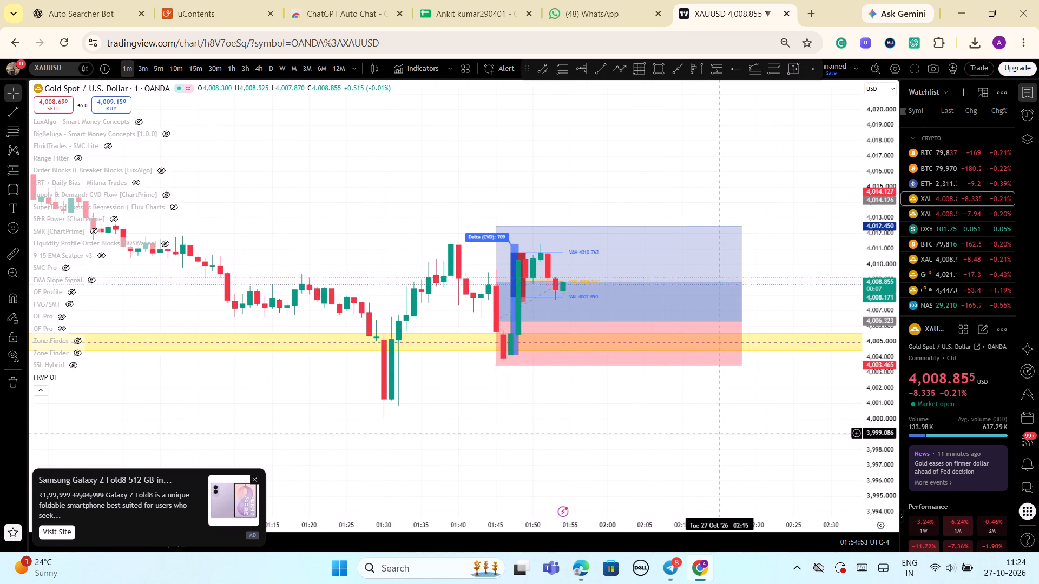
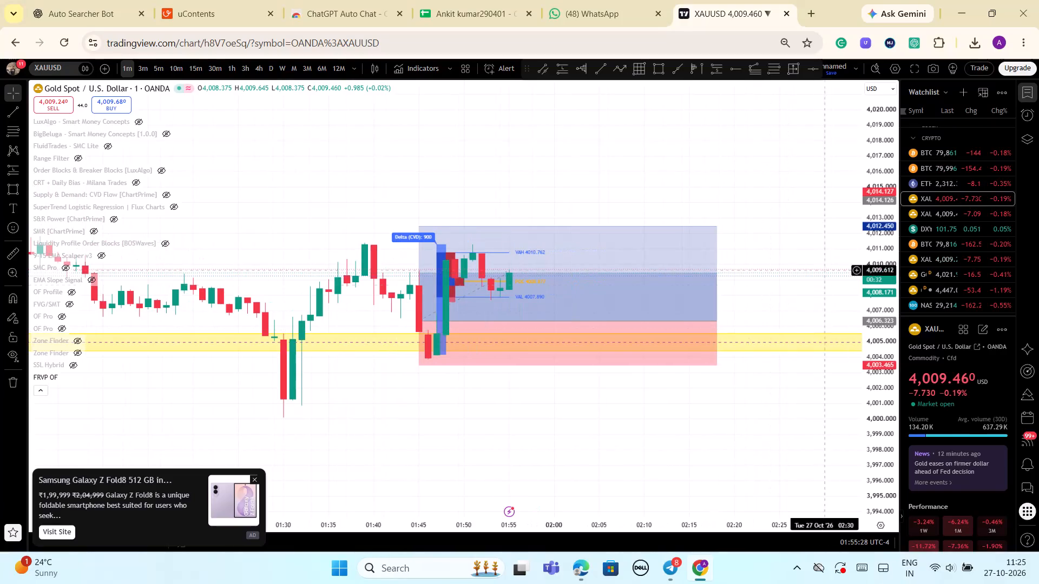
Examine the wider 1-minute XAUUSD structure, from the earlier rally and decline into the long position and thin yellow support zone.
{"action": "left_click_drag", "start_coordinate": [888, 193], "coordinate": [877, 250]}
{"action": "scroll", "coordinate": [845, 256], "scroll_direction": "down", "scroll_amount": 3}
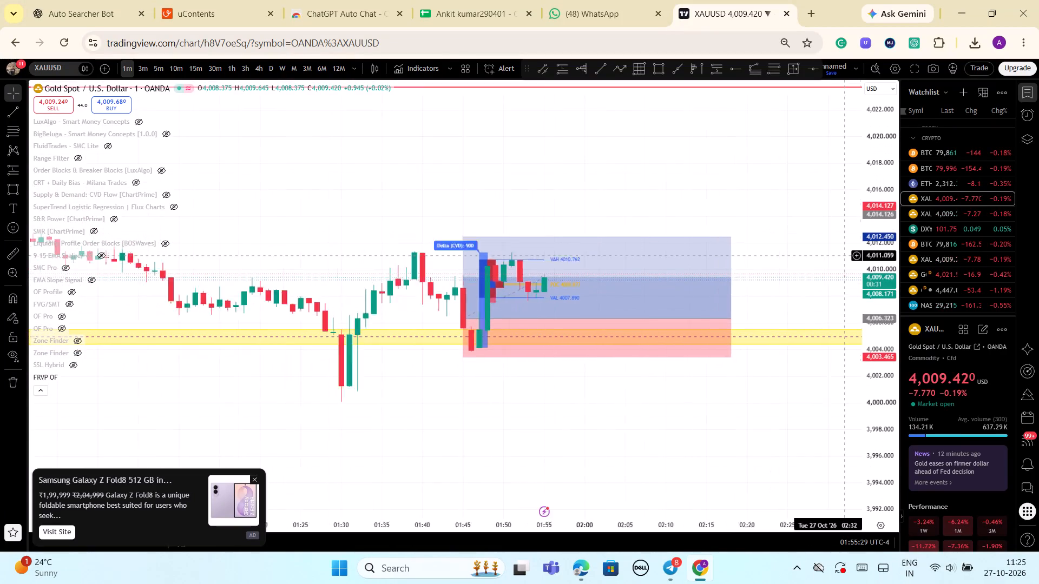
{"action": "scroll", "coordinate": [841, 253], "scroll_direction": "down", "scroll_amount": 3}
{"action": "left_click", "coordinate": [130, 68]}
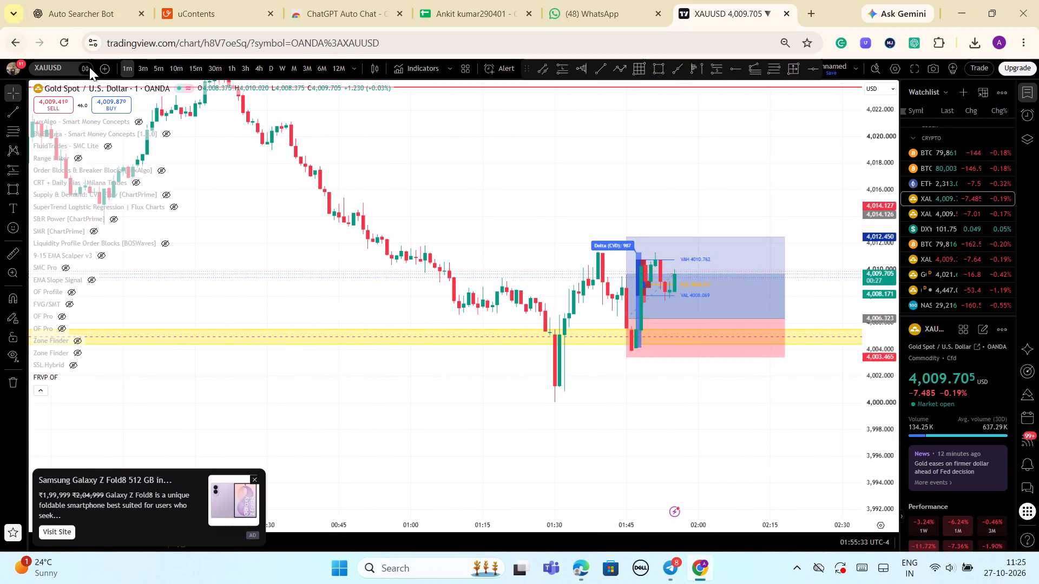
{"action": "scroll", "coordinate": [659, 295], "scroll_direction": "up", "scroll_amount": 1}
{"action": "scroll", "coordinate": [778, 315], "scroll_direction": "down", "scroll_amount": 3}
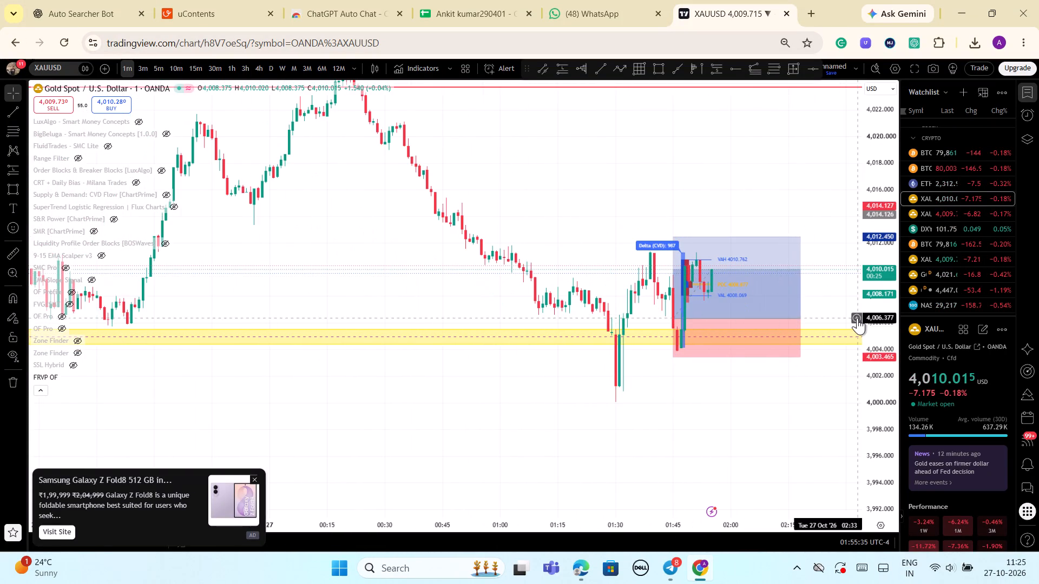
{"action": "left_click_drag", "start_coordinate": [872, 321], "coordinate": [885, 411]}
{"action": "scroll", "coordinate": [846, 414], "scroll_direction": "up", "scroll_amount": 3}
{"action": "scroll", "coordinate": [846, 414], "scroll_direction": "down", "scroll_amount": 2}
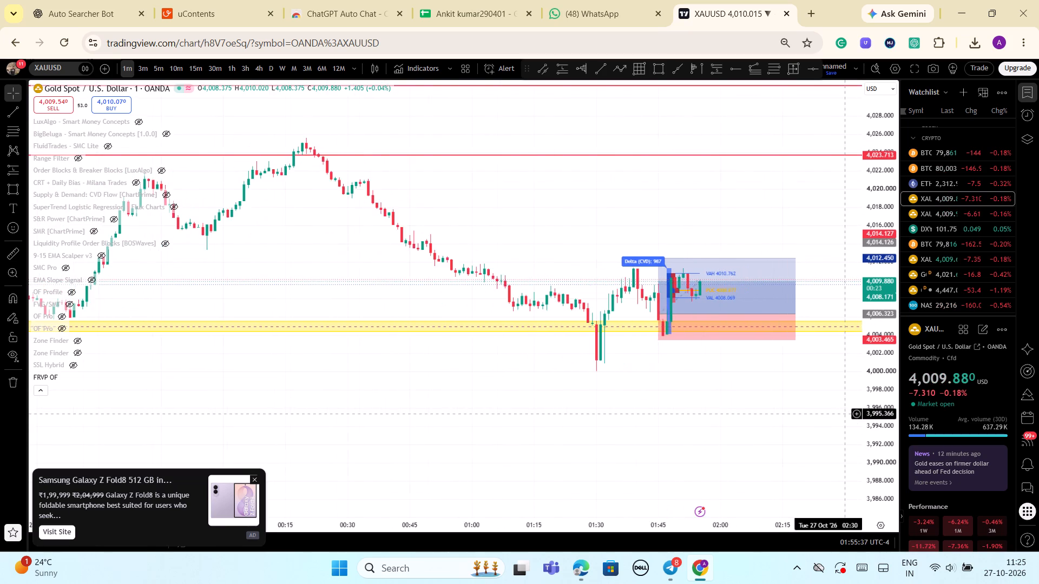
{"action": "scroll", "coordinate": [846, 414], "scroll_direction": "down", "scroll_amount": 2}
Examine the recent 1-minute candles against the long position's entry, stop and target and the volume profile's VAH, POC and VAL.
{"action": "left_click_drag", "start_coordinate": [871, 449], "coordinate": [903, 273]}
{"action": "scroll", "coordinate": [872, 292], "scroll_direction": "up", "scroll_amount": 4}
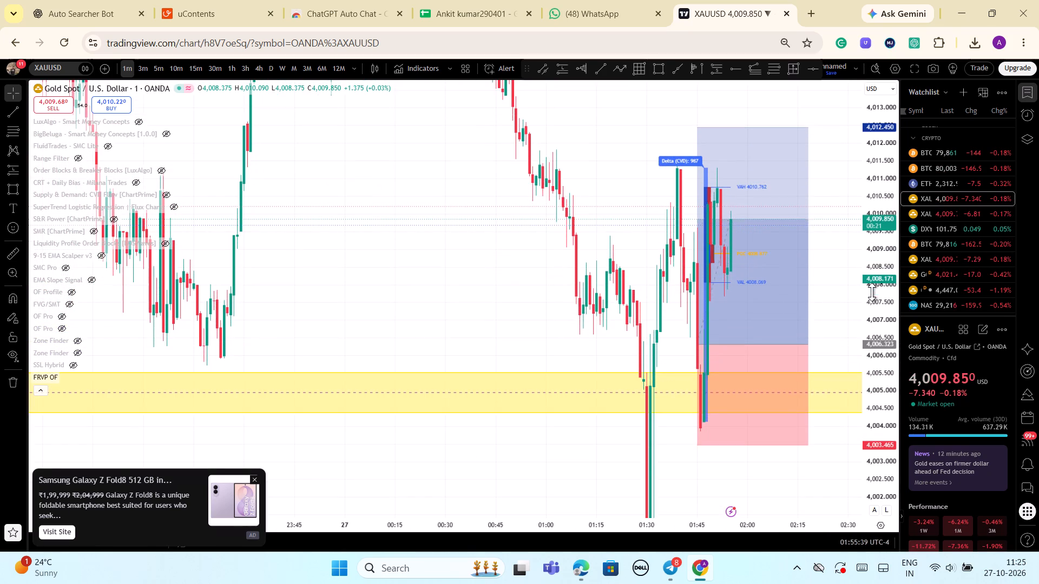
{"action": "left_click_drag", "start_coordinate": [885, 169], "coordinate": [873, 373]}
{"action": "scroll", "coordinate": [825, 387], "scroll_direction": "up", "scroll_amount": 4}
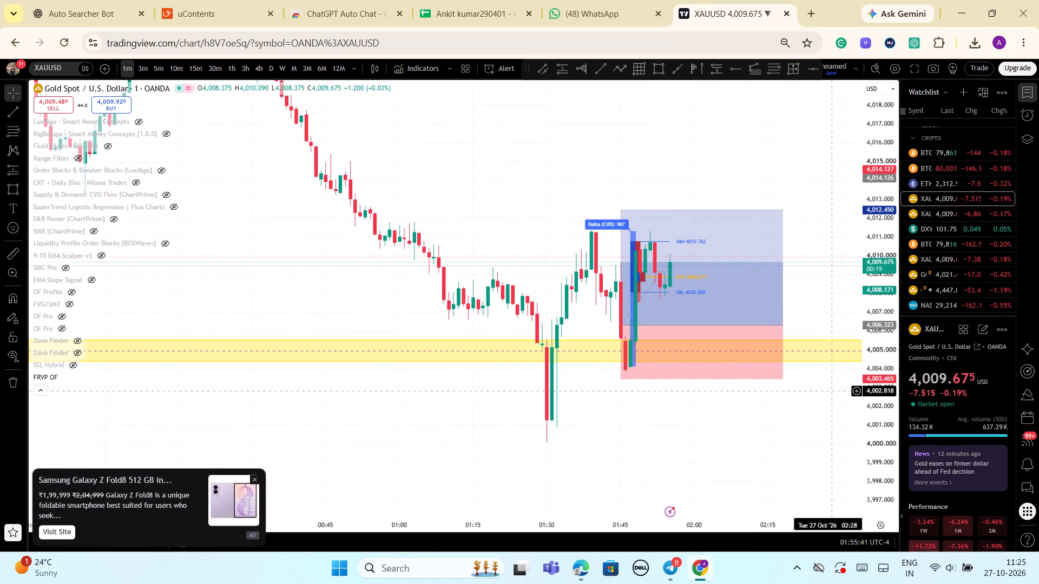
{"action": "scroll", "coordinate": [834, 391], "scroll_direction": "up", "scroll_amount": 3}
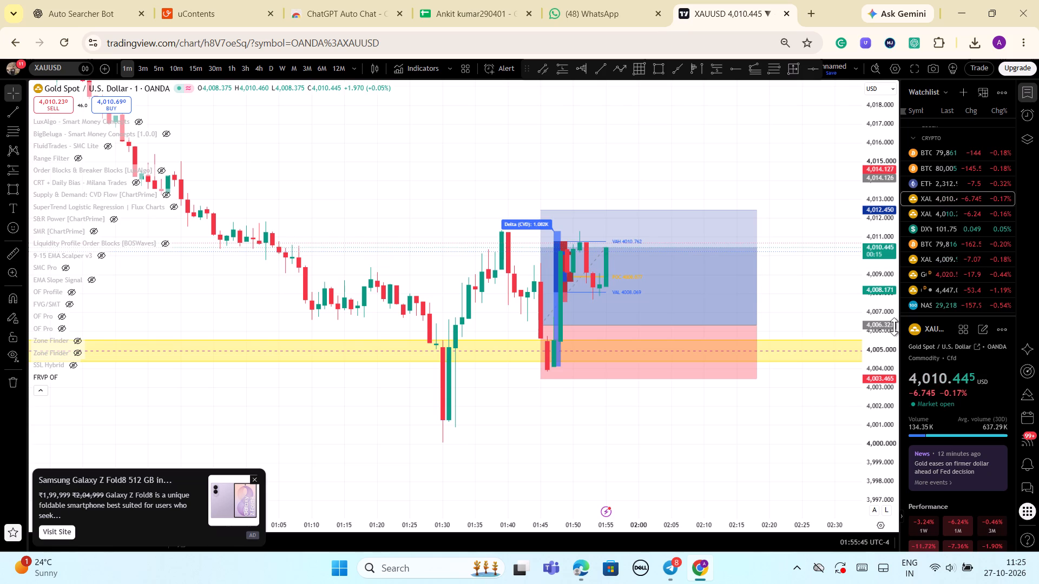
{"action": "scroll", "coordinate": [894, 327], "scroll_direction": "down", "scroll_amount": 1}
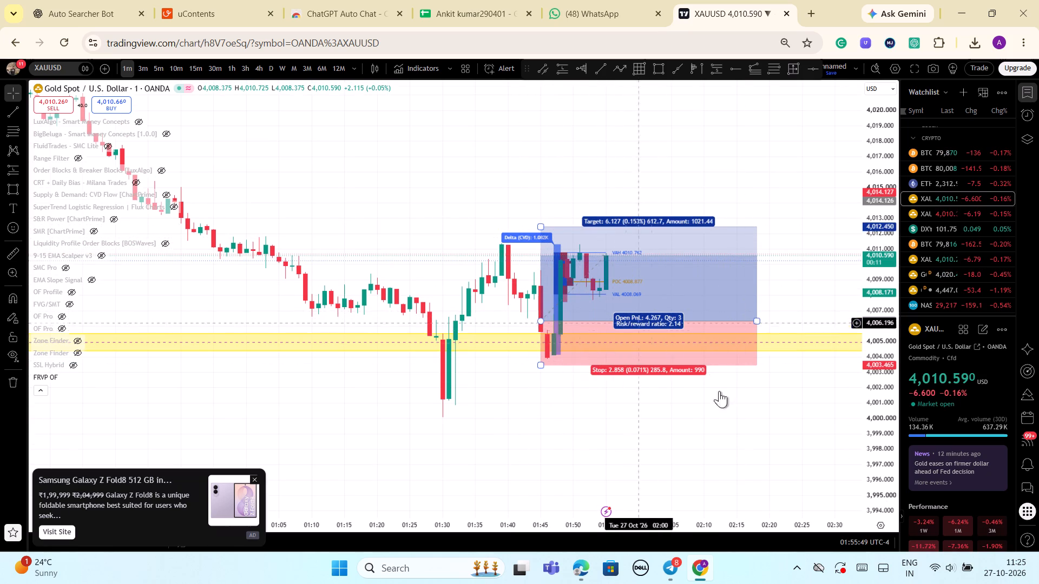
{"action": "scroll", "coordinate": [737, 416], "scroll_direction": "down", "scroll_amount": 1}
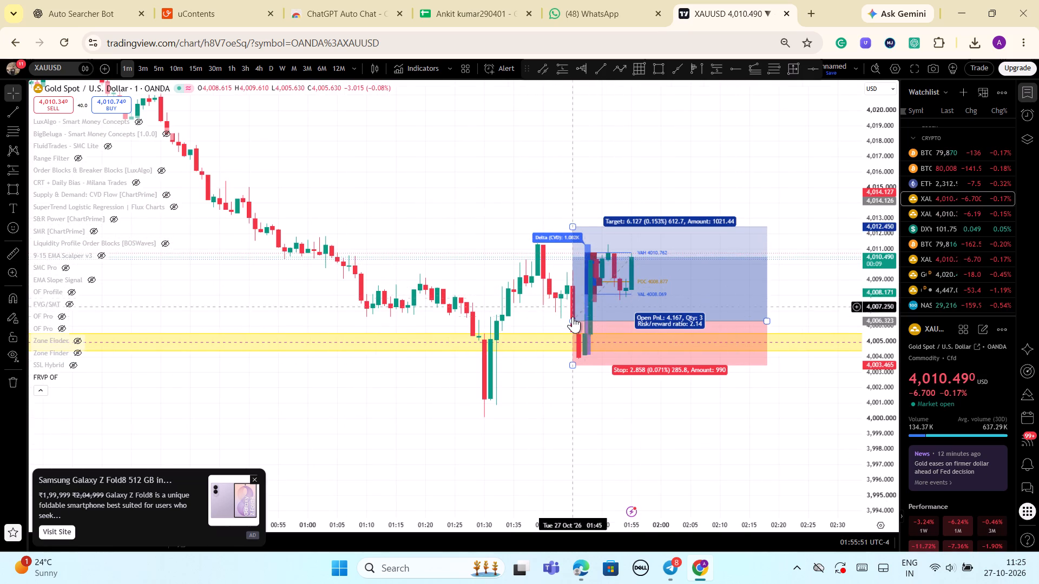
{"action": "scroll", "coordinate": [716, 332], "scroll_direction": "down", "scroll_amount": 3}
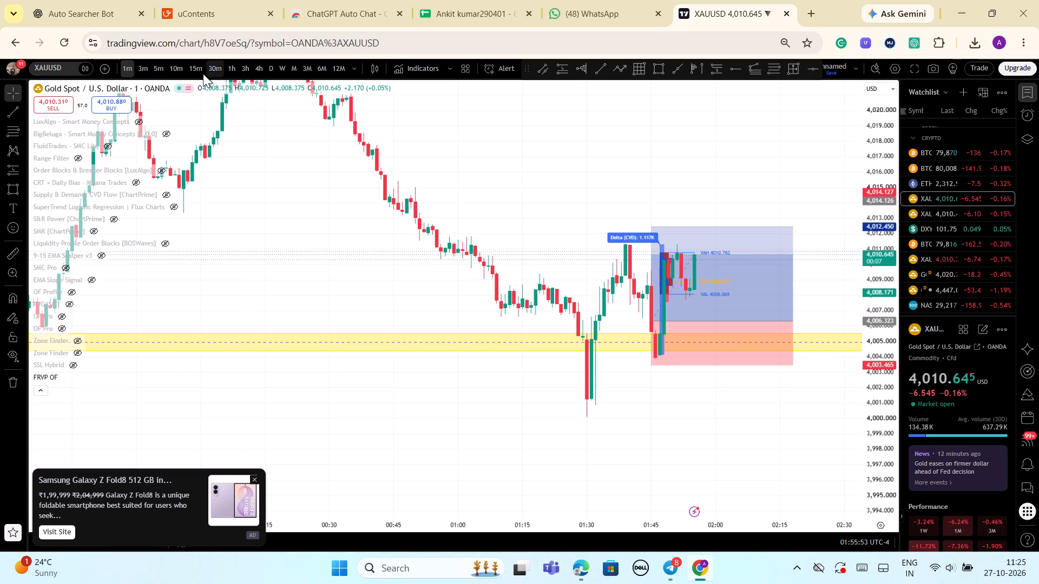
Switch to the 3-hour timeframe and examine price against the red resistance lines overhead and the wide yellow support zone below.
{"action": "left_click", "coordinate": [247, 71]}
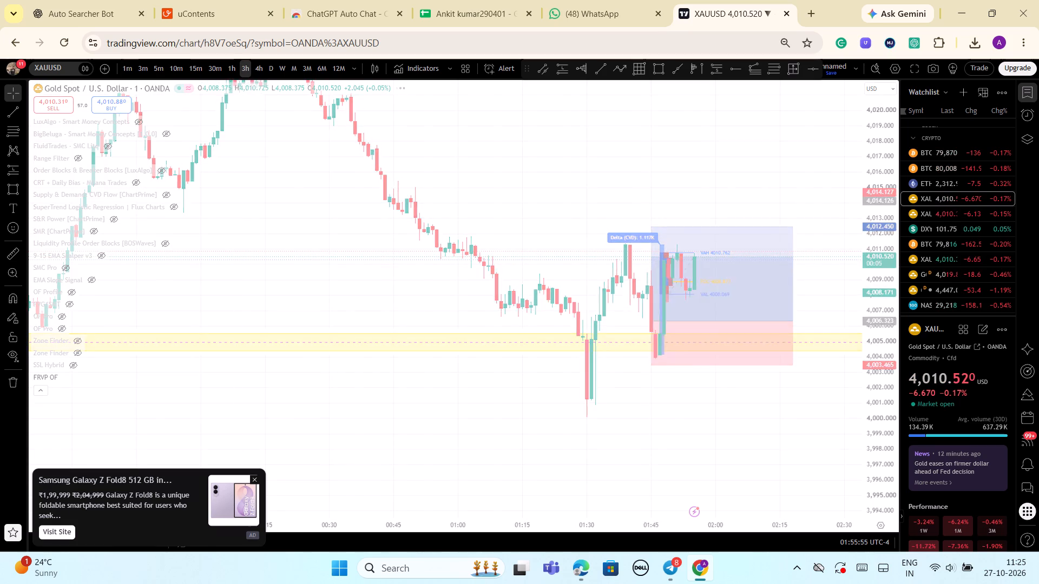
{"action": "left_click_drag", "start_coordinate": [883, 130], "coordinate": [860, 565]}
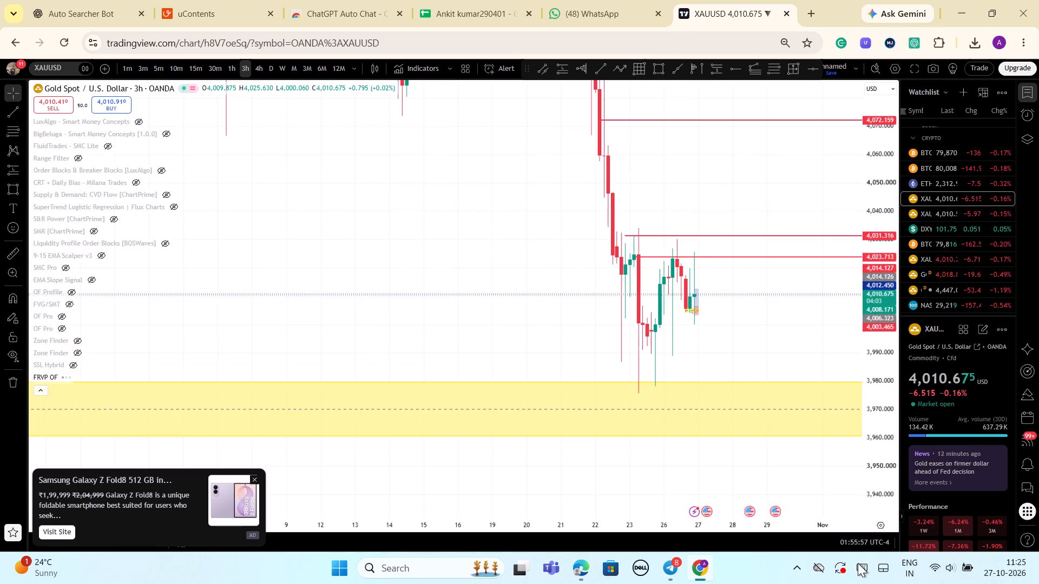
{"action": "scroll", "coordinate": [734, 432], "scroll_direction": "up", "scroll_amount": 3}
{"action": "scroll", "coordinate": [706, 388], "scroll_direction": "up", "scroll_amount": 3}
{"action": "left_click_drag", "start_coordinate": [647, 359], "coordinate": [691, 359]}
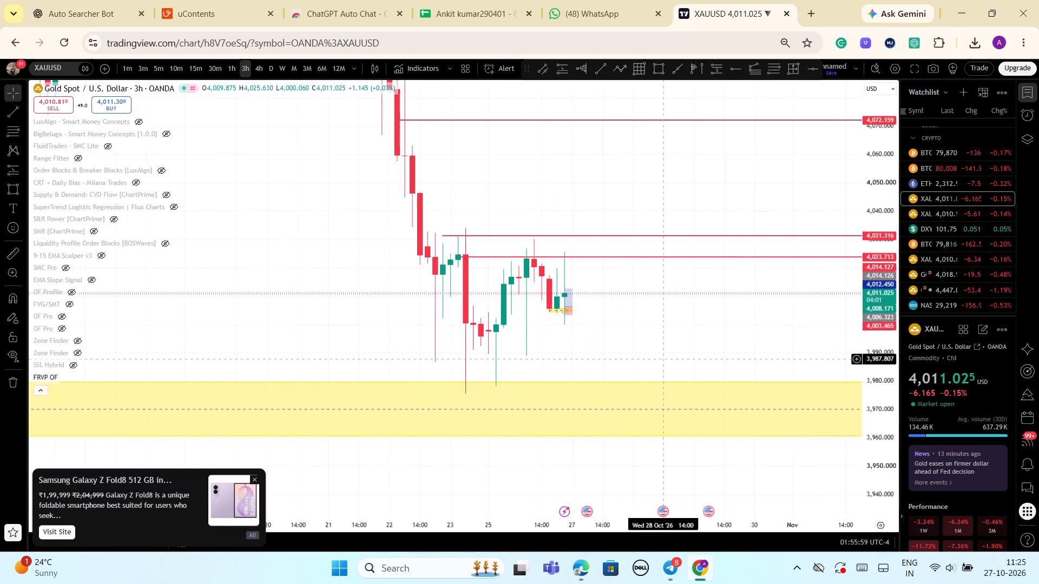
{"action": "left_click_drag", "start_coordinate": [691, 359], "coordinate": [755, 359]}
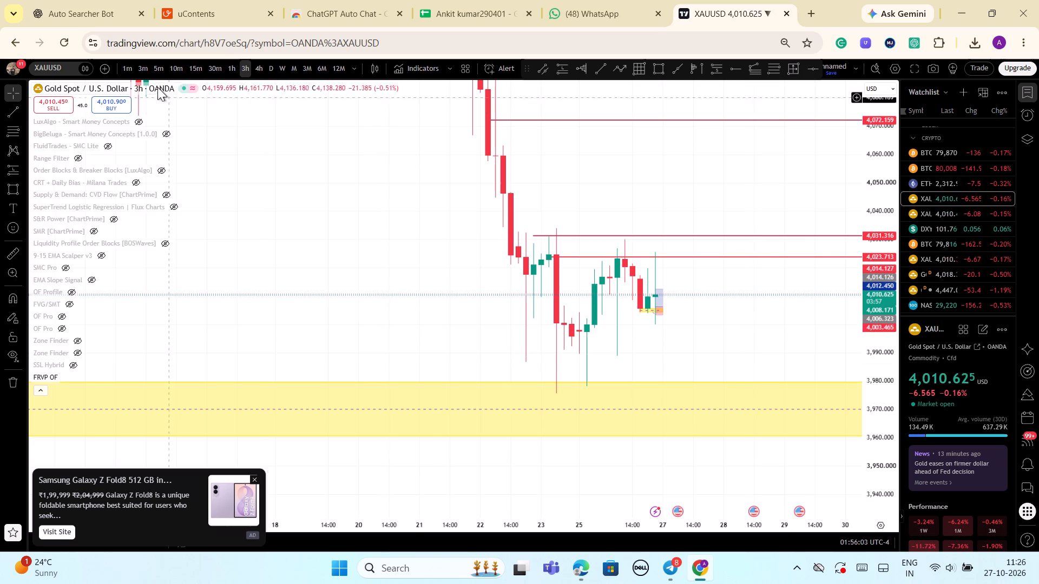
Return to the 1-minute timeframe and examine the latest candles around the volume profile's VAH inside the long position.
{"action": "left_click", "coordinate": [127, 71]}
{"action": "scroll", "coordinate": [853, 351], "scroll_direction": "down", "scroll_amount": 5}
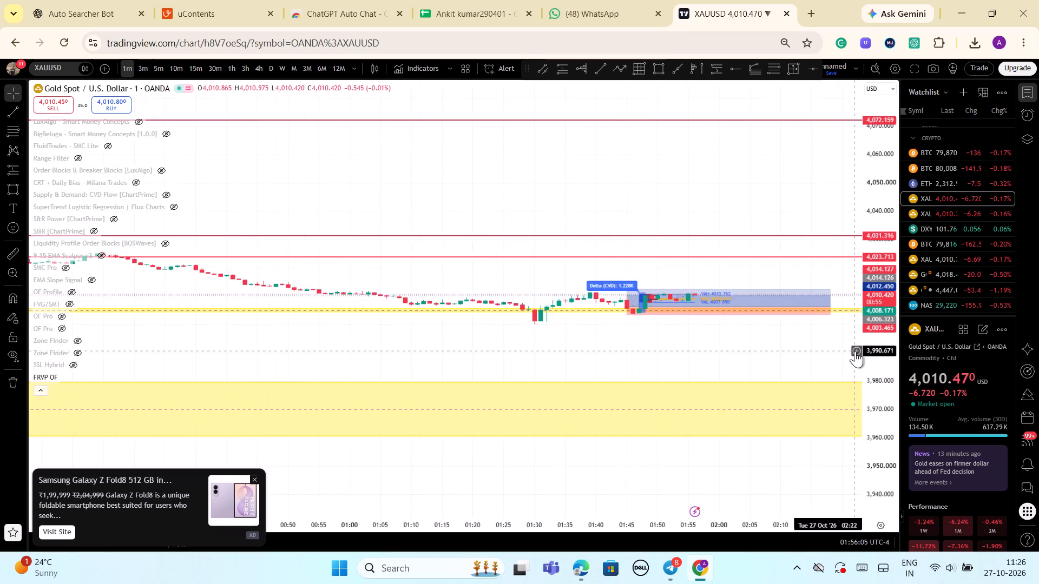
{"action": "left_click_drag", "start_coordinate": [892, 432], "coordinate": [872, 143]}
{"action": "scroll", "coordinate": [871, 301], "scroll_direction": "up", "scroll_amount": 3}
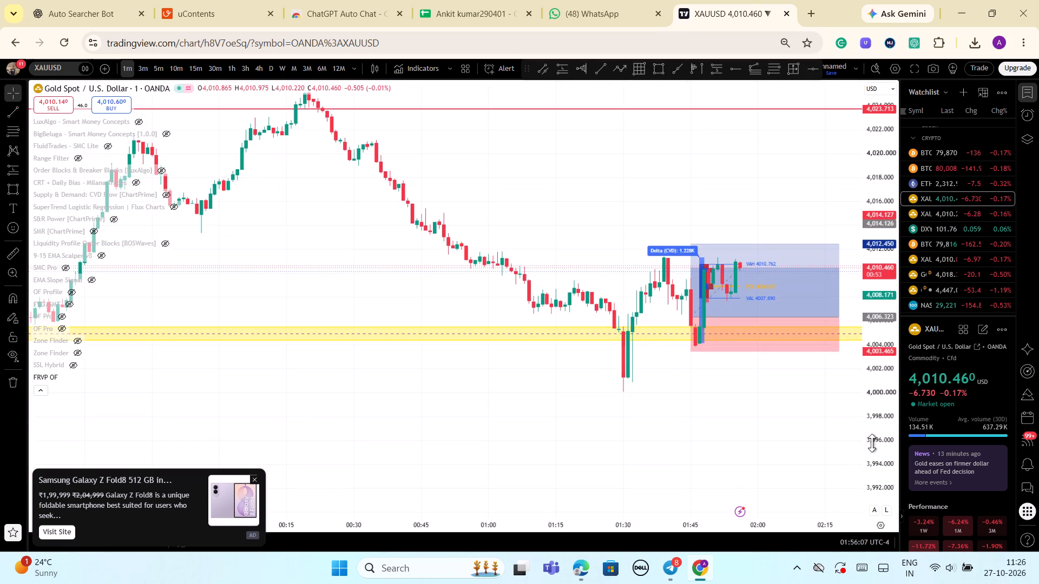
{"action": "left_click_drag", "start_coordinate": [884, 444], "coordinate": [899, 351]}
{"action": "scroll", "coordinate": [869, 383], "scroll_direction": "up", "scroll_amount": 4}
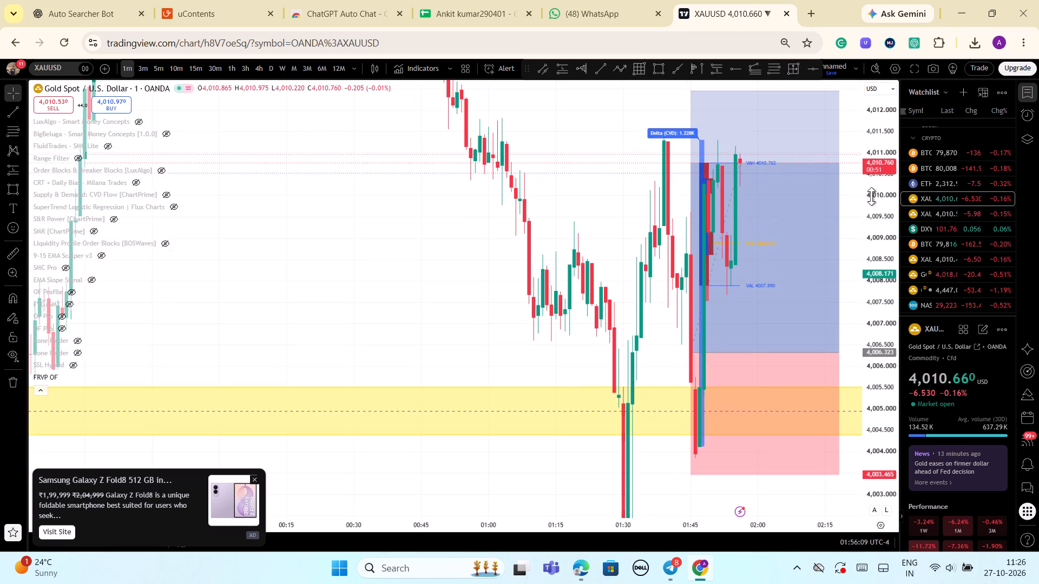
{"action": "left_click_drag", "start_coordinate": [879, 135], "coordinate": [889, 393]}
{"action": "scroll", "coordinate": [817, 436], "scroll_direction": "up", "scroll_amount": 7}
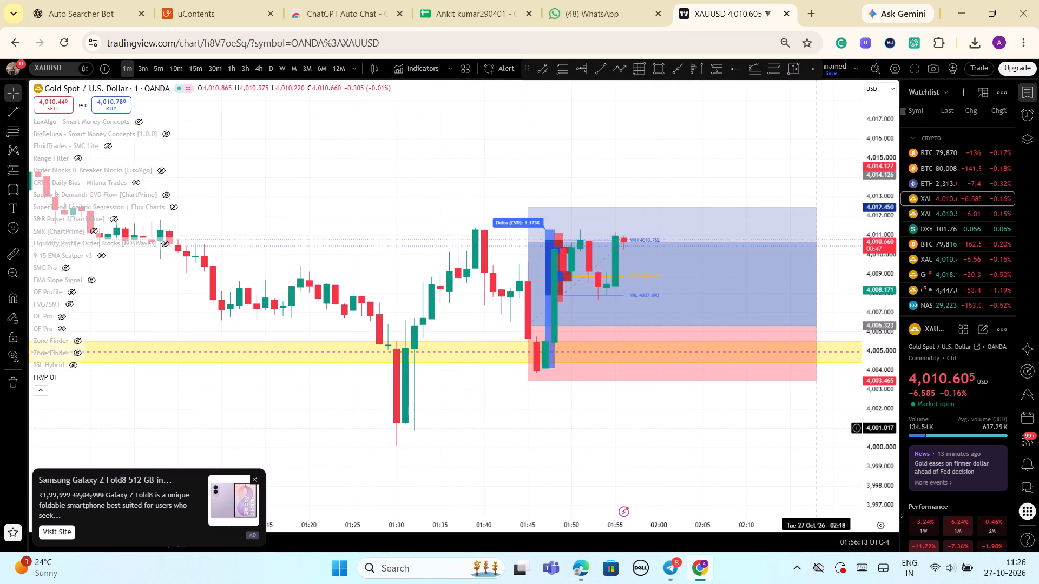
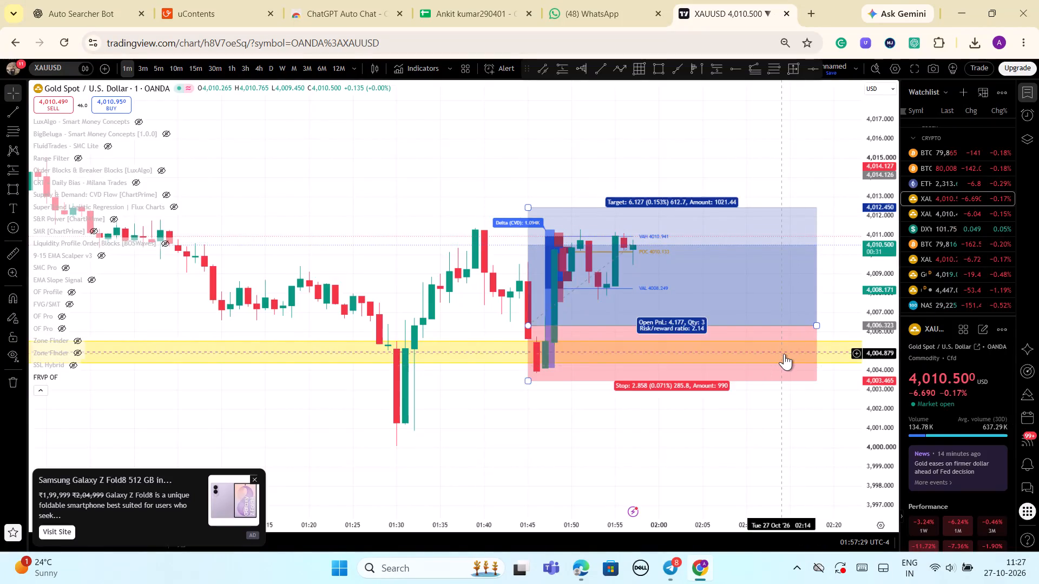
Examine the latest 1-minute candles between the volume profile's VAH and VAL, comparing them with the preceding decline and the thin yellow support zone.
{"action": "scroll", "coordinate": [784, 354], "scroll_direction": "down", "scroll_amount": 1}
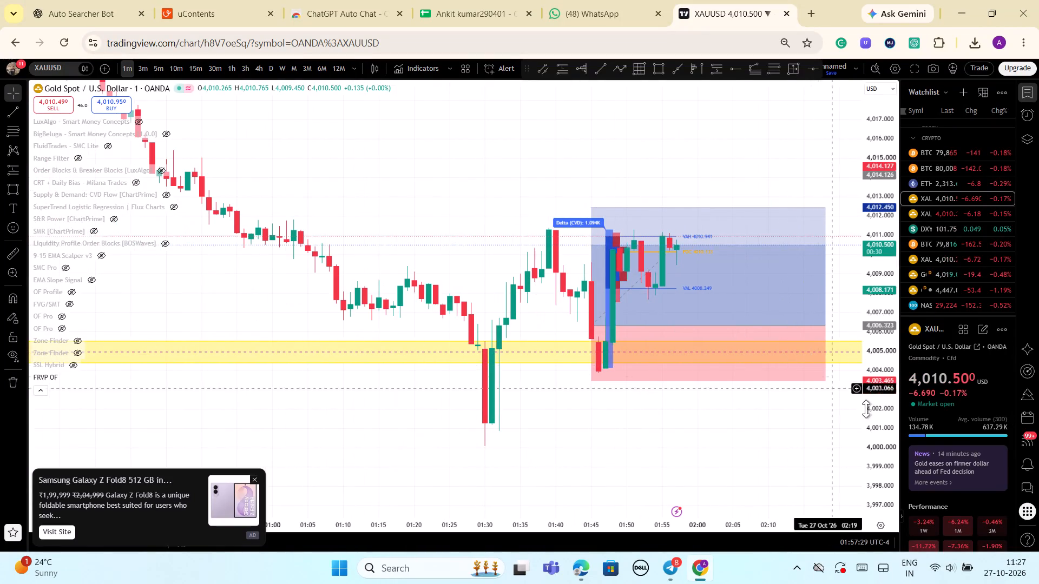
{"action": "left_click_drag", "start_coordinate": [897, 428], "coordinate": [891, 459]}
{"action": "scroll", "coordinate": [848, 445], "scroll_direction": "up", "scroll_amount": 3}
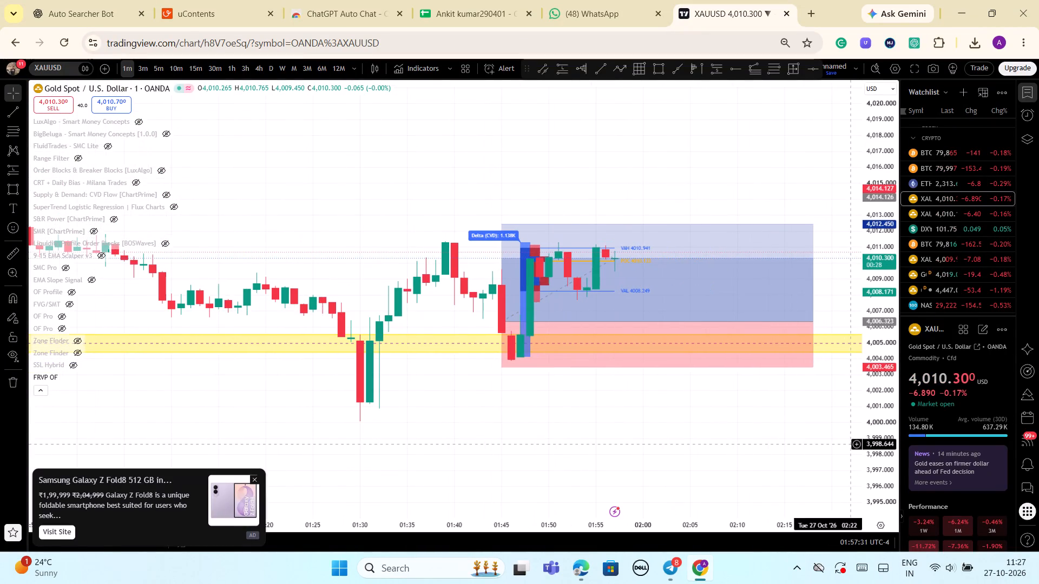
{"action": "scroll", "coordinate": [834, 446], "scroll_direction": "down", "scroll_amount": 4}
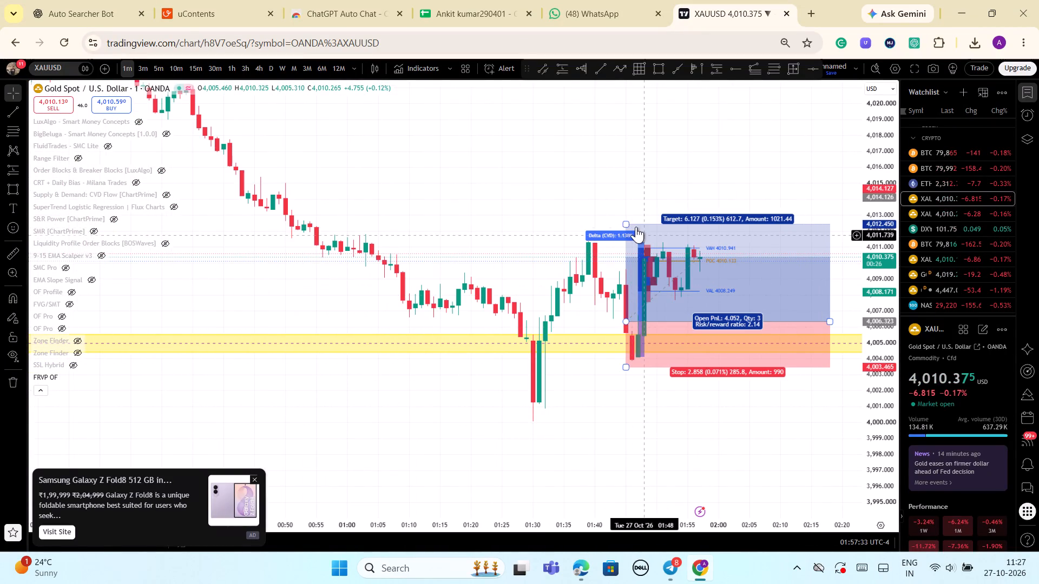
{"action": "left_click", "coordinate": [613, 190]}
{"action": "left_click_drag", "start_coordinate": [751, 411], "coordinate": [617, 375]}
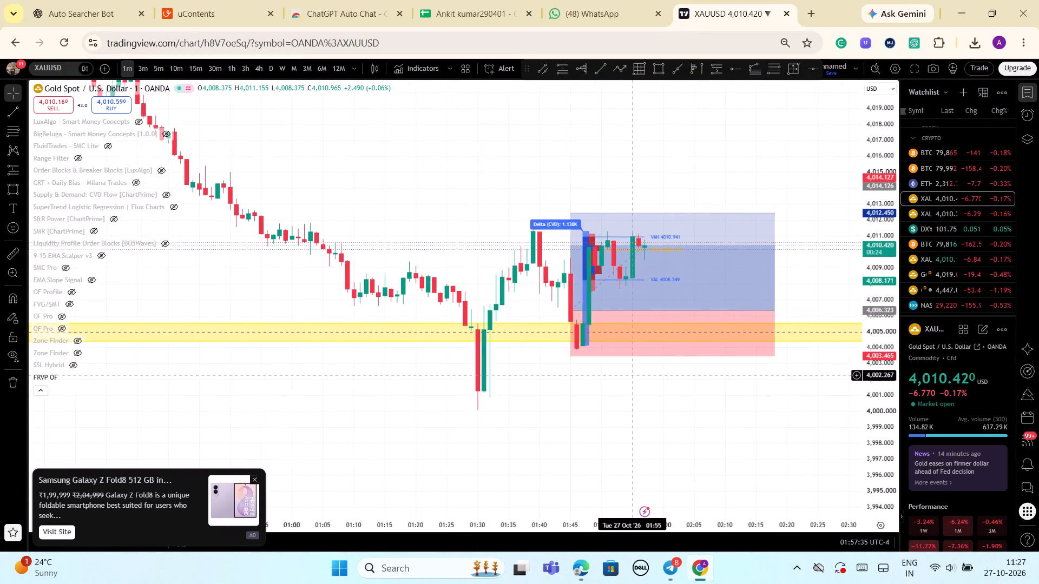
{"action": "left_click_drag", "start_coordinate": [617, 375], "coordinate": [592, 369]}
{"action": "scroll", "coordinate": [707, 272], "scroll_direction": "down", "scroll_amount": 2}
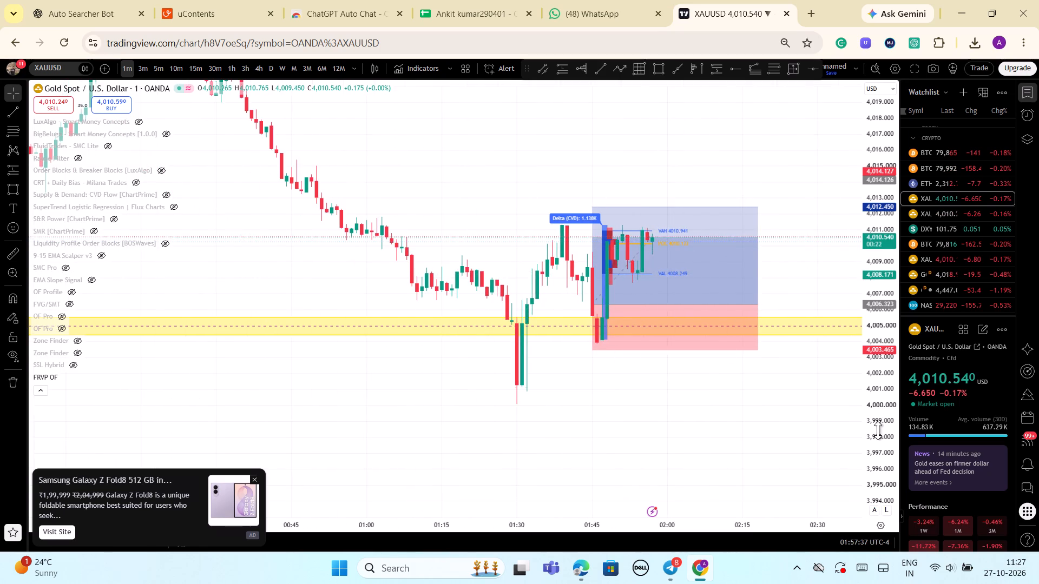
{"action": "left_click_drag", "start_coordinate": [878, 429], "coordinate": [839, 380]}
{"action": "scroll", "coordinate": [773, 387], "scroll_direction": "up", "scroll_amount": 4}
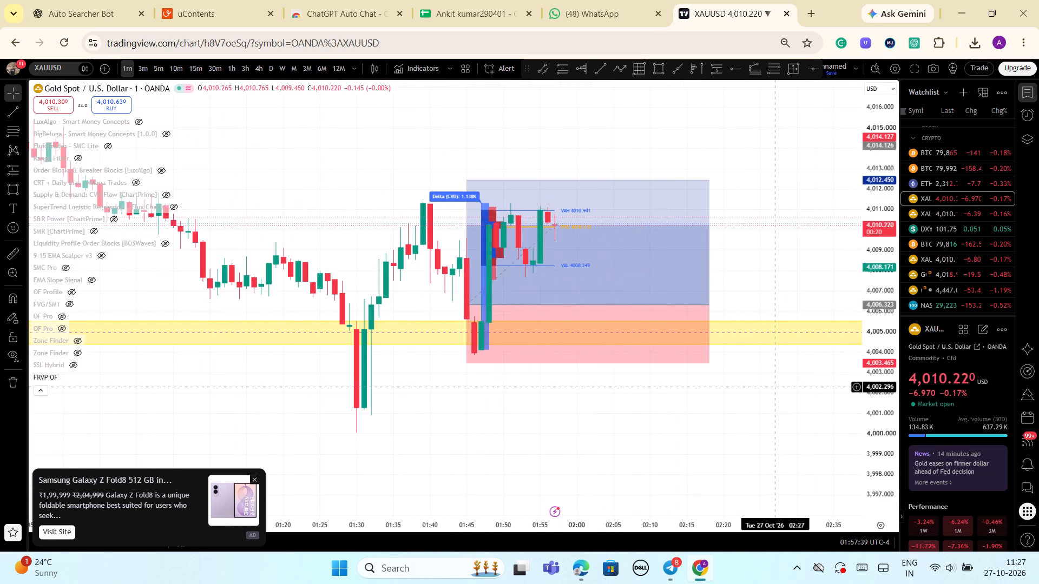
{"action": "scroll", "coordinate": [773, 389], "scroll_direction": "down", "scroll_amount": 3}
{"action": "left_click_drag", "start_coordinate": [887, 368], "coordinate": [880, 444]}
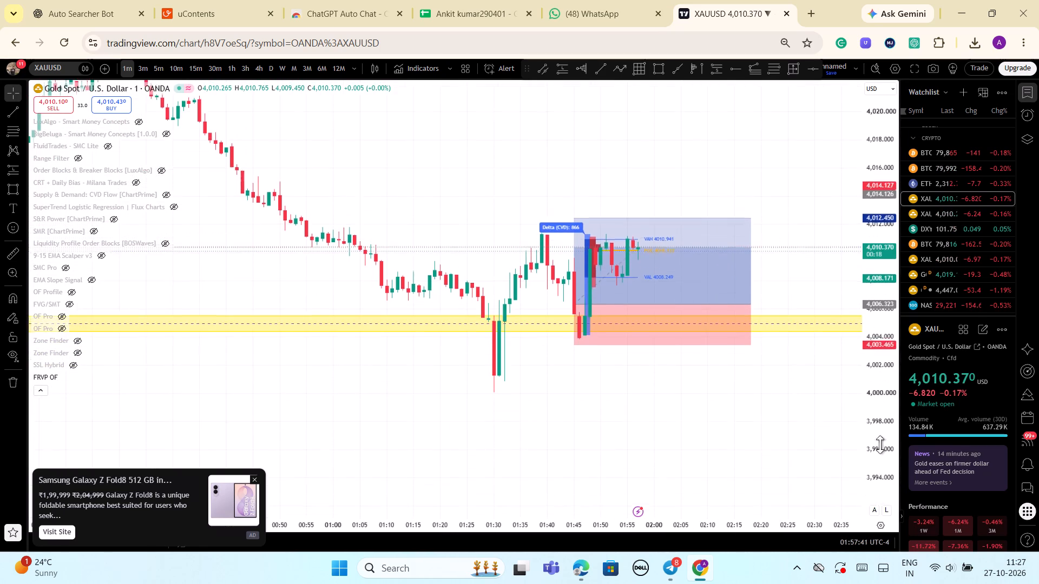
{"action": "left_click_drag", "start_coordinate": [880, 444], "coordinate": [874, 486]}
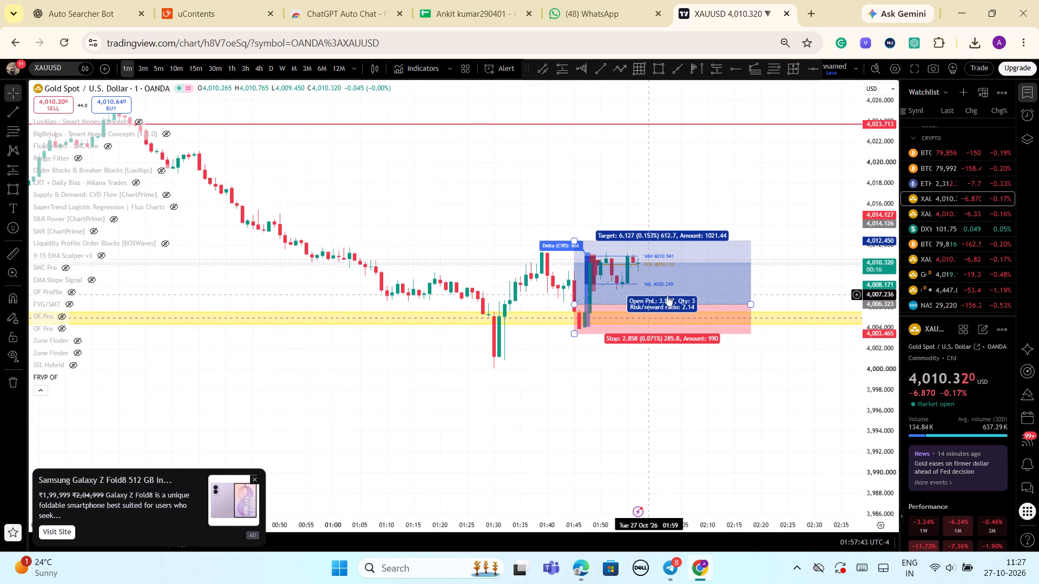
{"action": "left_click_drag", "start_coordinate": [871, 454], "coordinate": [897, 329]}
{"action": "scroll", "coordinate": [884, 360], "scroll_direction": "up", "scroll_amount": 2}
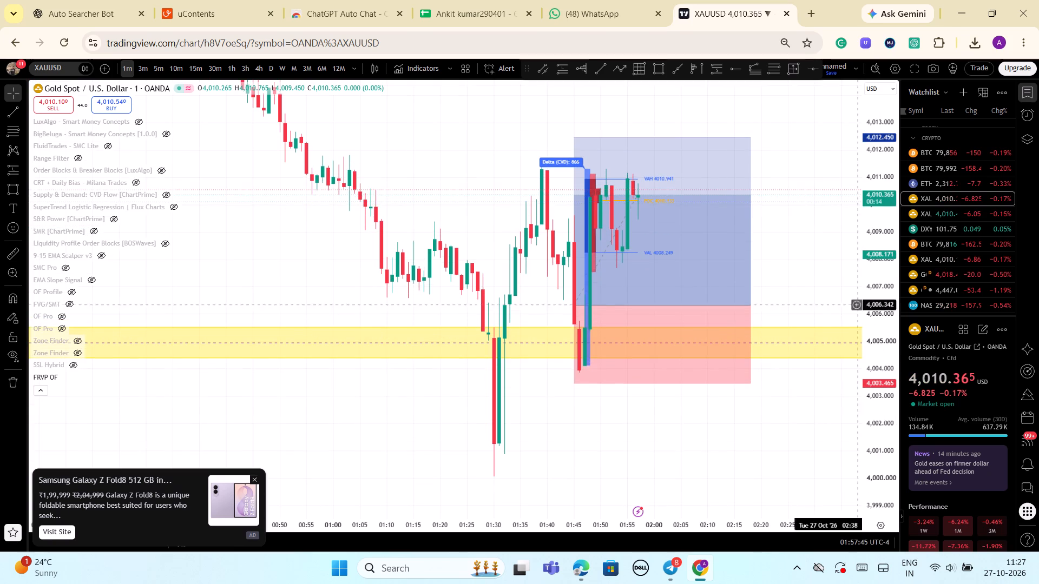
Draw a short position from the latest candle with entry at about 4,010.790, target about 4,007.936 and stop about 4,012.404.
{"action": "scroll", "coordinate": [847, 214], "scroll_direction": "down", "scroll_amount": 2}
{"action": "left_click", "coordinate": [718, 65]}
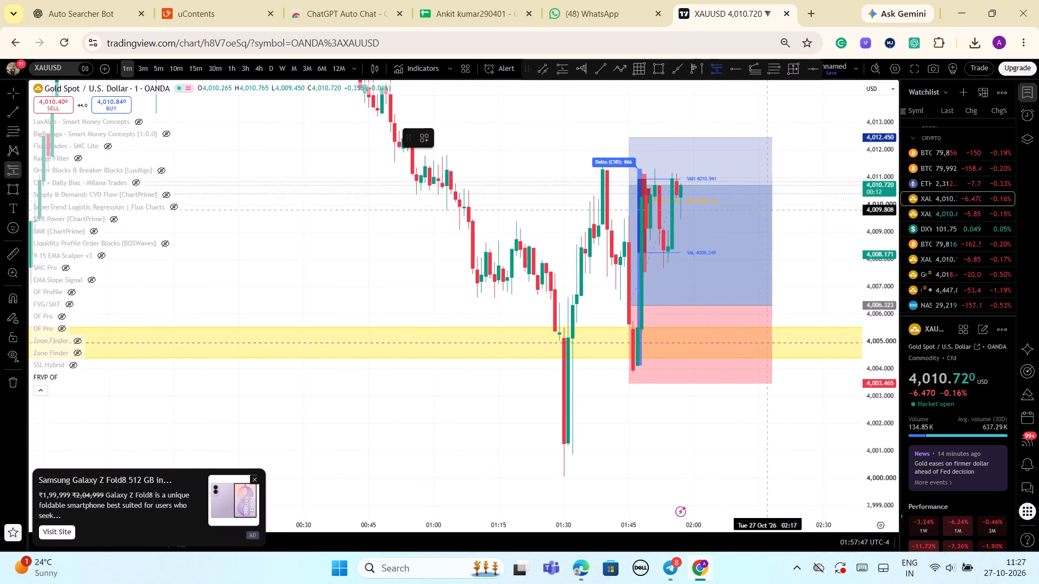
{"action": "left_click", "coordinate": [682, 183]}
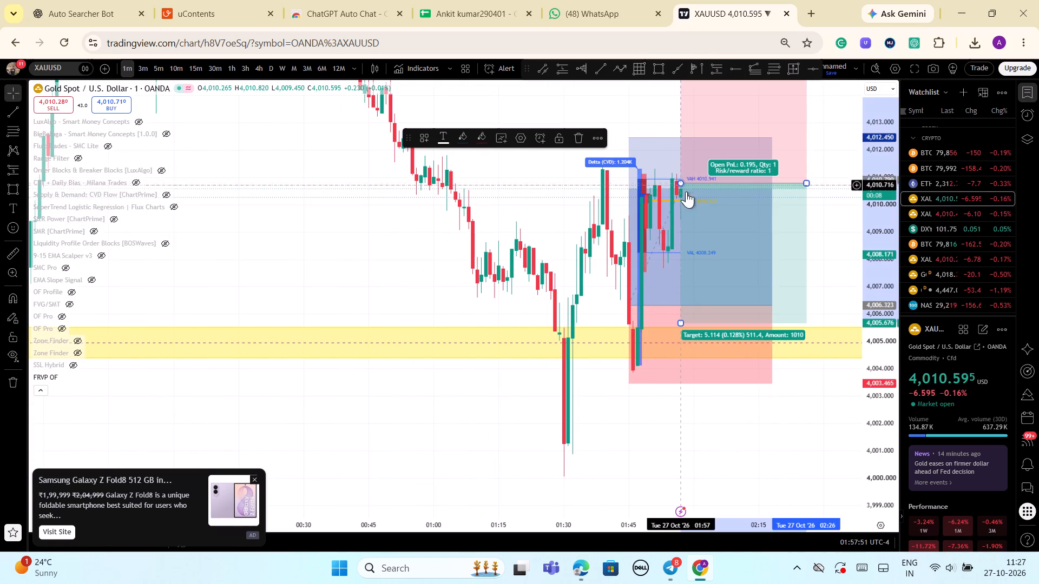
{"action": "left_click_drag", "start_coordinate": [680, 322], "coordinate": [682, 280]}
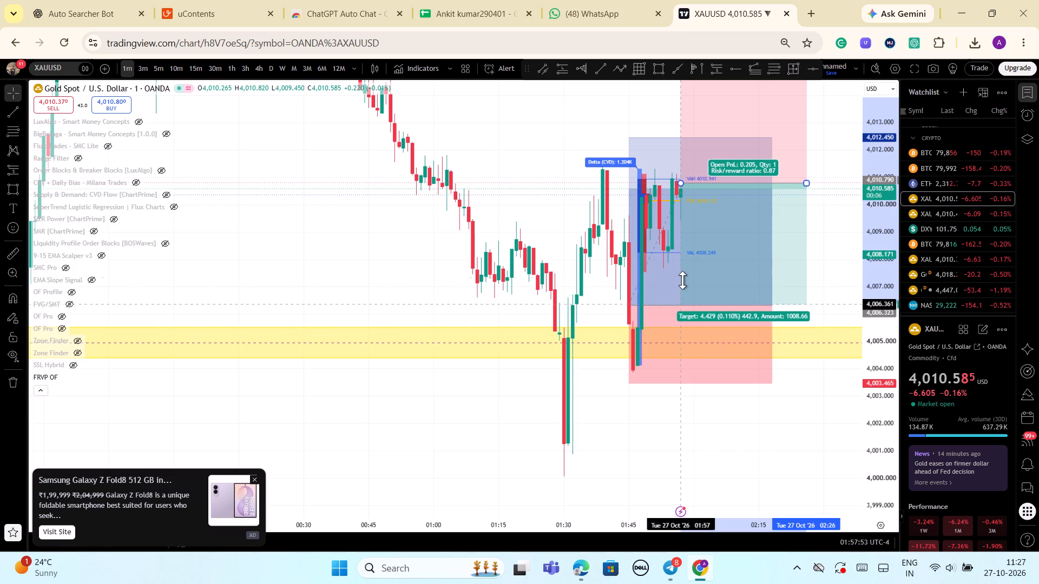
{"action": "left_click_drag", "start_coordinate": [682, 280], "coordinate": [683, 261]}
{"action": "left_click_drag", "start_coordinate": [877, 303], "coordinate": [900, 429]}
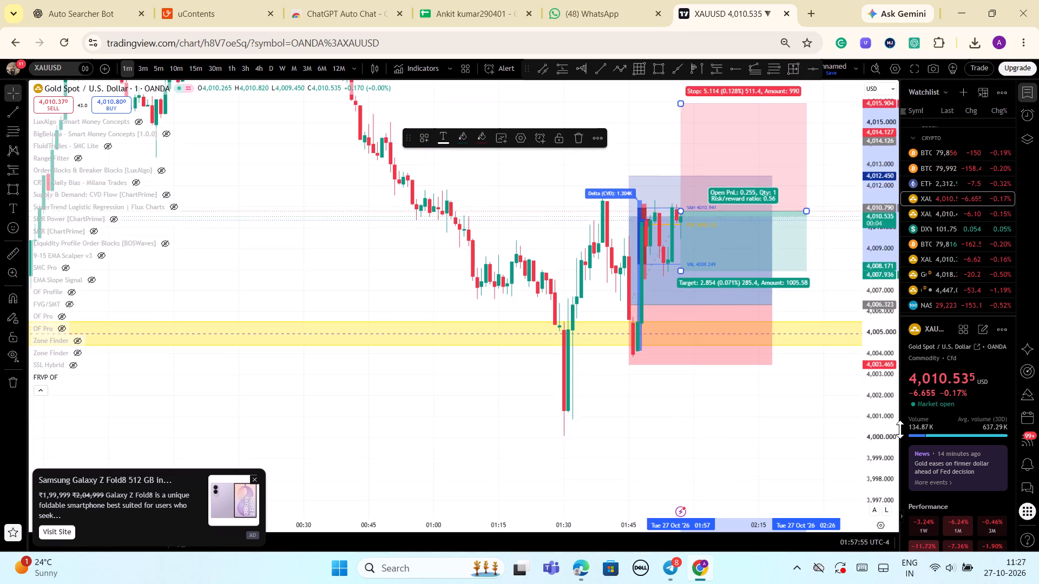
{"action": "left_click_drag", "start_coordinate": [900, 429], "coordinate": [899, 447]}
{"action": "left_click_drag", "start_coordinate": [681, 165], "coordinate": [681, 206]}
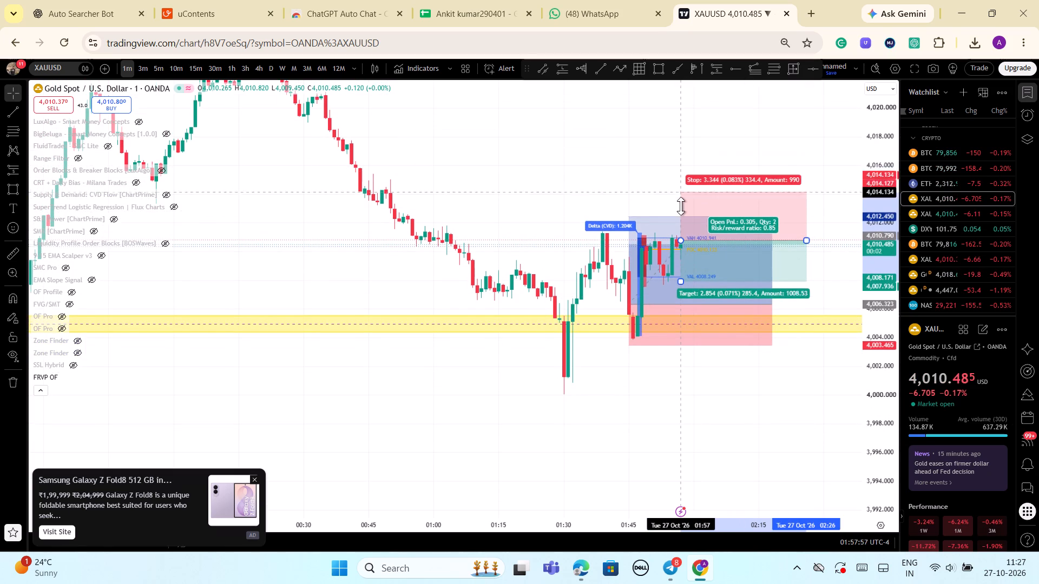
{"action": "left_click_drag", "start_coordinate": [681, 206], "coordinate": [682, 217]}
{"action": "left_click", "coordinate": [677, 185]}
Examine the 1-minute price action against the overlapping short and long positions and the volume profile's VAH, POC and VAL.
{"action": "scroll", "coordinate": [819, 422], "scroll_direction": "down", "scroll_amount": 3}
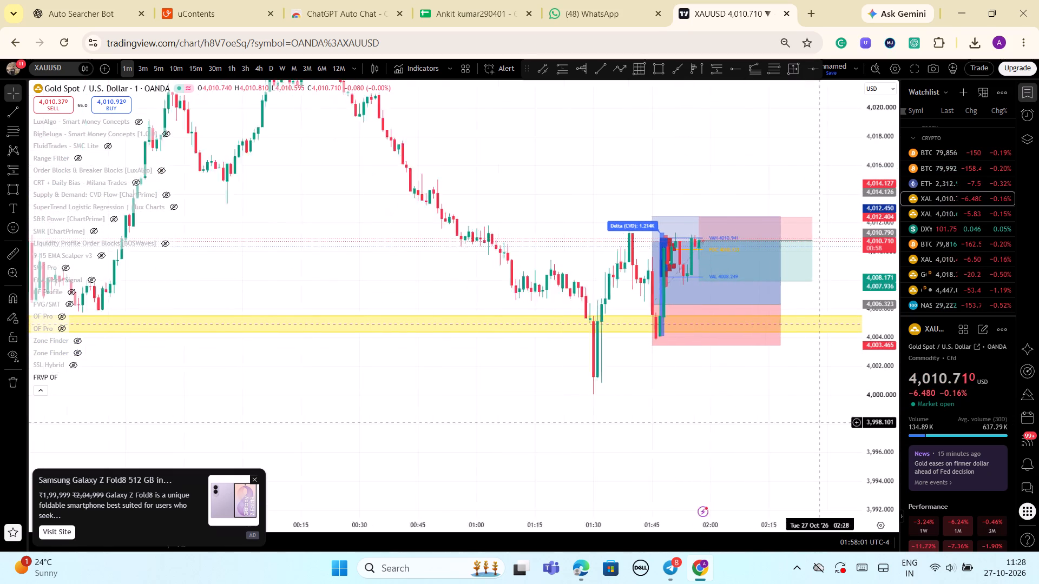
{"action": "left_click_drag", "start_coordinate": [800, 440], "coordinate": [694, 410]}
{"action": "left_click_drag", "start_coordinate": [893, 487], "coordinate": [858, 386]}
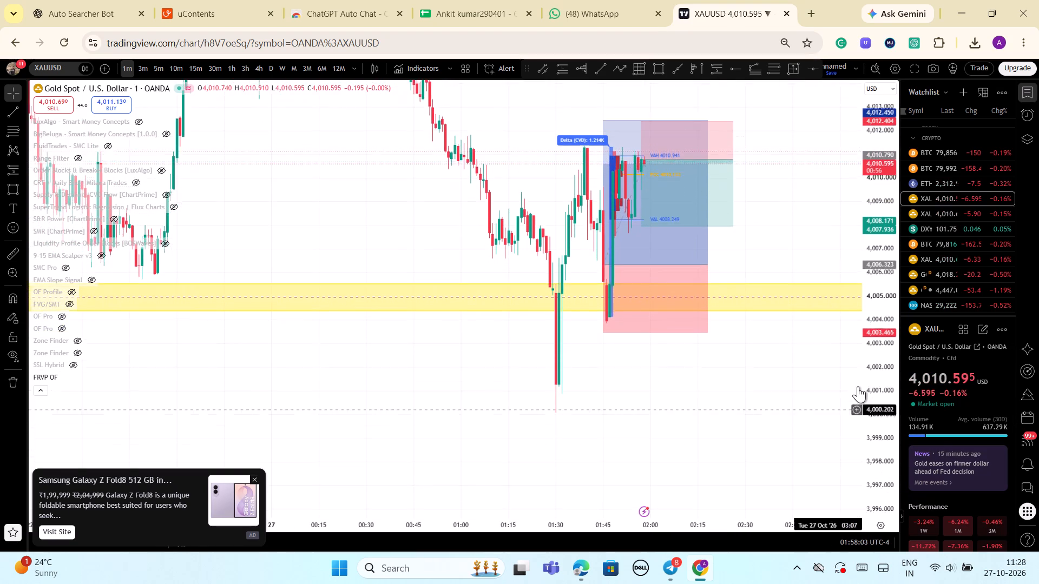
{"action": "left_click_drag", "start_coordinate": [858, 386], "coordinate": [858, 384]}
{"action": "scroll", "coordinate": [854, 407], "scroll_direction": "up", "scroll_amount": 5}
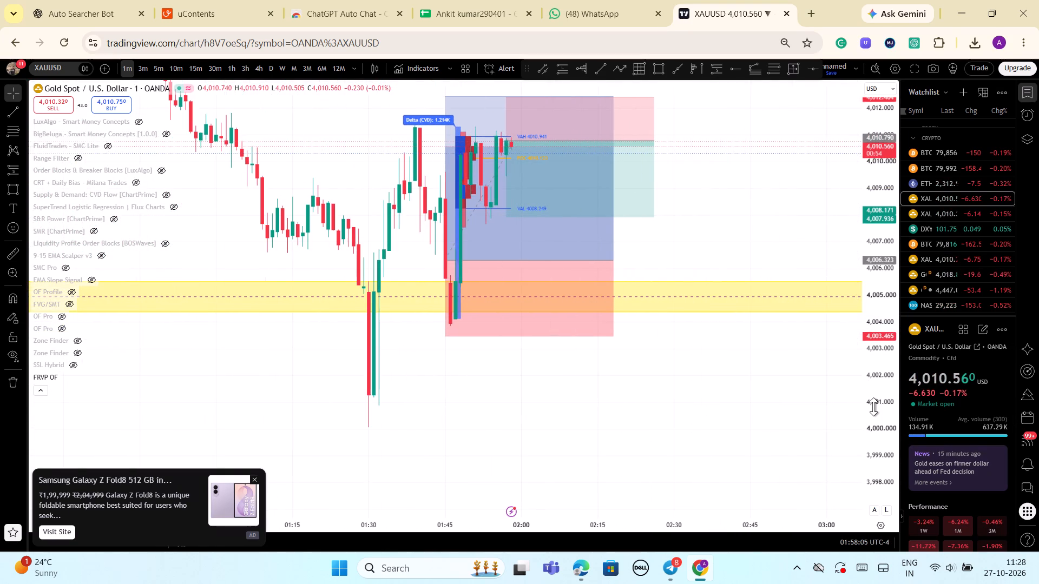
{"action": "scroll", "coordinate": [873, 407], "scroll_direction": "up", "scroll_amount": 2}
{"action": "left_click_drag", "start_coordinate": [877, 202], "coordinate": [891, 436]}
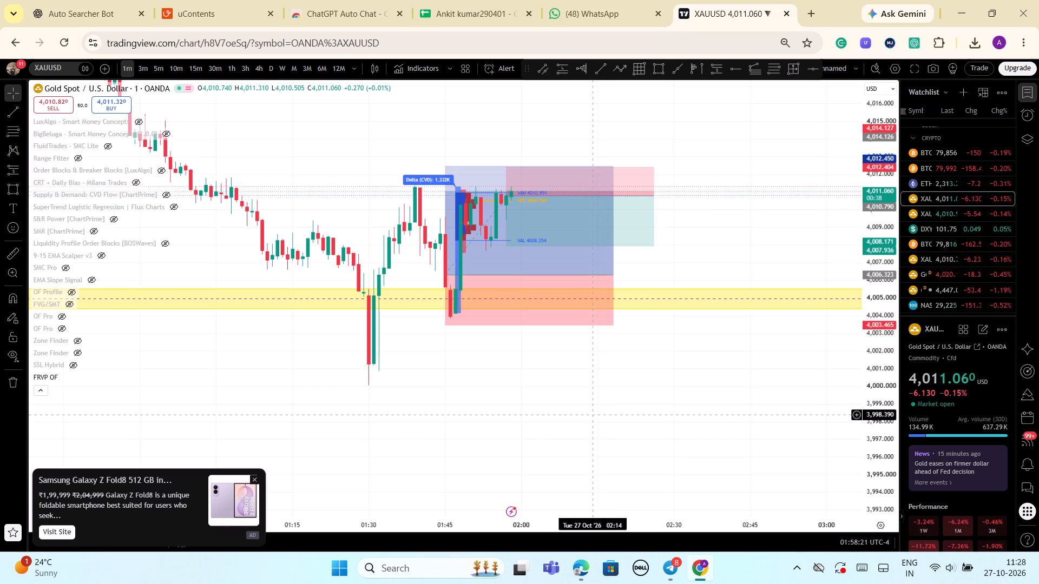
{"action": "scroll", "coordinate": [595, 415], "scroll_direction": "up", "scroll_amount": 1}
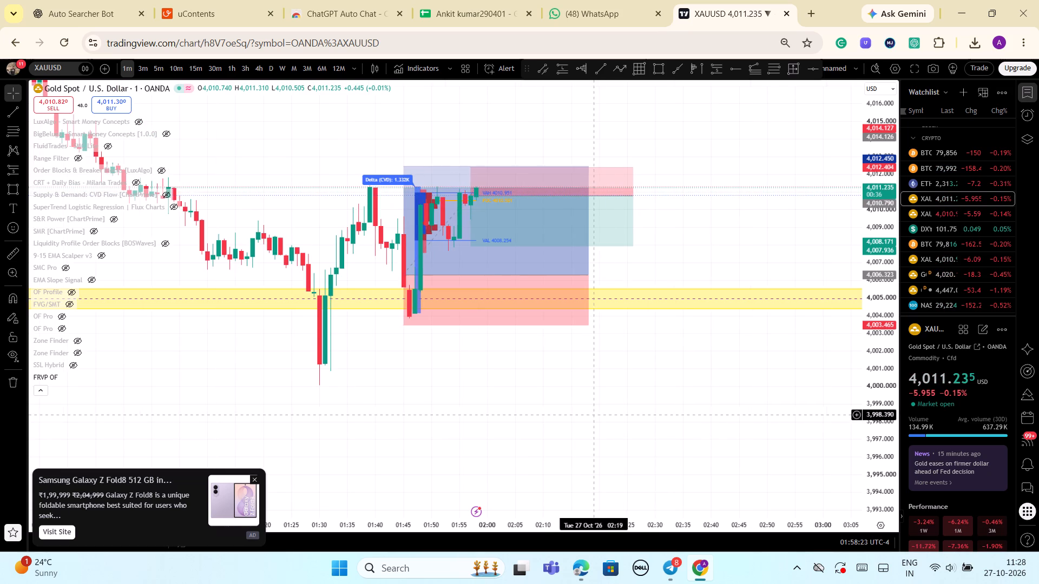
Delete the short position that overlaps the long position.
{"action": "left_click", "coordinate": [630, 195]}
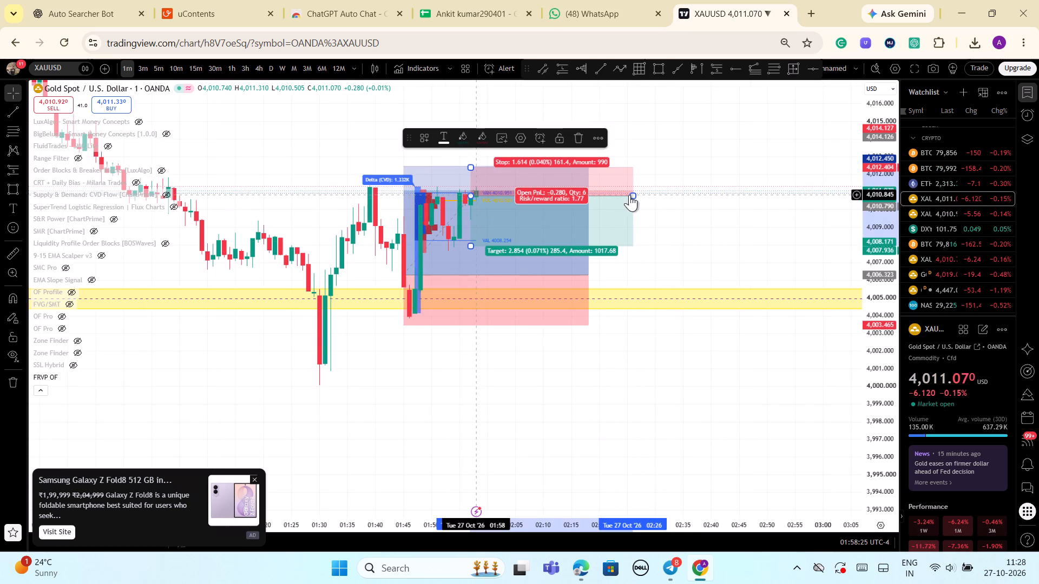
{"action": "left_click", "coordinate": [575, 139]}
Examine the wider 1-minute structure around the long position, from the red resistance lines overhead to the yellow support zones below.
{"action": "scroll", "coordinate": [722, 197], "scroll_direction": "down", "scroll_amount": 2}
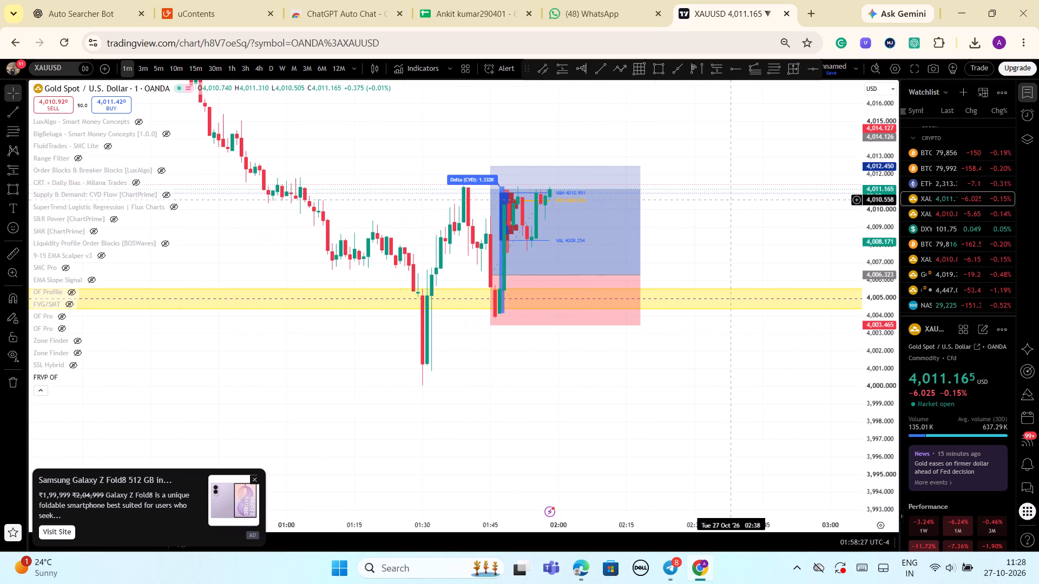
{"action": "left_click_drag", "start_coordinate": [875, 237], "coordinate": [878, 270]}
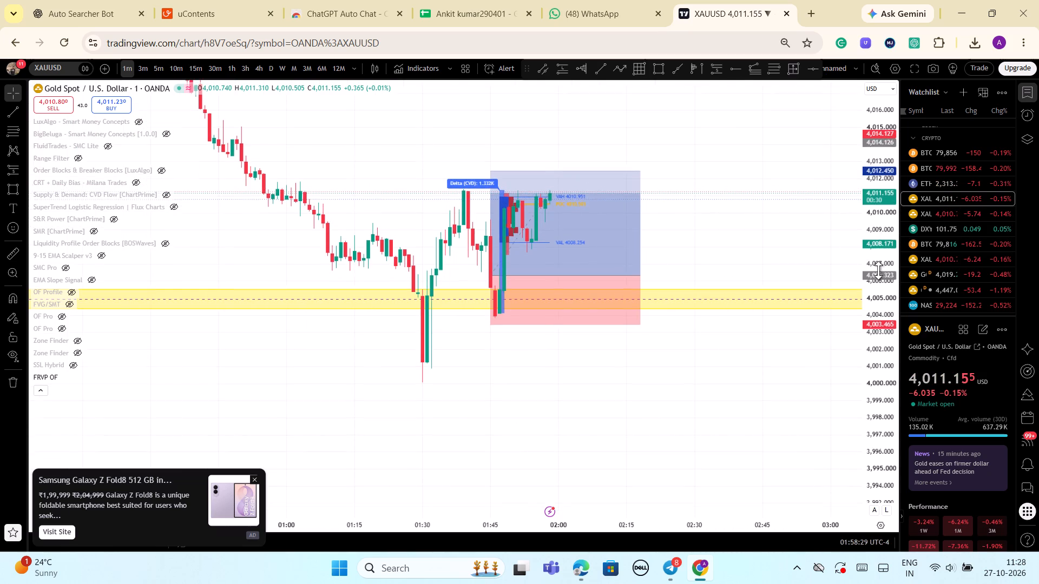
{"action": "left_click_drag", "start_coordinate": [878, 270], "coordinate": [900, 392]}
{"action": "scroll", "coordinate": [553, 288], "scroll_direction": "down", "scroll_amount": 3}
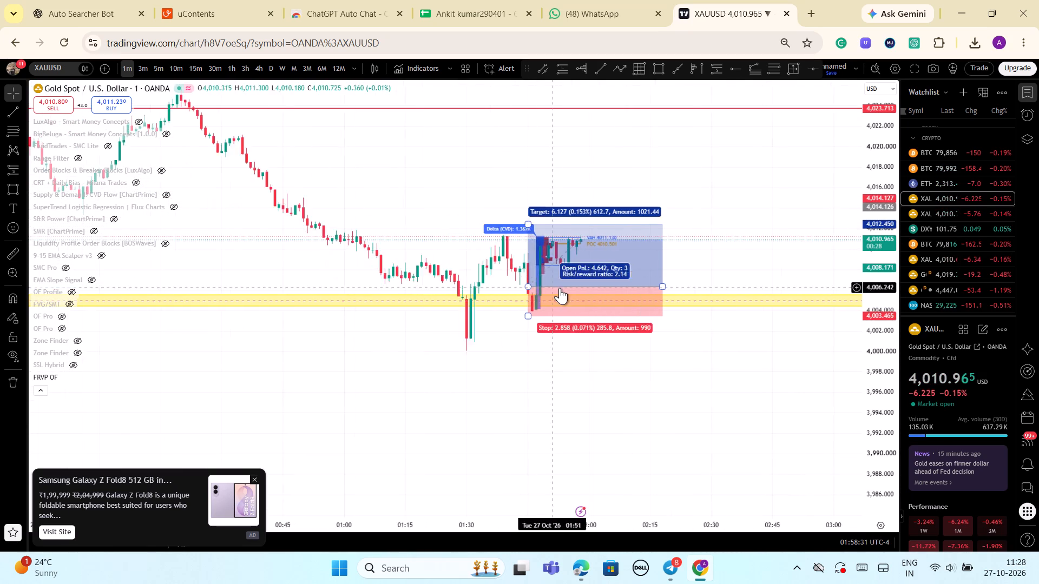
{"action": "left_click_drag", "start_coordinate": [889, 336], "coordinate": [887, 444]}
{"action": "scroll", "coordinate": [620, 394], "scroll_direction": "down", "scroll_amount": 6}
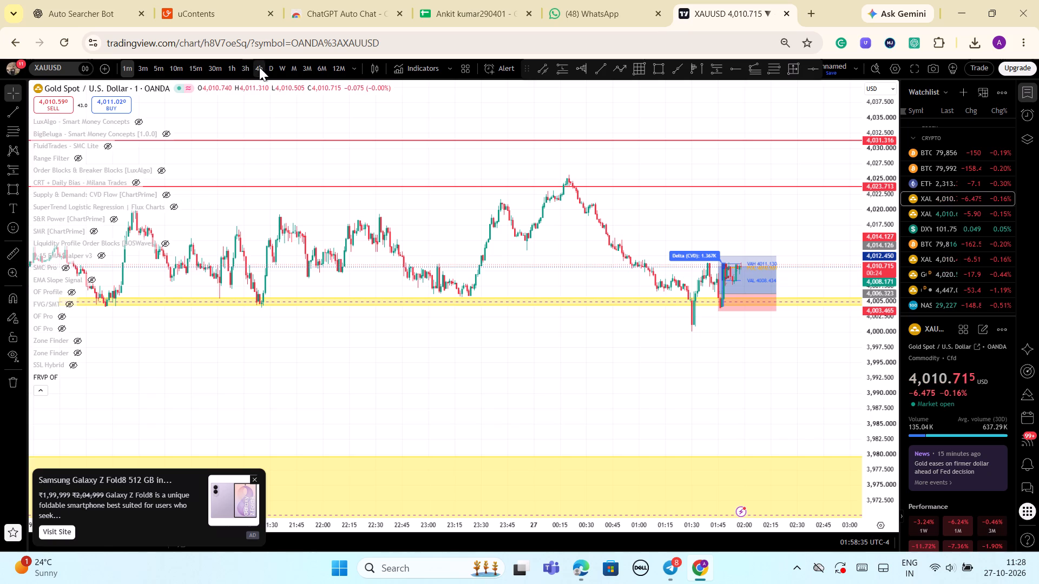
Switch to the 1-hour timeframe and examine price between the red resistance lines and the wide yellow support zone.
{"action": "left_click", "coordinate": [234, 68]}
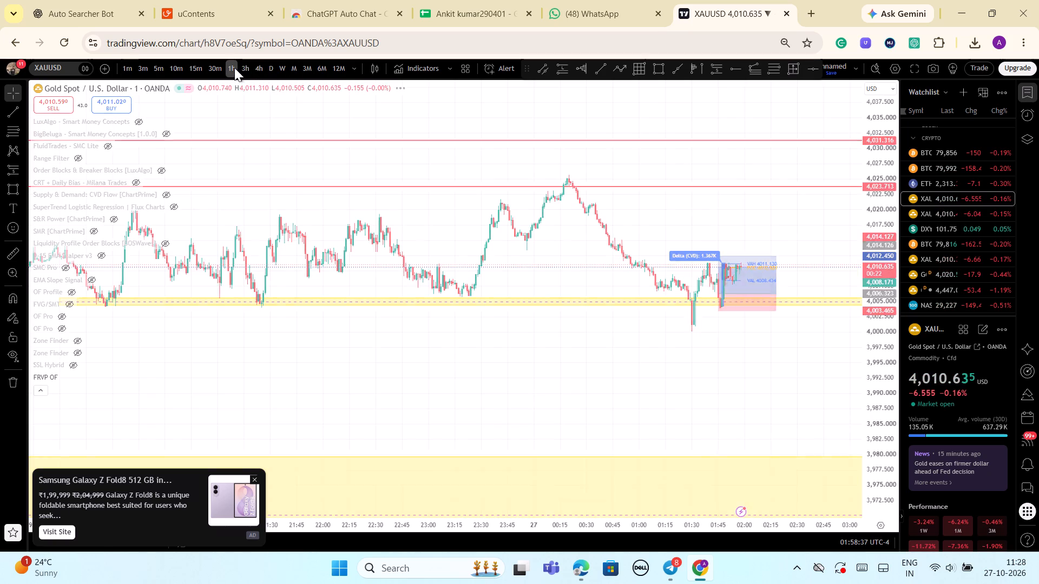
{"action": "scroll", "coordinate": [846, 253], "scroll_direction": "up", "scroll_amount": 11}
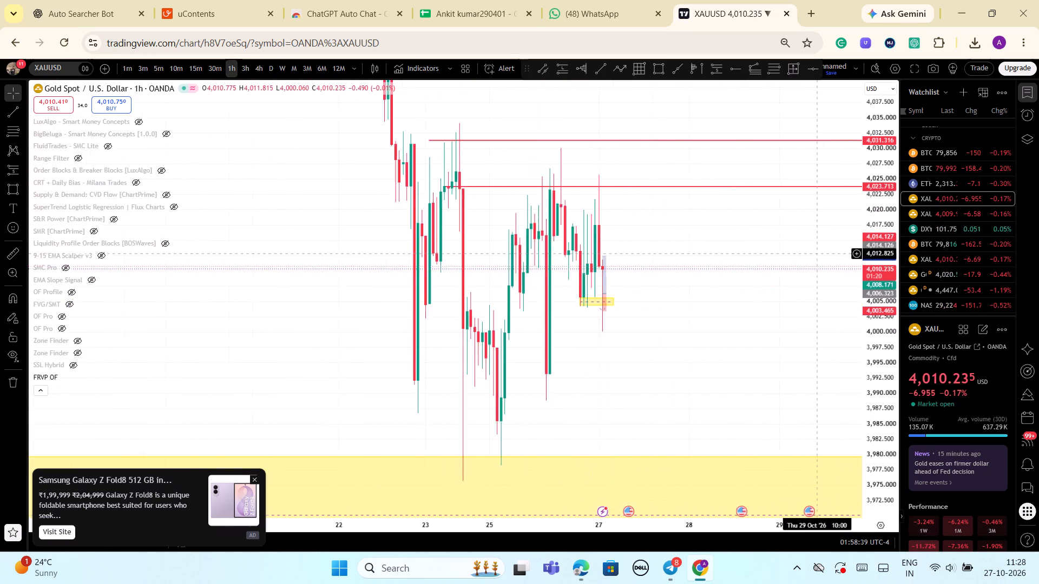
{"action": "scroll", "coordinate": [817, 254], "scroll_direction": "up", "scroll_amount": 1}
{"action": "left_click_drag", "start_coordinate": [874, 170], "coordinate": [858, 347]}
{"action": "scroll", "coordinate": [590, 301], "scroll_direction": "up", "scroll_amount": 3}
{"action": "left_click_drag", "start_coordinate": [582, 300], "coordinate": [678, 282]}
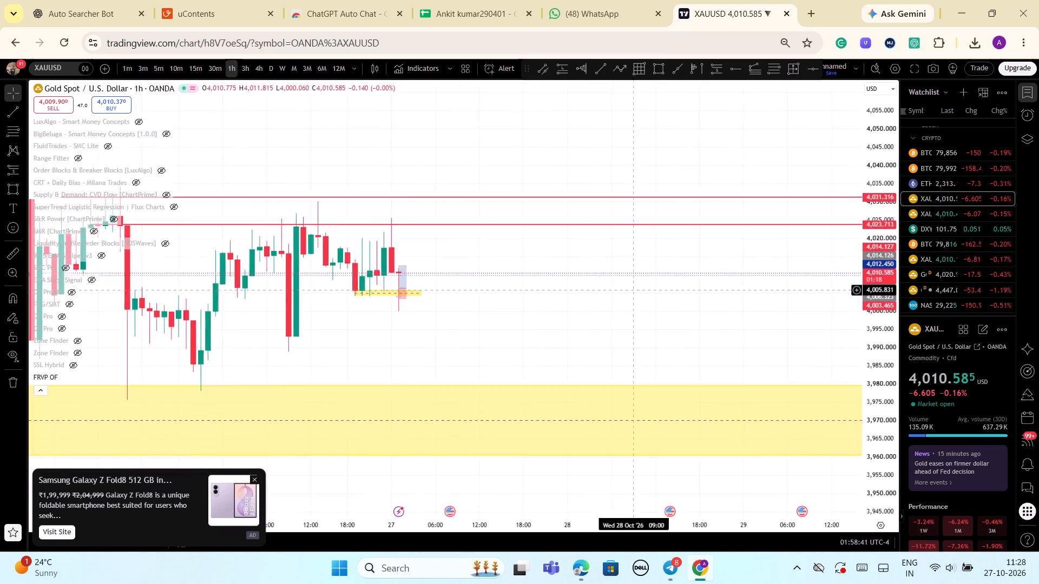
{"action": "left_click_drag", "start_coordinate": [678, 282], "coordinate": [809, 278]}
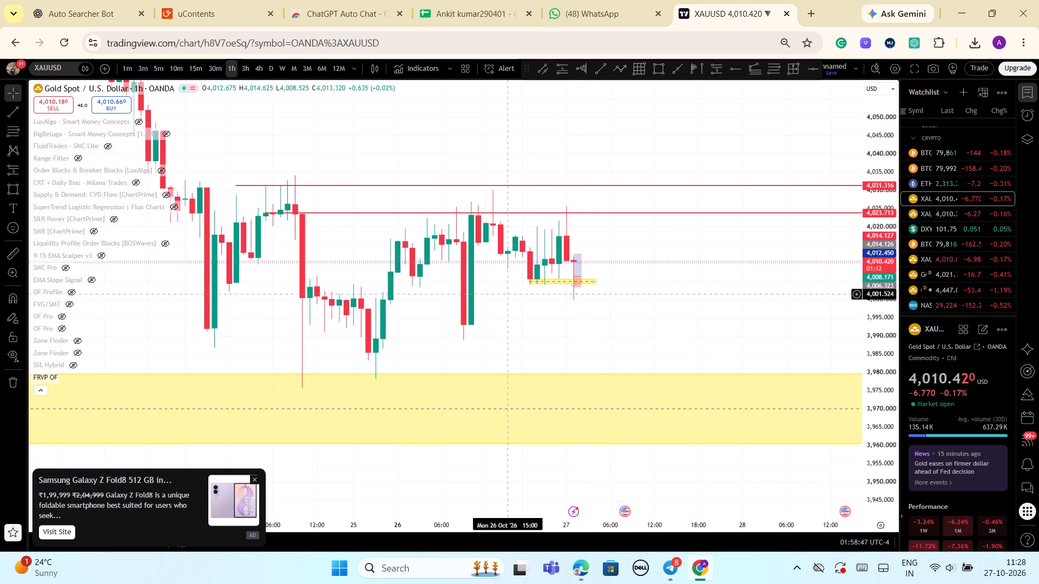
{"action": "left_click_drag", "start_coordinate": [882, 348], "coordinate": [891, 370]}
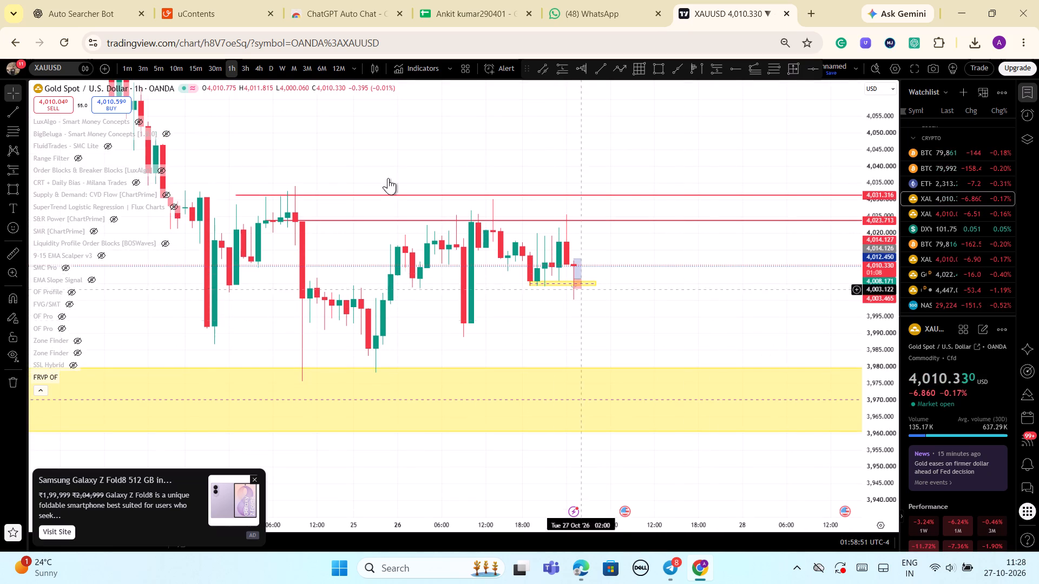
Return to the 1-minute timeframe and examine the latest candles against the long position and the volume profile's VAH, POC and VAL.
{"action": "left_click", "coordinate": [132, 67]}
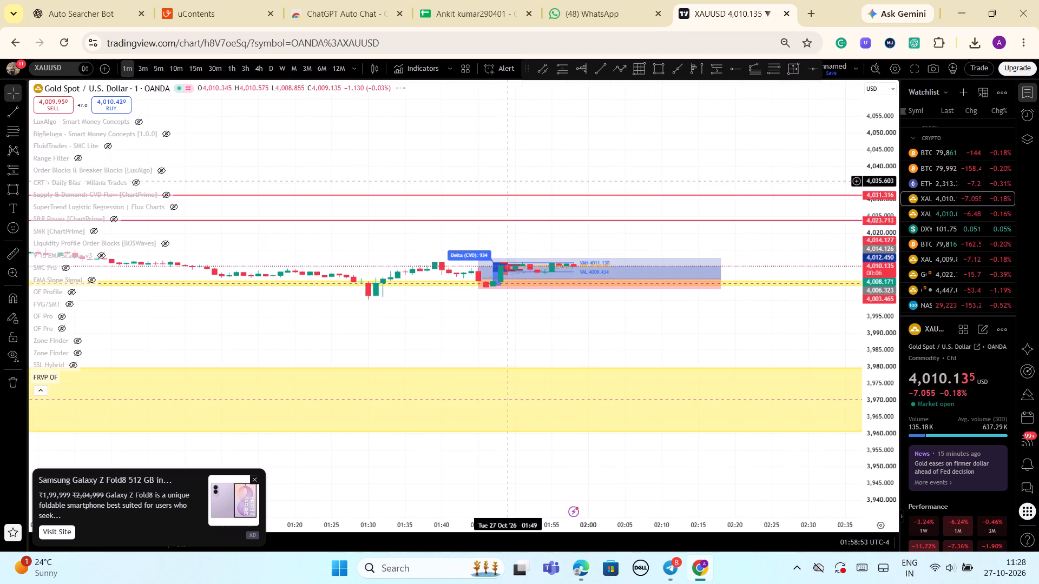
{"action": "scroll", "coordinate": [650, 238], "scroll_direction": "down", "scroll_amount": 3}
{"action": "scroll", "coordinate": [737, 270], "scroll_direction": "down", "scroll_amount": 3}
{"action": "left_click_drag", "start_coordinate": [880, 430], "coordinate": [891, 393]}
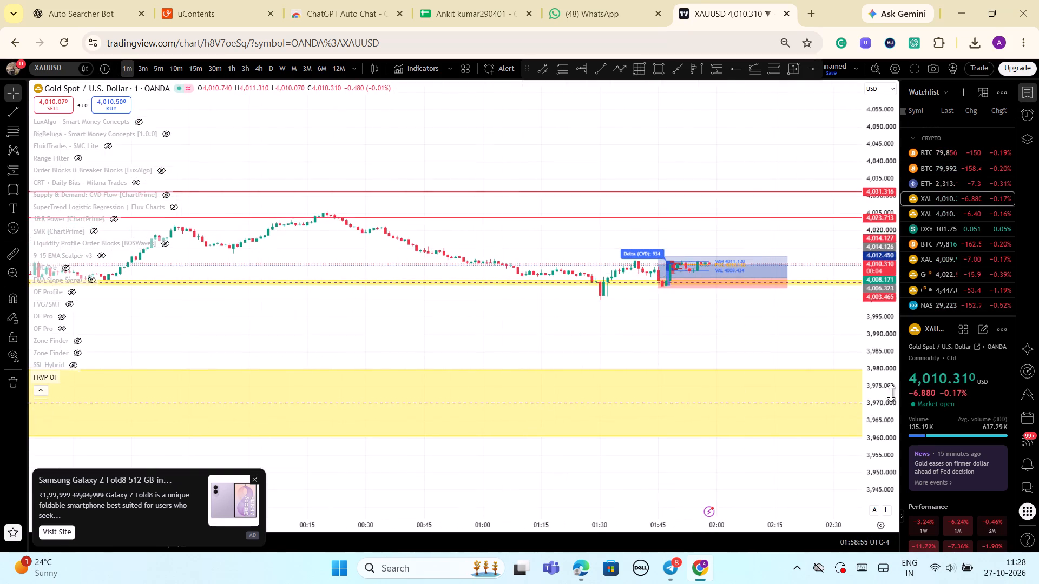
{"action": "left_click_drag", "start_coordinate": [891, 393], "coordinate": [865, 82]}
{"action": "scroll", "coordinate": [775, 271], "scroll_direction": "up", "scroll_amount": 4}
{"action": "left_click_drag", "start_coordinate": [731, 336], "coordinate": [714, 397]}
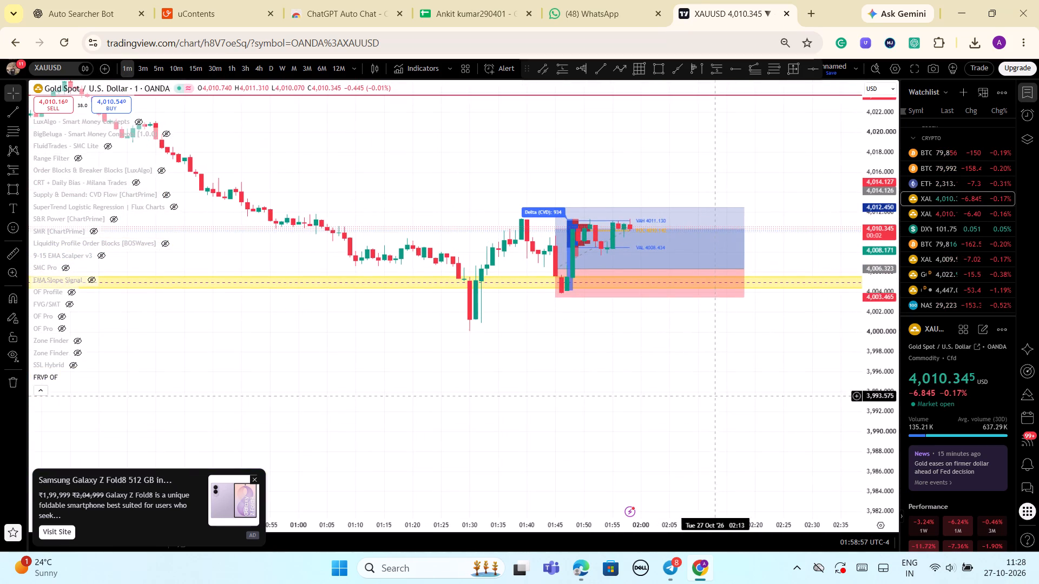
{"action": "left_click_drag", "start_coordinate": [872, 459], "coordinate": [880, 271]}
{"action": "left_click_drag", "start_coordinate": [747, 304], "coordinate": [729, 374]}
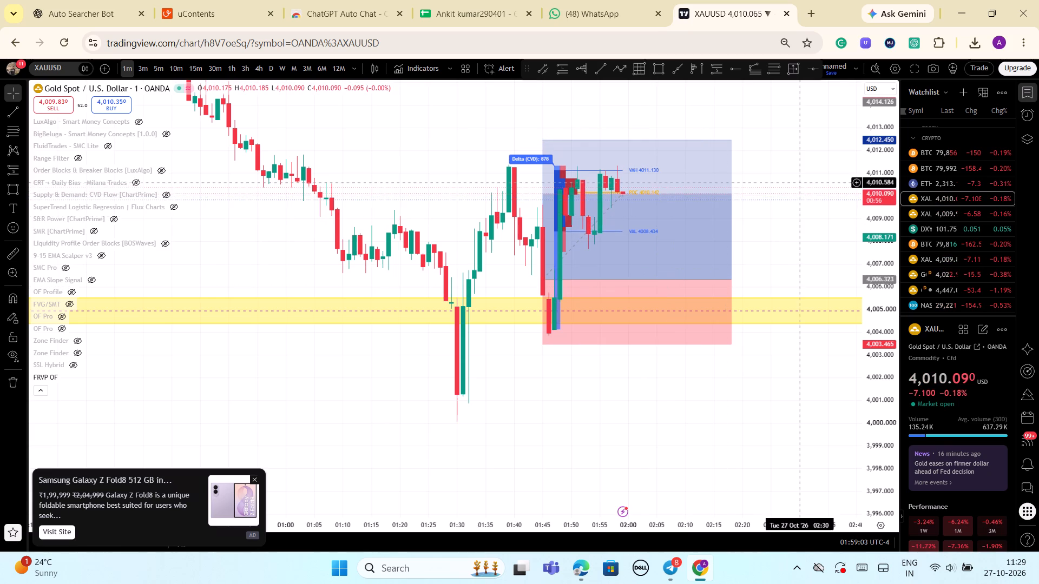
Place a short position at the latest candle with entry at about 4,010.54 and stop at about 4,011.68.
{"action": "left_click", "coordinate": [719, 69]}
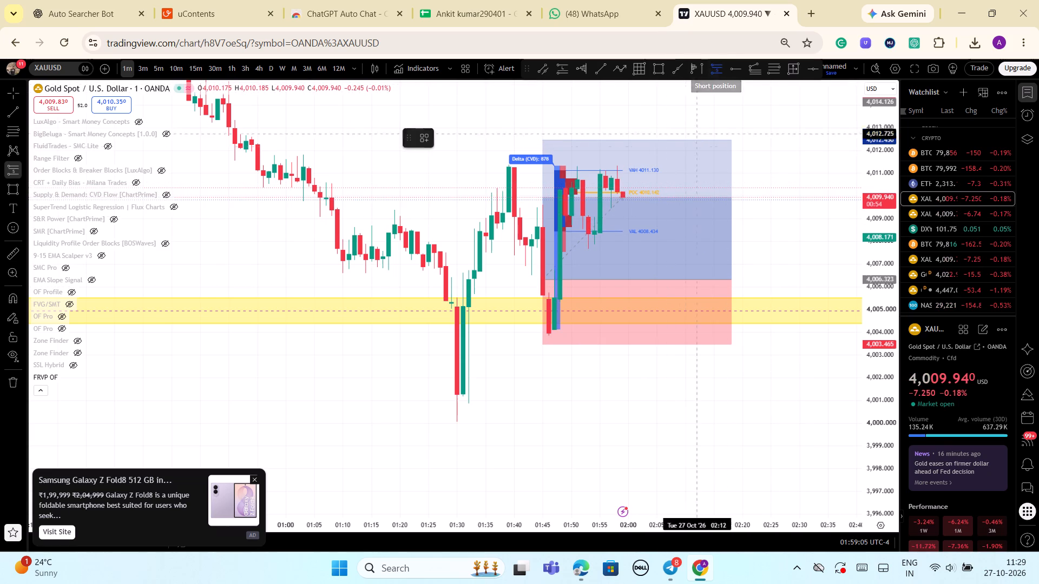
{"action": "left_click", "coordinate": [619, 184]}
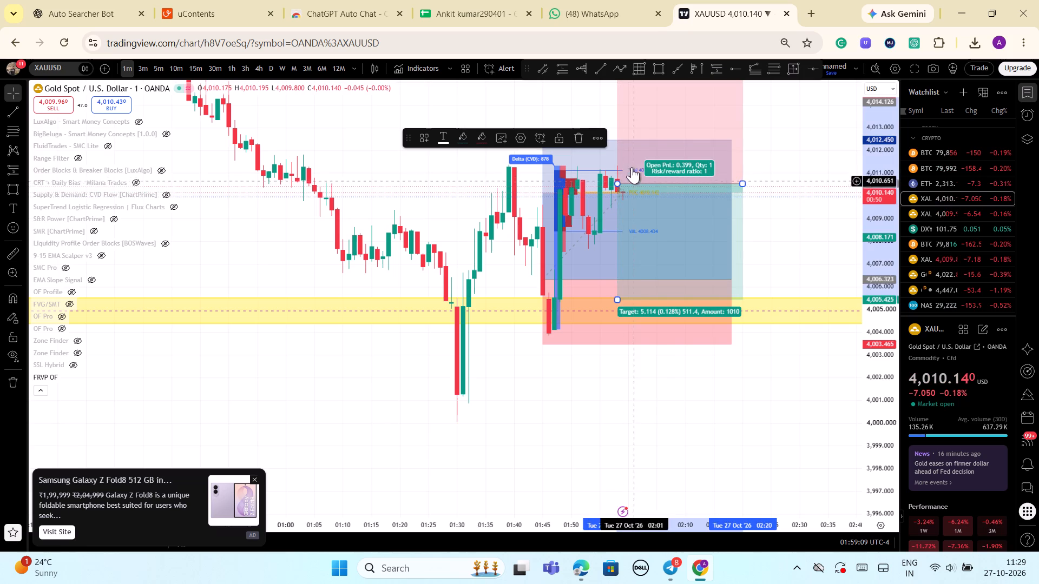
{"action": "left_click_drag", "start_coordinate": [885, 230], "coordinate": [874, 368]}
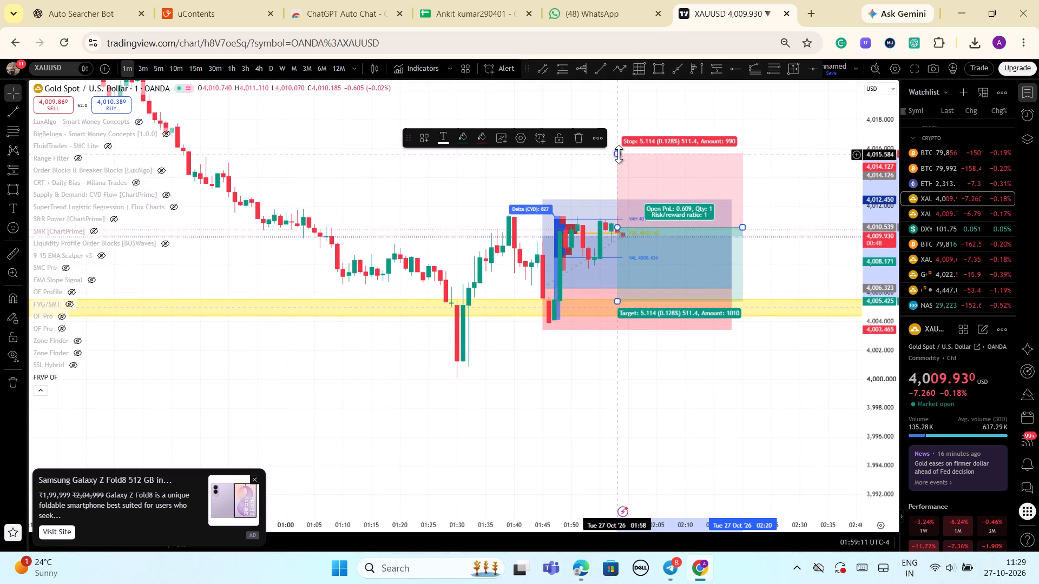
{"action": "left_click_drag", "start_coordinate": [619, 154], "coordinate": [616, 211]}
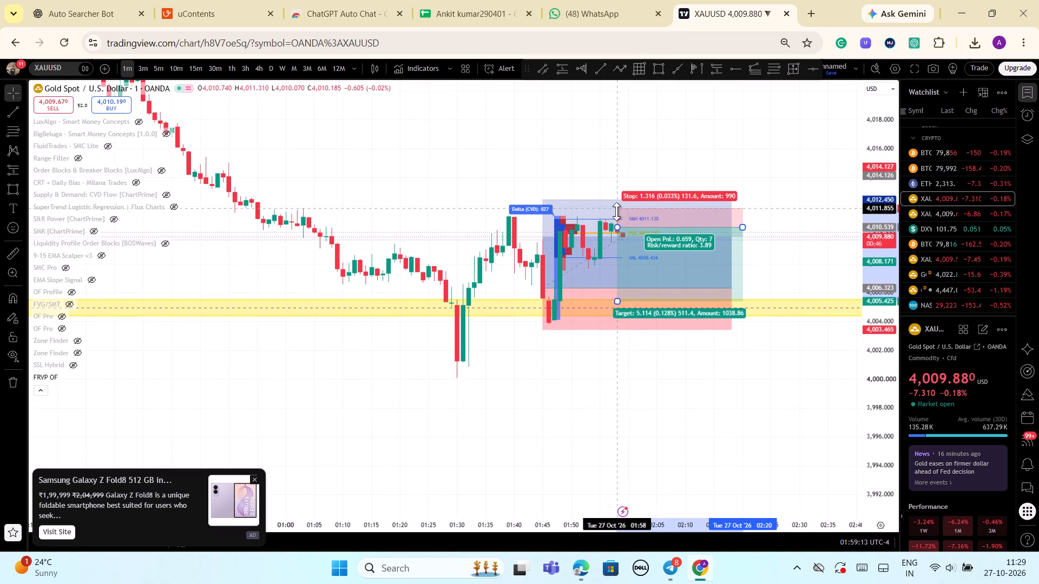
{"action": "left_click_drag", "start_coordinate": [616, 211], "coordinate": [617, 211]}
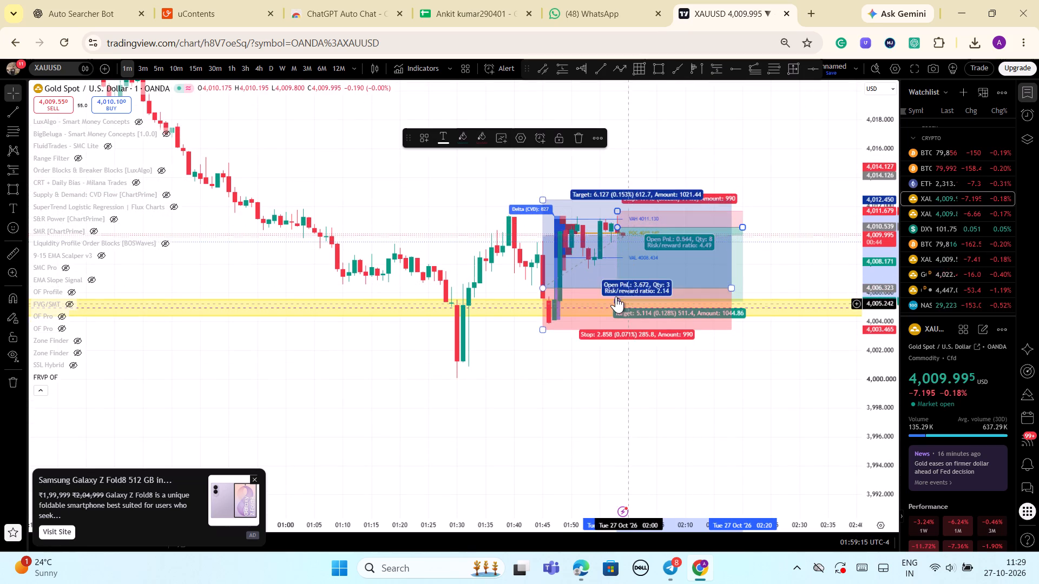
Bring the short position's target to about 4,007.74, just below the volume profile's VAL.
{"action": "left_click_drag", "start_coordinate": [615, 300], "coordinate": [623, 270]}
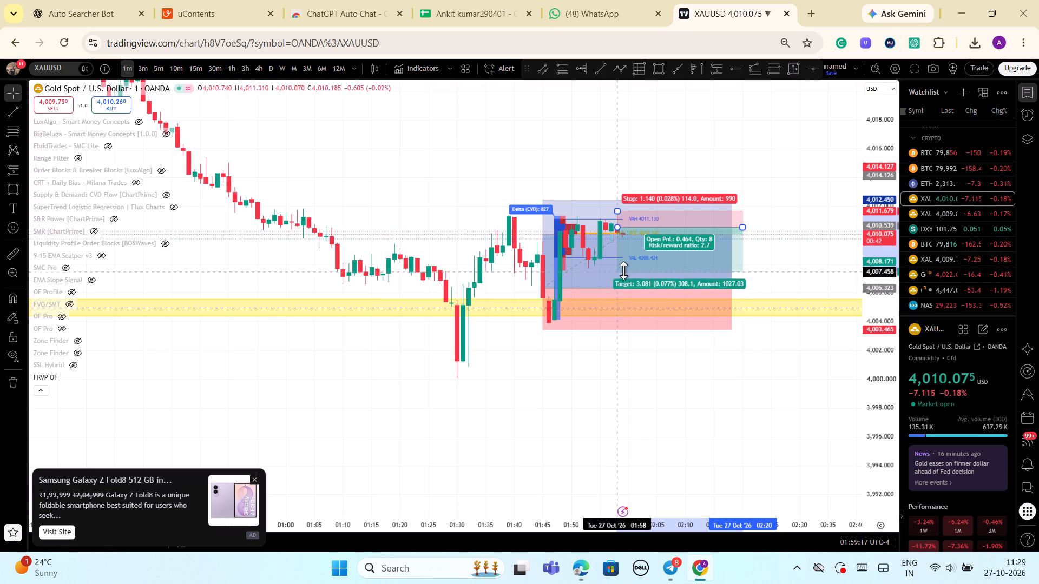
{"action": "left_click_drag", "start_coordinate": [623, 270], "coordinate": [630, 288]}
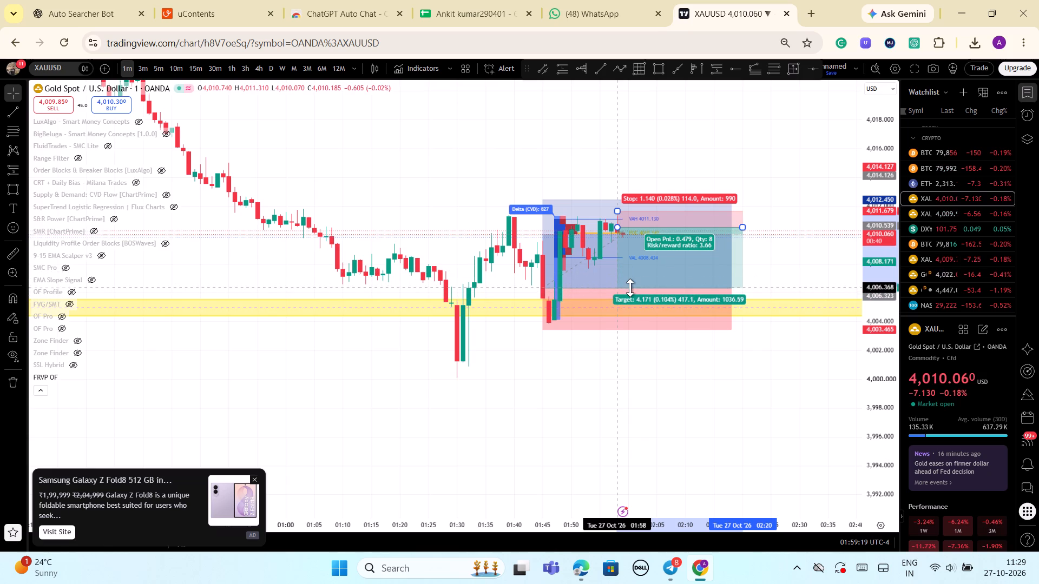
{"action": "left_click_drag", "start_coordinate": [630, 288], "coordinate": [634, 269]}
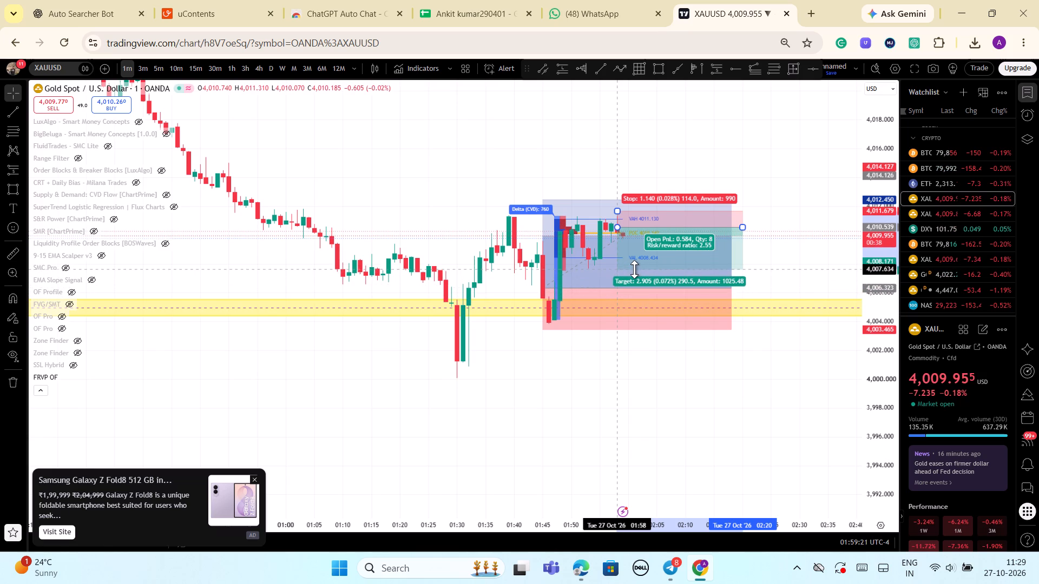
{"action": "left_click_drag", "start_coordinate": [634, 269], "coordinate": [635, 267]}
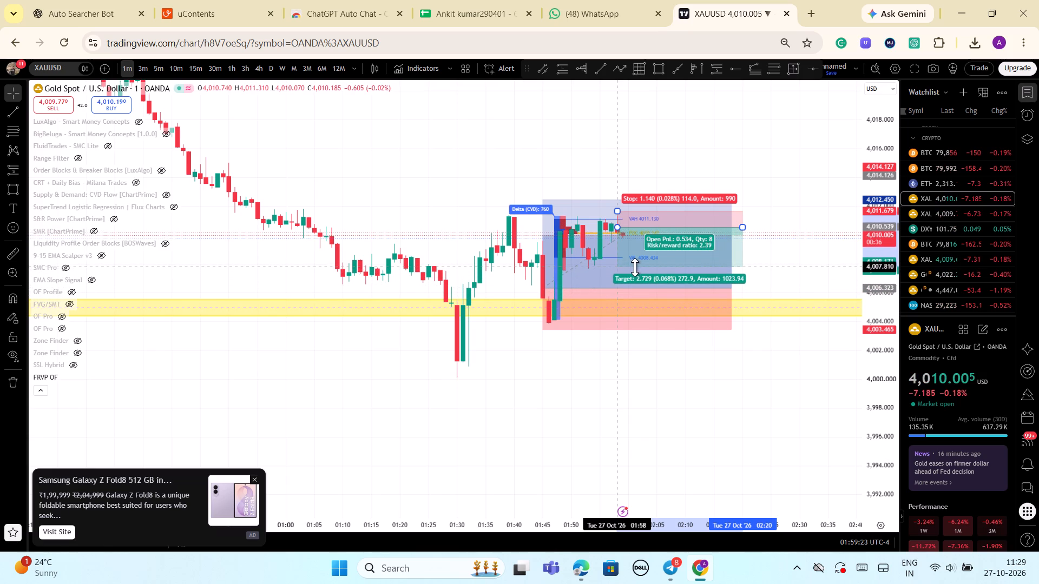
{"action": "left_click_drag", "start_coordinate": [635, 267], "coordinate": [635, 268]}
{"action": "left_click", "coordinate": [686, 376]}
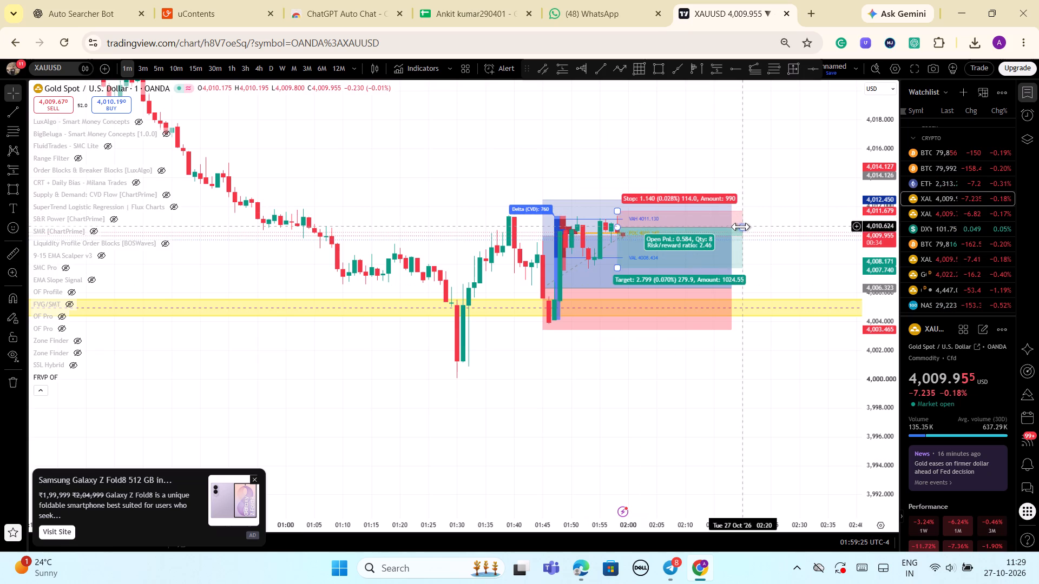
Shorten the short position's time span to about half its width, so it ends inside the long position.
{"action": "left_click_drag", "start_coordinate": [741, 227], "coordinate": [679, 225]}
{"action": "left_click_drag", "start_coordinate": [773, 243], "coordinate": [779, 244]}
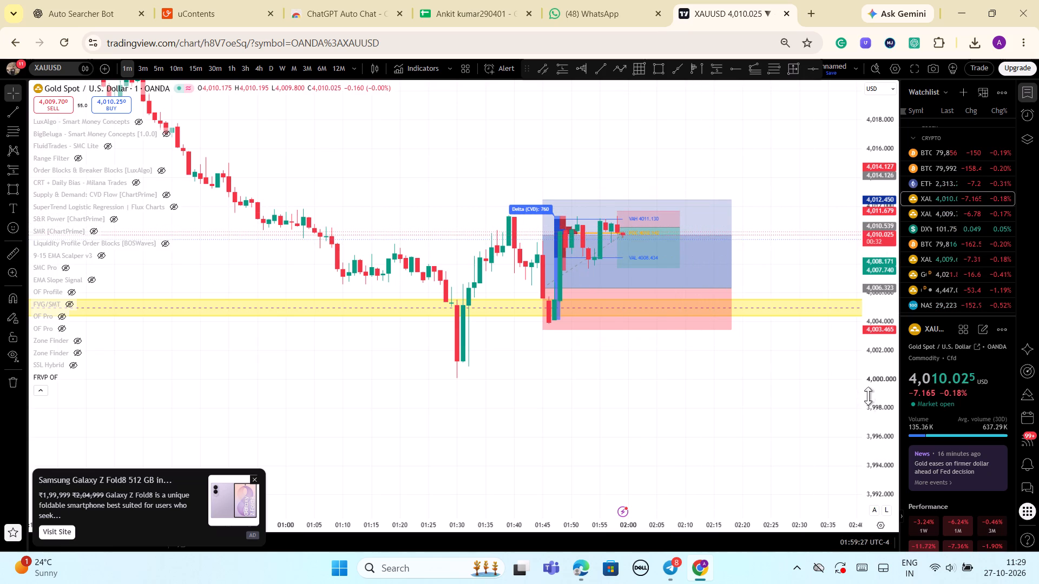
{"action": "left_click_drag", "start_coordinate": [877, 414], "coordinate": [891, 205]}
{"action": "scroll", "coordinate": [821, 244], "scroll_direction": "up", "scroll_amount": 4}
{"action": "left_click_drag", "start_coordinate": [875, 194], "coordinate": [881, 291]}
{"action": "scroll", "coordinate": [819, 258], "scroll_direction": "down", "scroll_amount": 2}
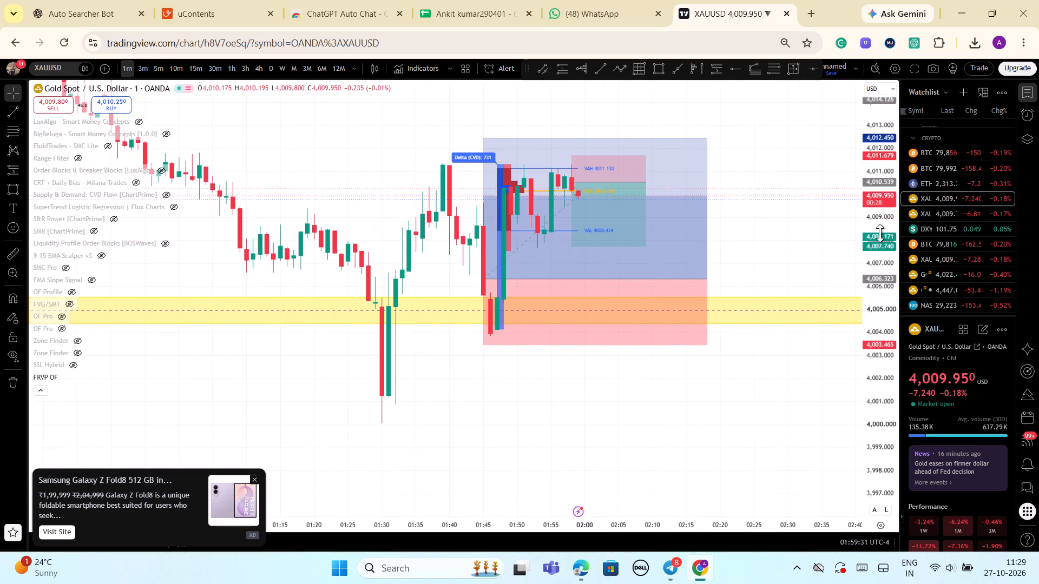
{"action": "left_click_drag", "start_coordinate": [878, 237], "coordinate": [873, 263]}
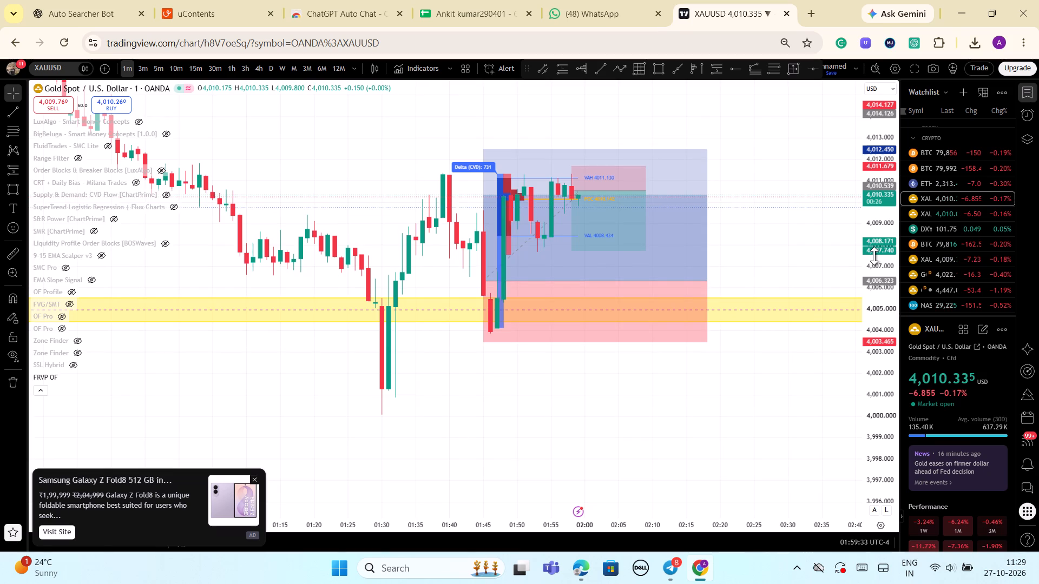
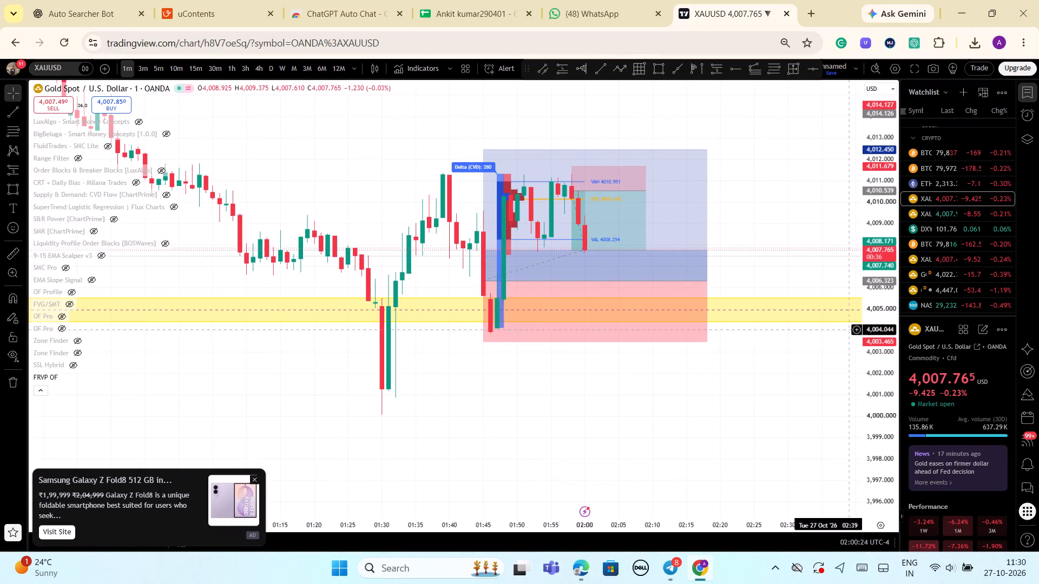
Move the long position down slightly so its entry sits at about 4,005.82, its stop at 4,002.96 and its target at 4,011.95.
{"action": "left_click_drag", "start_coordinate": [877, 416], "coordinate": [878, 423]}
{"action": "scroll", "coordinate": [851, 428], "scroll_direction": "up", "scroll_amount": 2}
{"action": "scroll", "coordinate": [851, 428], "scroll_direction": "down", "scroll_amount": 2}
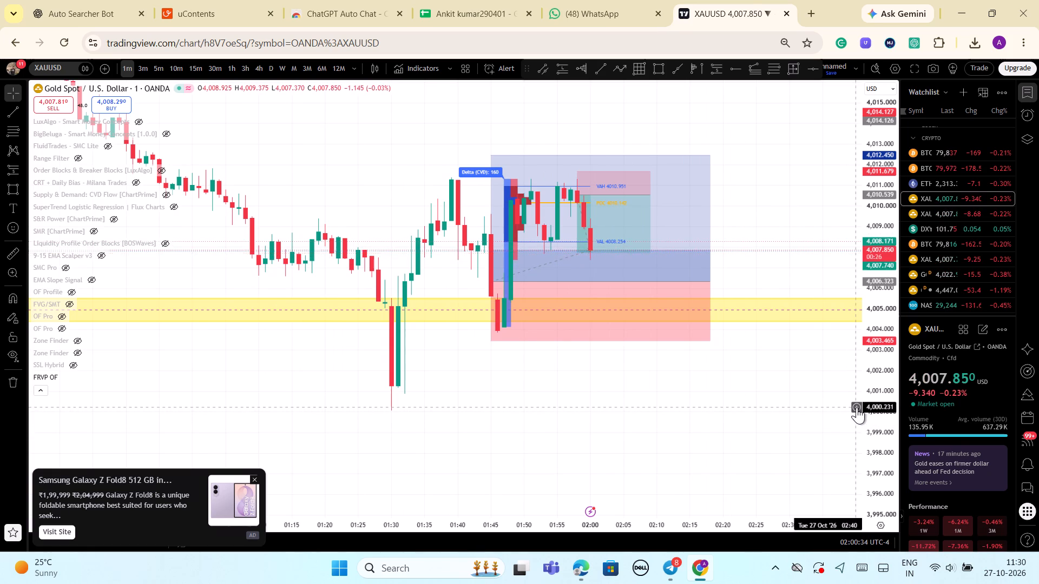
{"action": "scroll", "coordinate": [857, 407], "scroll_direction": "up", "scroll_amount": 1}
{"action": "scroll", "coordinate": [857, 407], "scroll_direction": "down", "scroll_amount": 2}
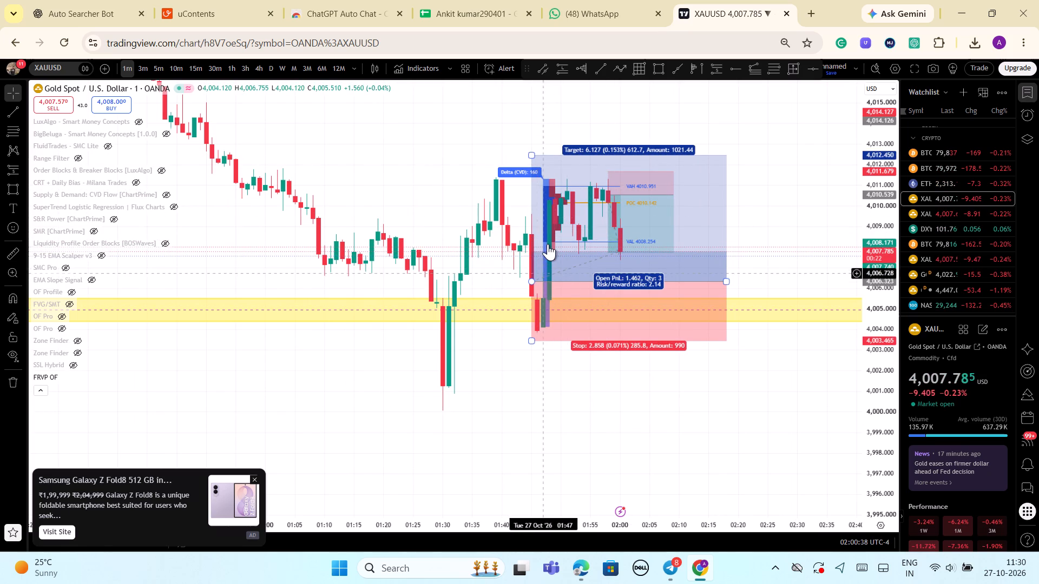
{"action": "left_click", "coordinate": [557, 240]}
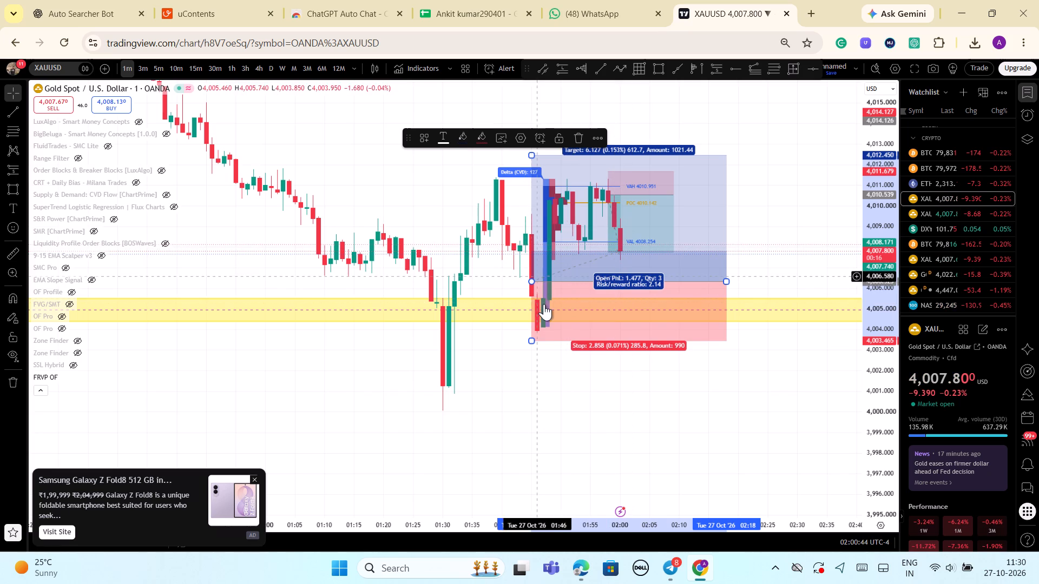
{"action": "left_click", "coordinate": [790, 271]}
{"action": "left_click_drag", "start_coordinate": [872, 193], "coordinate": [876, 243]}
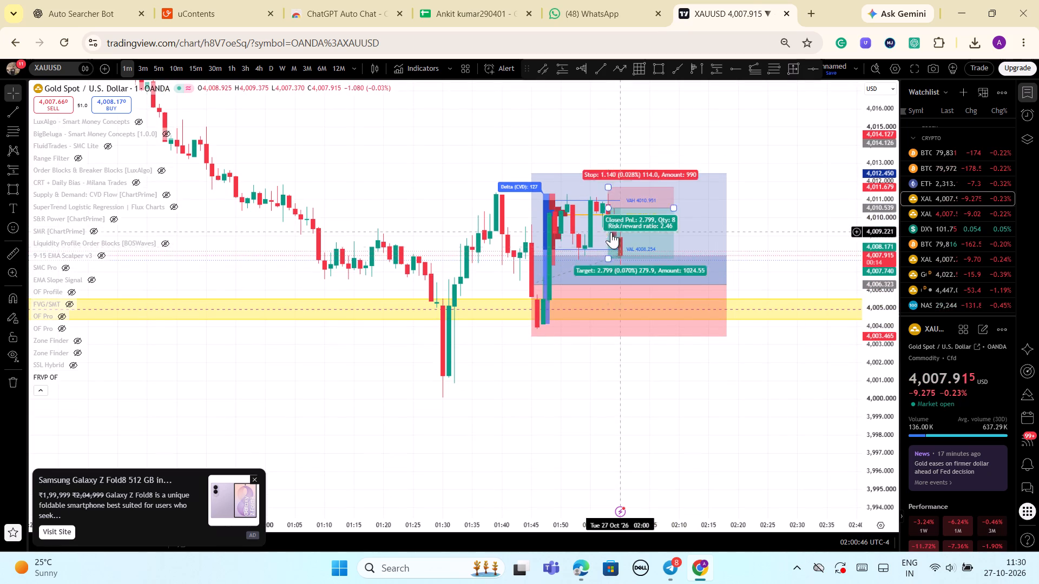
{"action": "left_click_drag", "start_coordinate": [562, 248], "coordinate": [568, 252]}
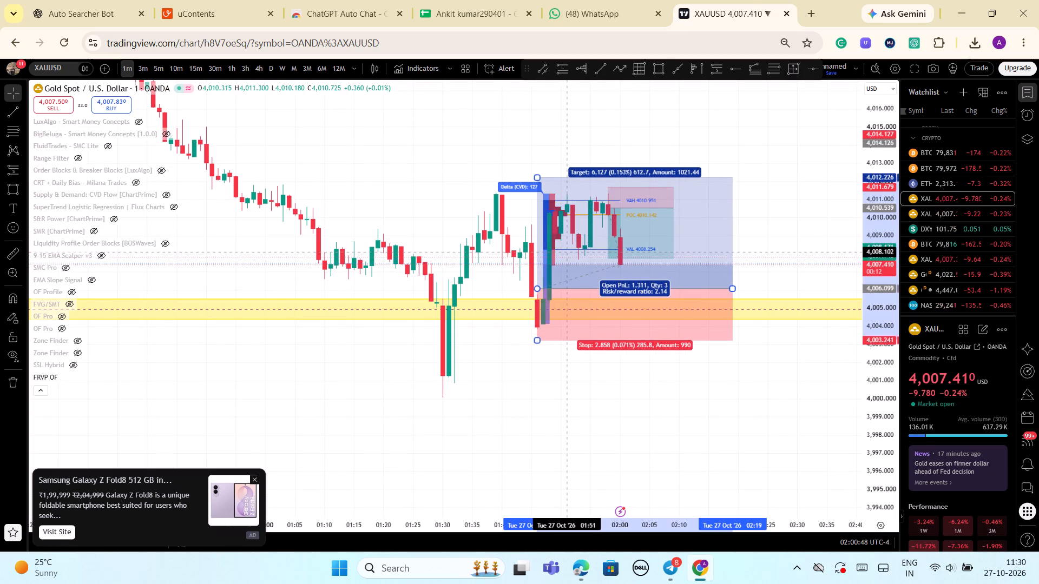
{"action": "left_click_drag", "start_coordinate": [568, 252], "coordinate": [556, 256]}
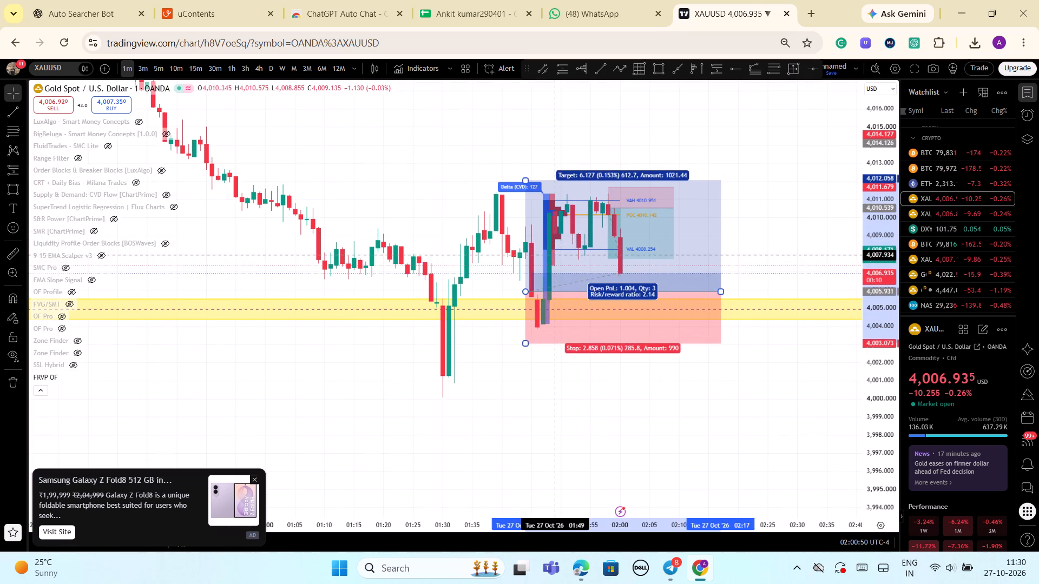
{"action": "left_click_drag", "start_coordinate": [556, 256], "coordinate": [556, 257]}
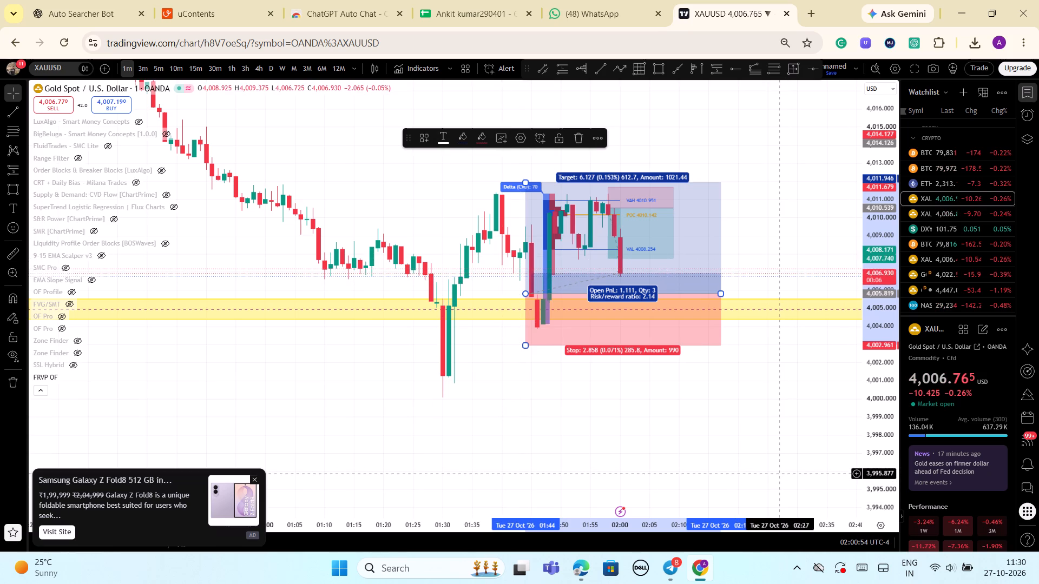
Examine the latest candles on the 5-minute and 3-minute timeframes against the long position and the yellow support zone.
{"action": "scroll", "coordinate": [780, 474], "scroll_direction": "up", "scroll_amount": 1}
{"action": "scroll", "coordinate": [780, 474], "scroll_direction": "down", "scroll_amount": 2}
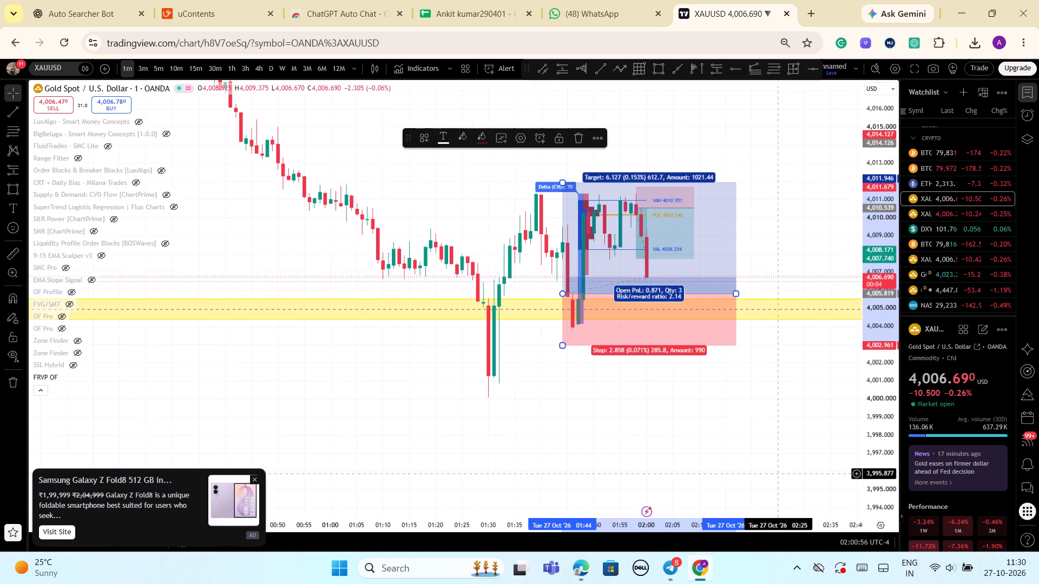
{"action": "left_click_drag", "start_coordinate": [884, 478], "coordinate": [873, 487]}
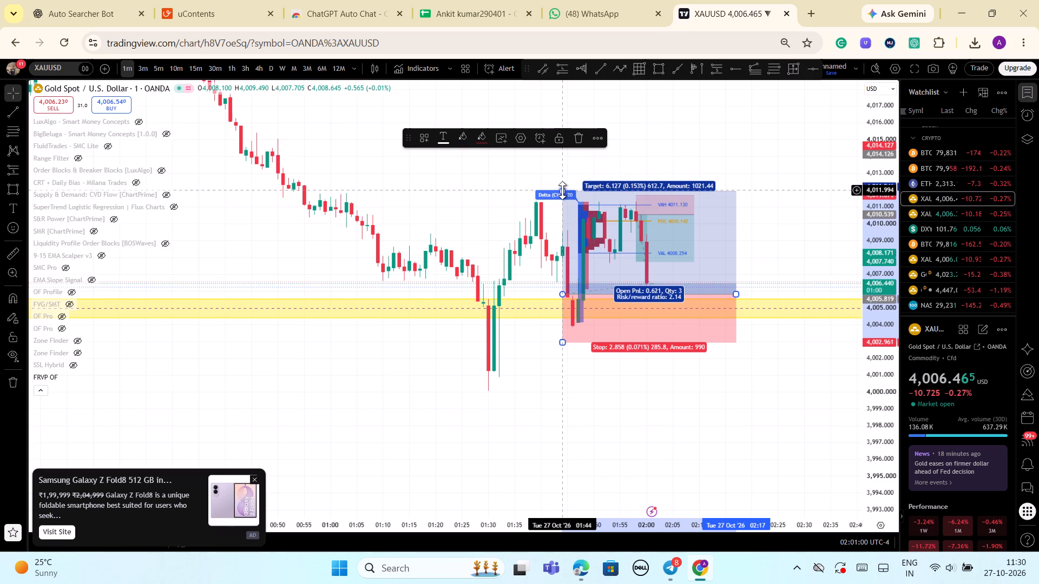
{"action": "left_click", "coordinate": [594, 247]}
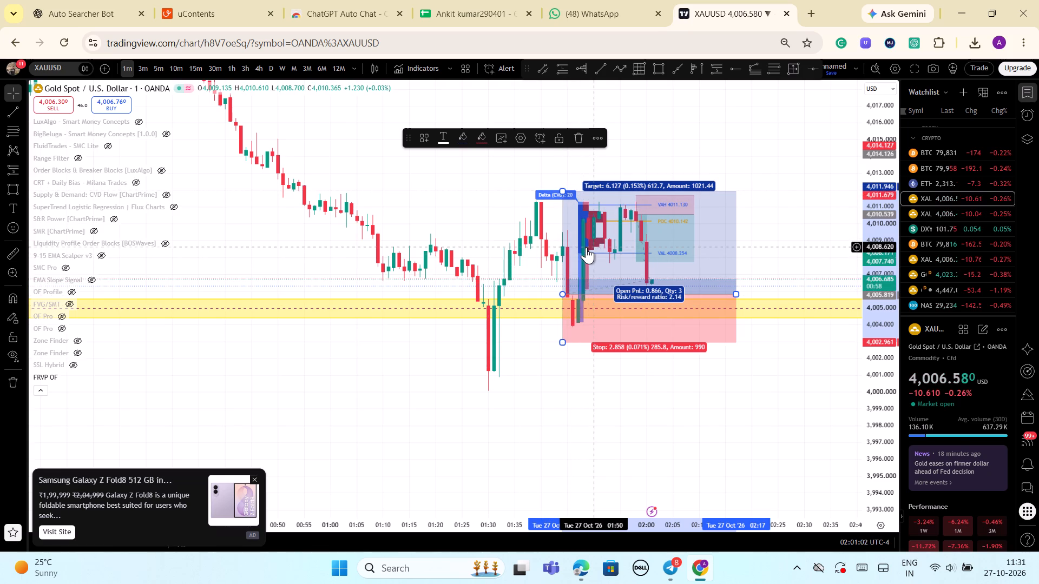
{"action": "left_click", "coordinate": [160, 69]}
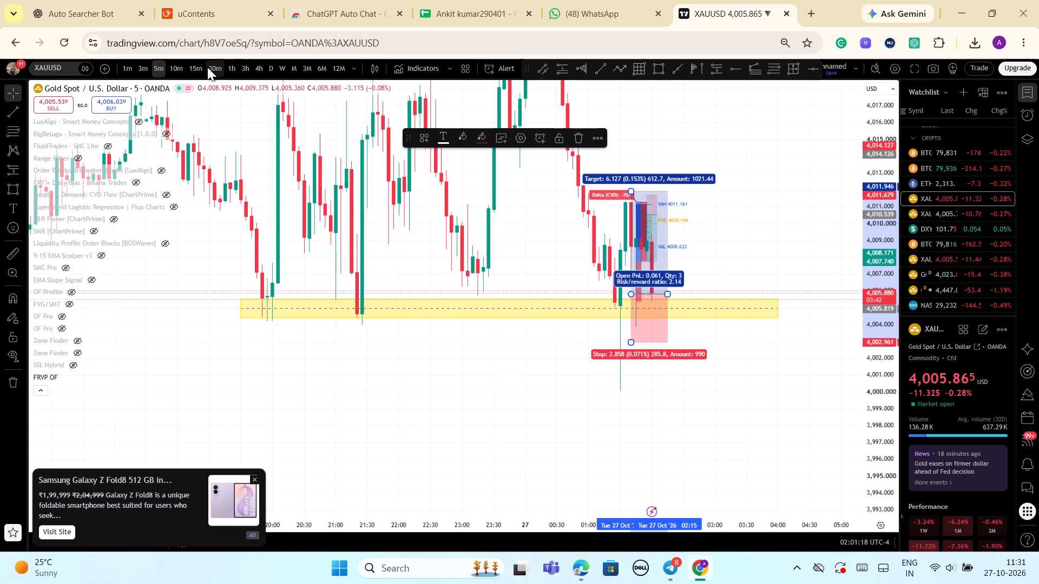
{"action": "left_click", "coordinate": [139, 68]}
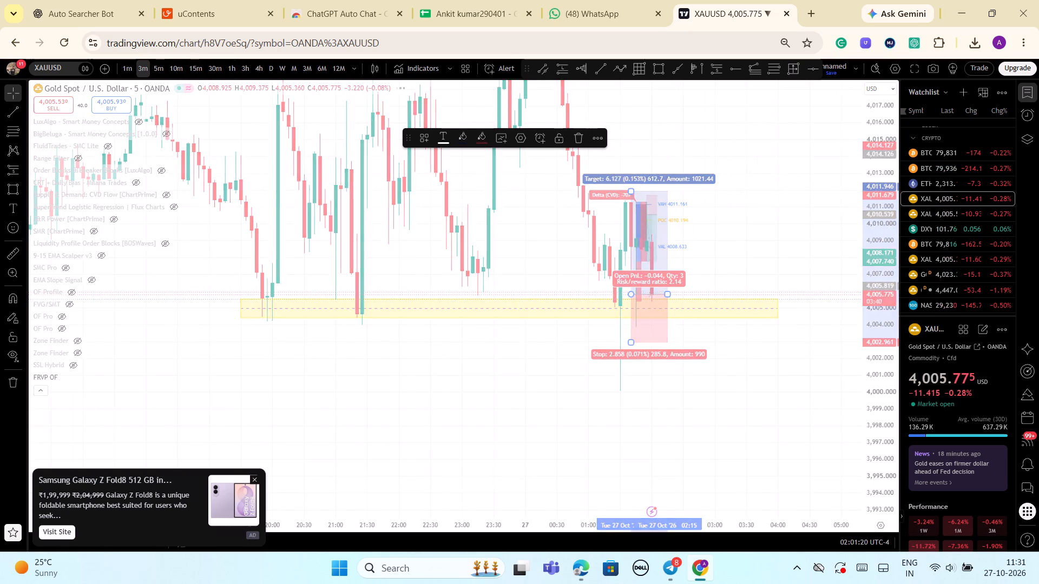
{"action": "scroll", "coordinate": [797, 241], "scroll_direction": "up", "scroll_amount": 8}
{"action": "left_click_drag", "start_coordinate": [660, 271], "coordinate": [694, 272]}
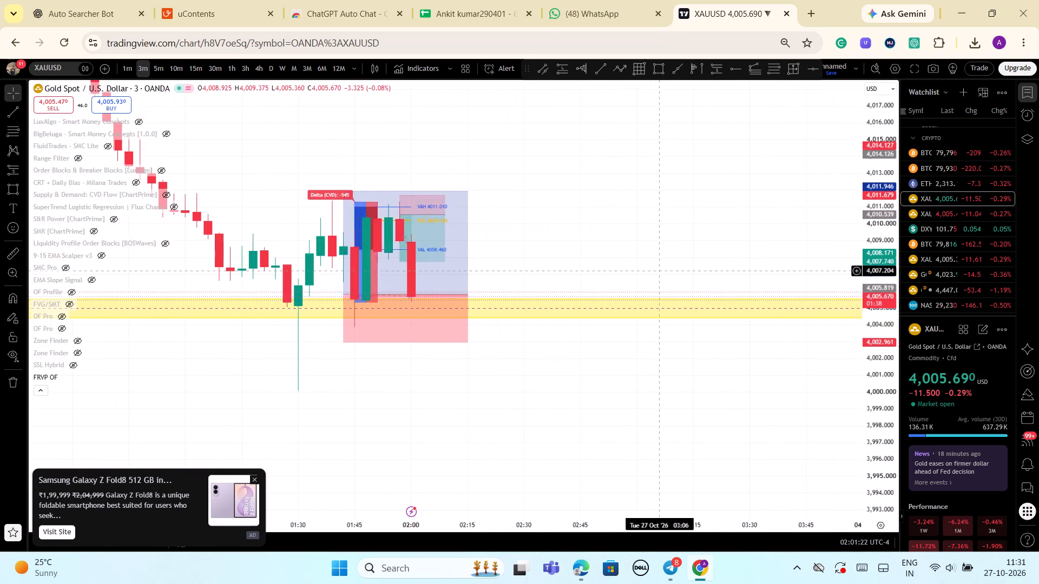
{"action": "left_click_drag", "start_coordinate": [694, 272], "coordinate": [847, 277]}
{"action": "left_click_drag", "start_coordinate": [882, 438], "coordinate": [880, 391]}
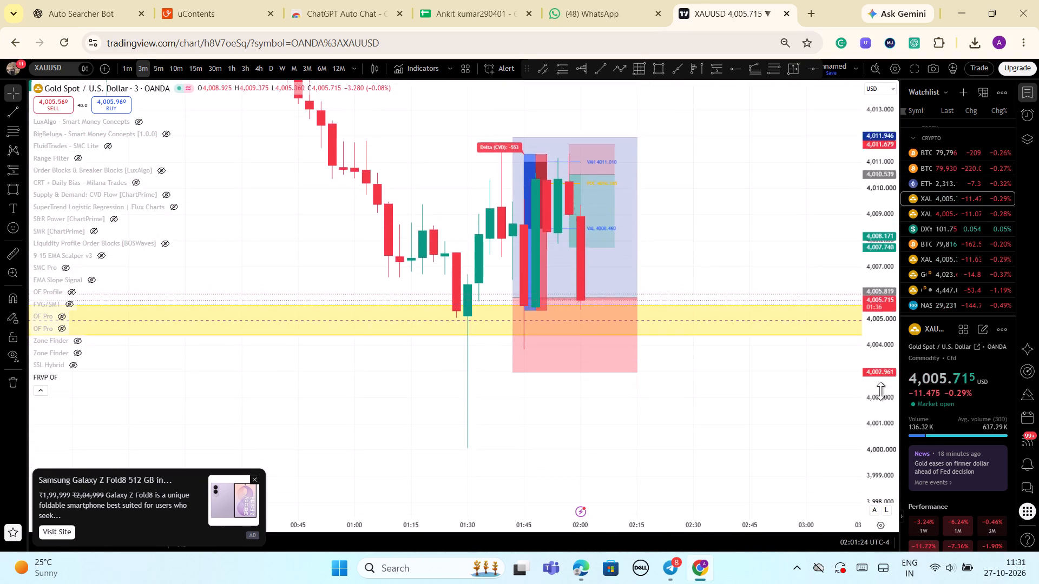
{"action": "left_click_drag", "start_coordinate": [880, 391], "coordinate": [879, 399]}
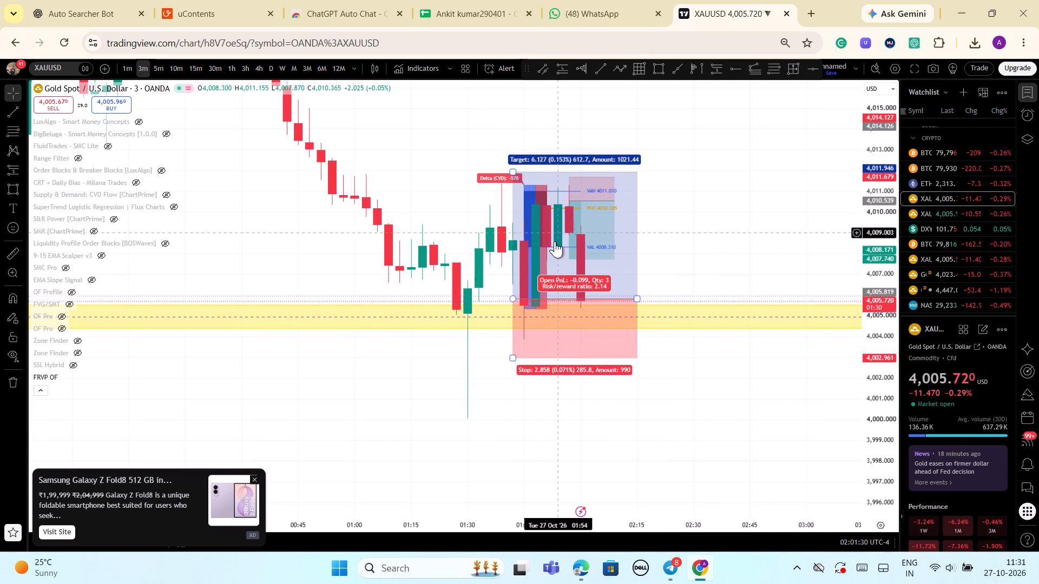
Move the FRVP OF volume profile's start back to the 01:30 candle with the long lower wick.
{"action": "left_click", "coordinate": [38, 377]}
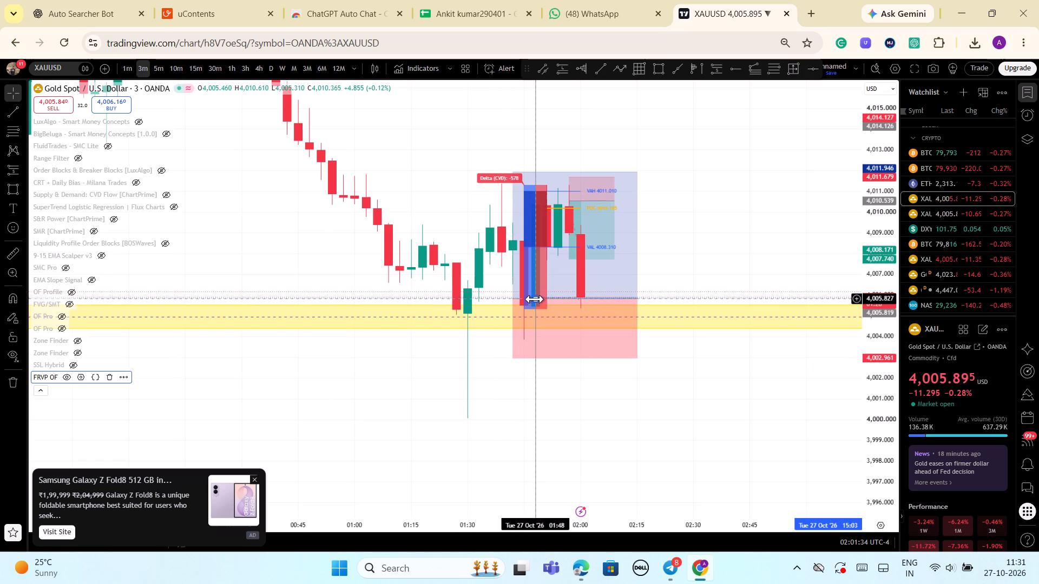
{"action": "left_click_drag", "start_coordinate": [535, 299], "coordinate": [509, 308]}
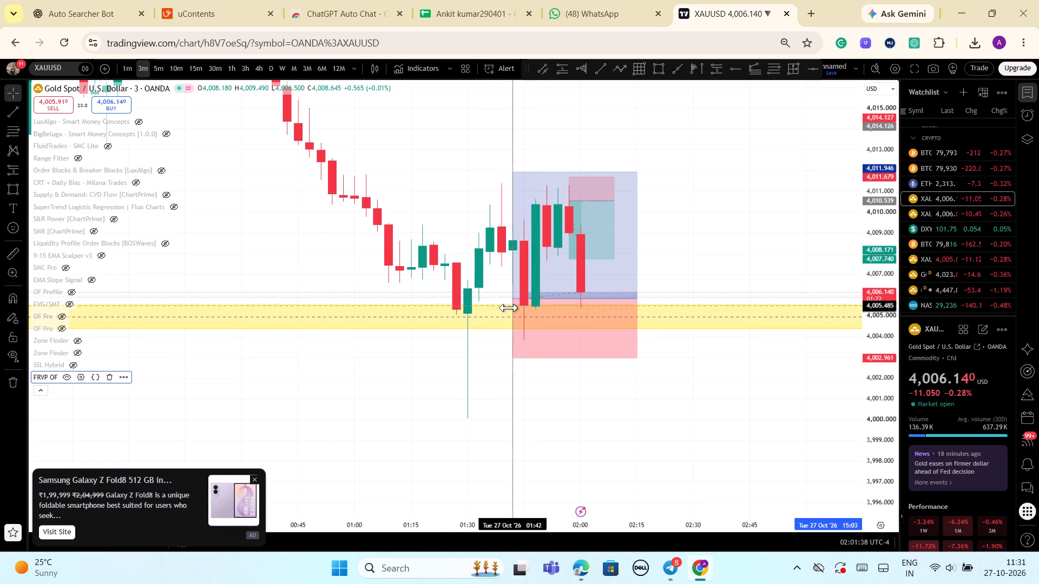
{"action": "left_click_drag", "start_coordinate": [509, 308], "coordinate": [467, 323]}
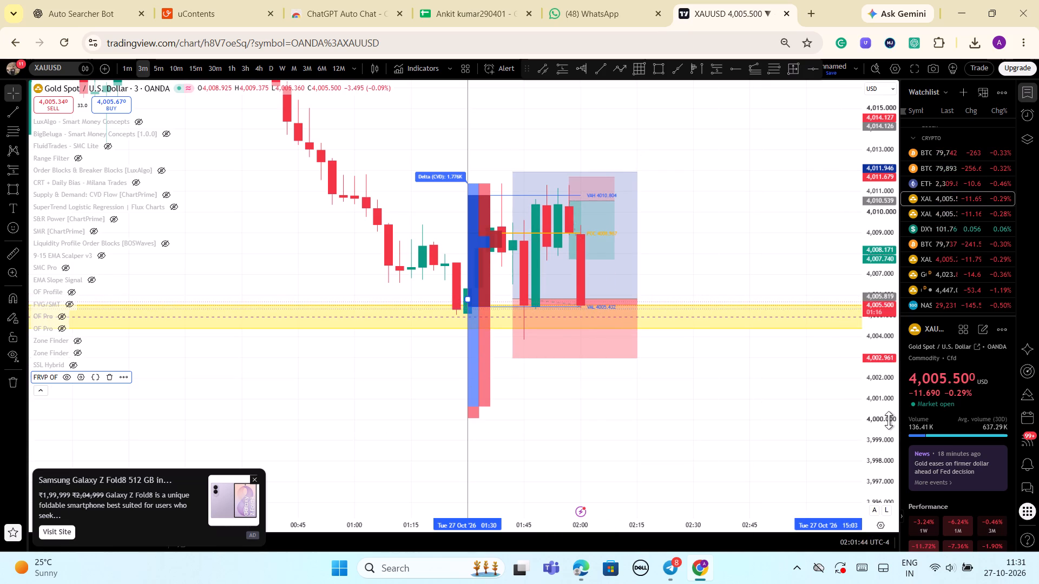
Place a second long position at the 02:00 candle with entry at about 4,005.12, stop at 4,002.94 and target at 4,009.19.
{"action": "left_click_drag", "start_coordinate": [890, 421], "coordinate": [889, 459]}
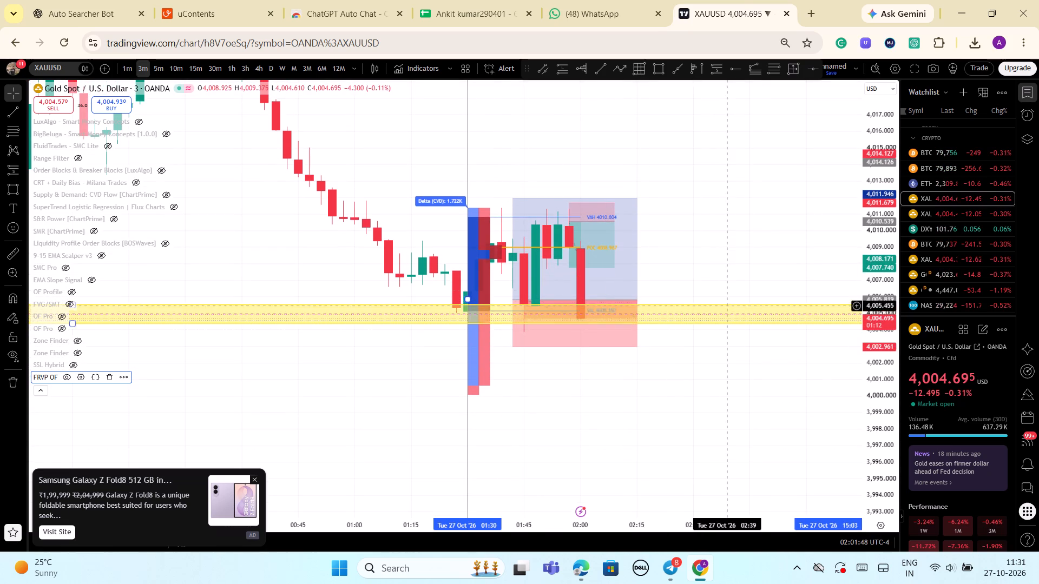
{"action": "left_click", "coordinate": [568, 70]}
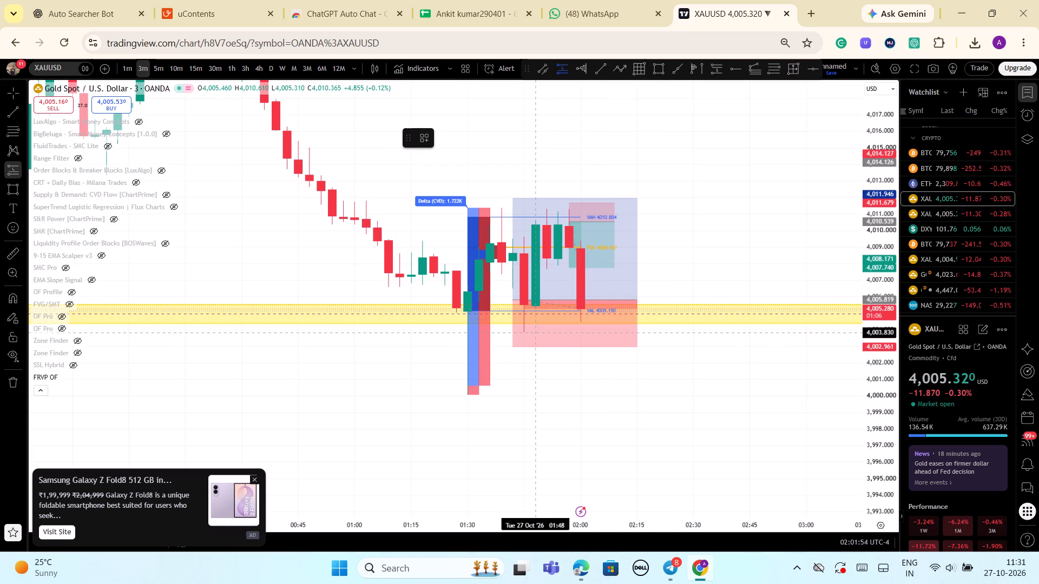
{"action": "left_click", "coordinate": [584, 311]}
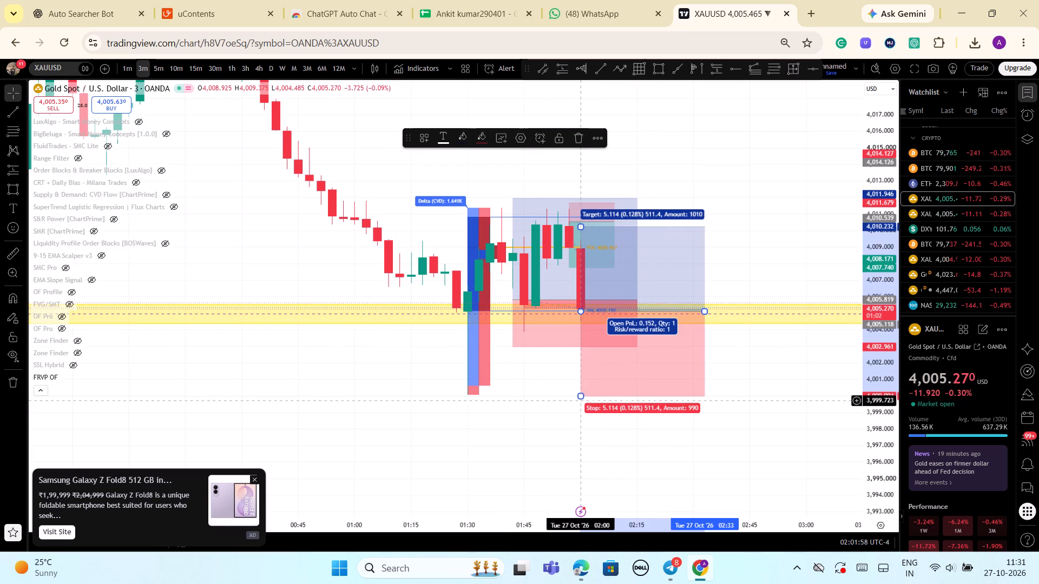
{"action": "left_click_drag", "start_coordinate": [582, 396], "coordinate": [575, 348]}
{"action": "left_click", "coordinate": [593, 427]}
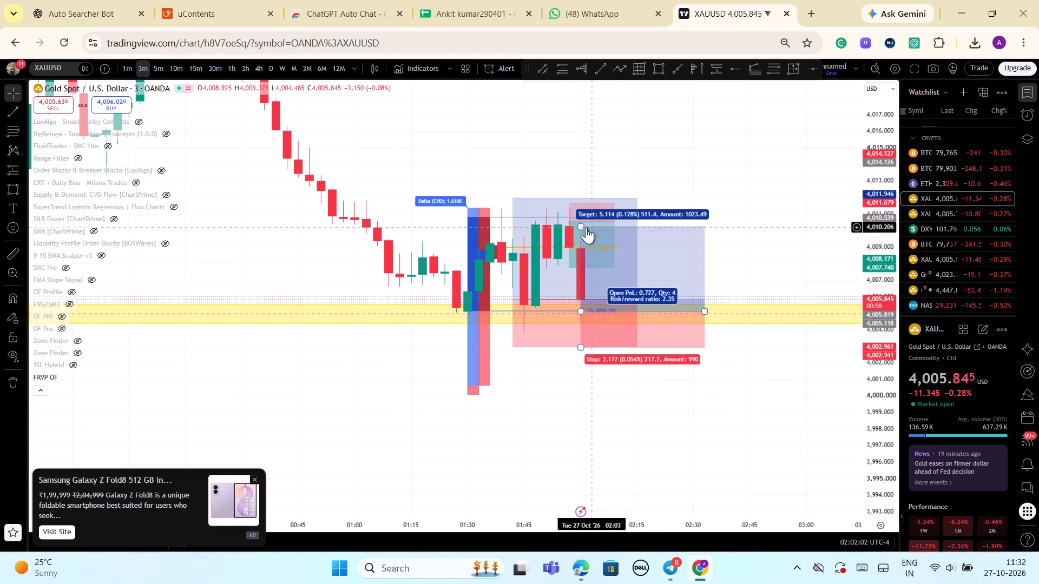
{"action": "left_click_drag", "start_coordinate": [581, 228], "coordinate": [584, 244]}
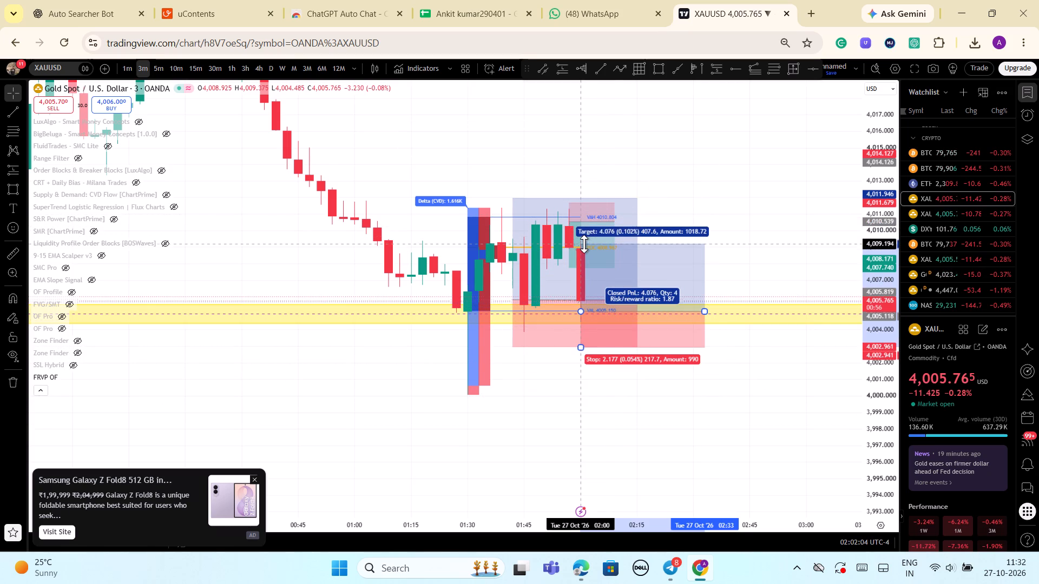
{"action": "left_click_drag", "start_coordinate": [584, 244], "coordinate": [584, 244]}
{"action": "left_click", "coordinate": [728, 169]}
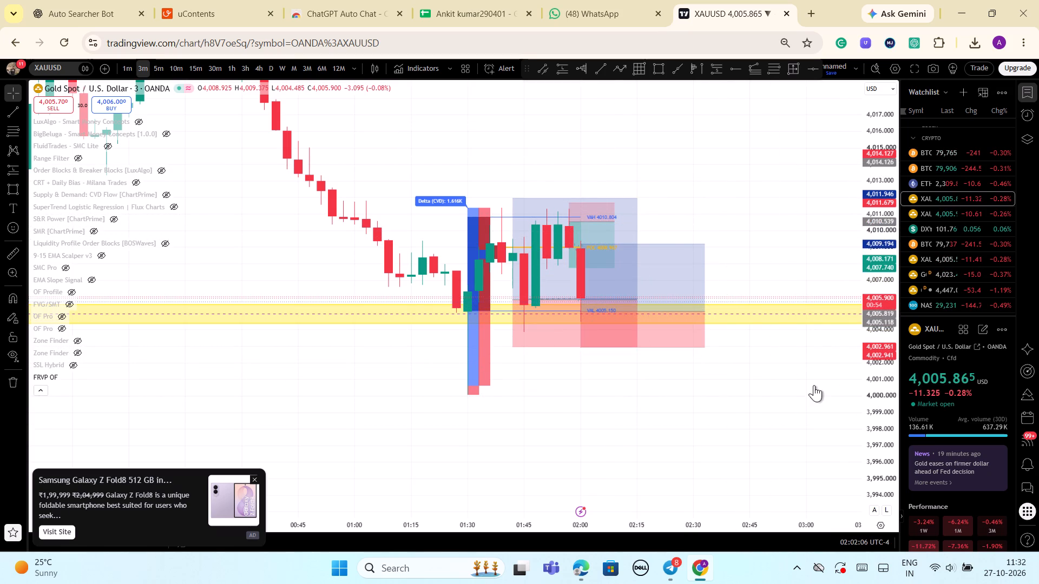
Return to the 1-minute timeframe and examine the latest candles against both long positions and the volume profile levels.
{"action": "left_click", "coordinate": [126, 67]}
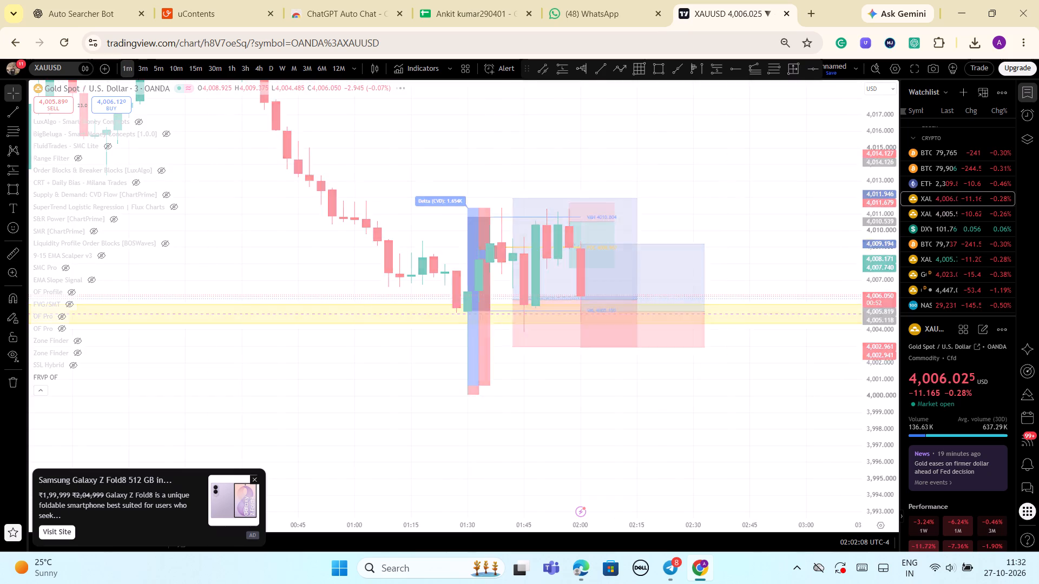
{"action": "scroll", "coordinate": [837, 349], "scroll_direction": "down", "scroll_amount": 2}
{"action": "scroll", "coordinate": [787, 386], "scroll_direction": "down", "scroll_amount": 3}
{"action": "left_click_drag", "start_coordinate": [753, 432], "coordinate": [694, 432]}
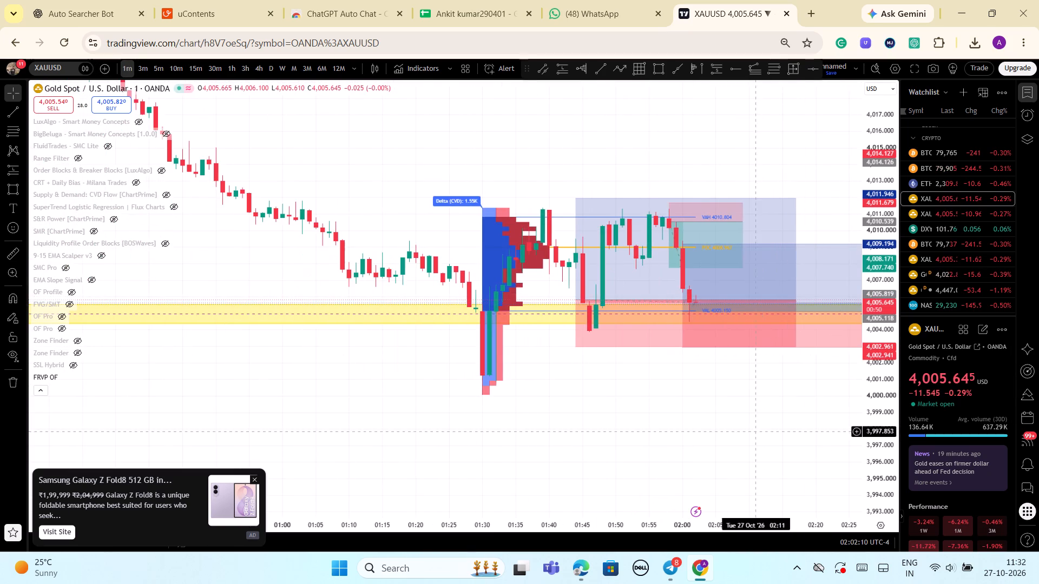
{"action": "left_click_drag", "start_coordinate": [694, 432], "coordinate": [568, 402]}
{"action": "left_click_drag", "start_coordinate": [882, 457], "coordinate": [876, 406]}
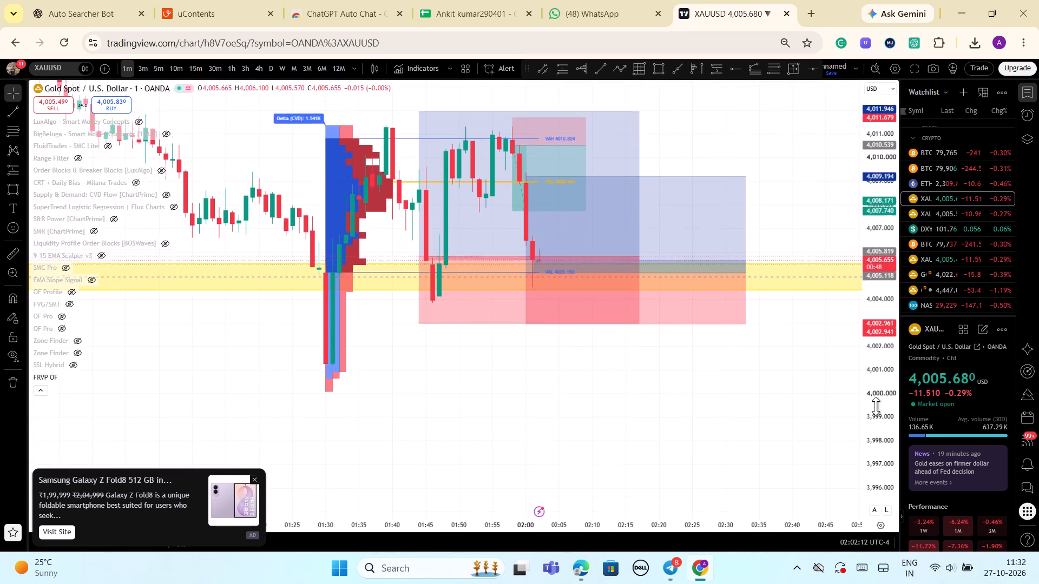
{"action": "left_click_drag", "start_coordinate": [876, 406], "coordinate": [875, 413]}
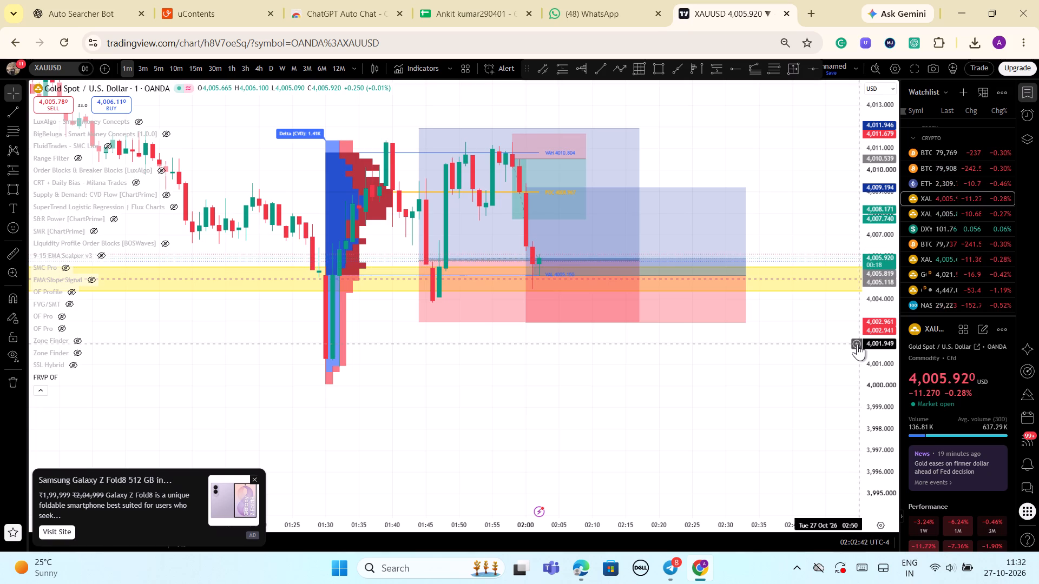
Shorten the second long position's time span to end at about 02:16, nearly level with the first long position's end.
{"action": "scroll", "coordinate": [791, 292], "scroll_direction": "up", "scroll_amount": 2}
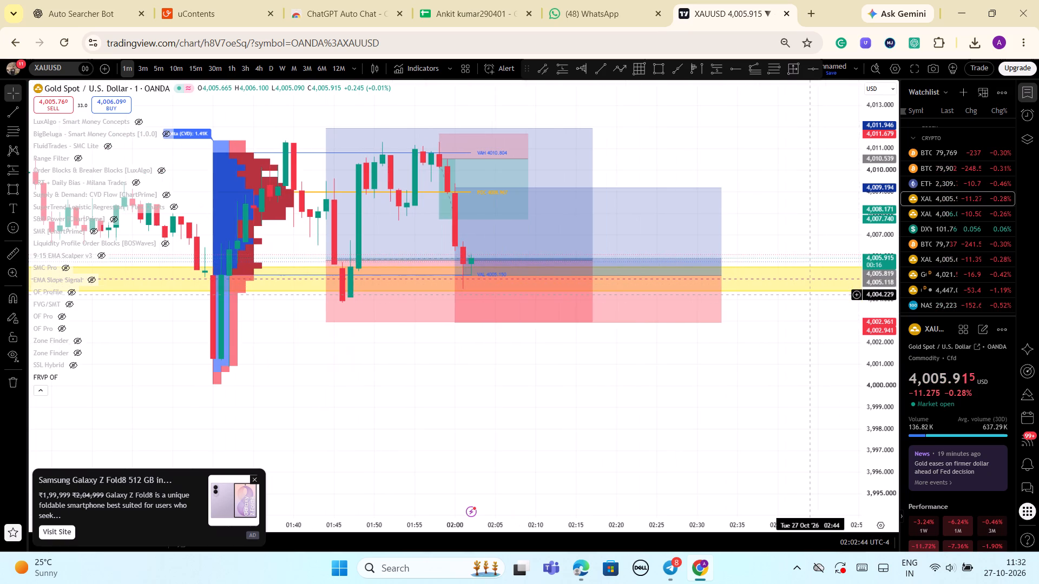
{"action": "scroll", "coordinate": [809, 300], "scroll_direction": "down", "scroll_amount": 3}
{"action": "left_click_drag", "start_coordinate": [759, 275], "coordinate": [661, 267]}
{"action": "left_click", "coordinate": [786, 208]}
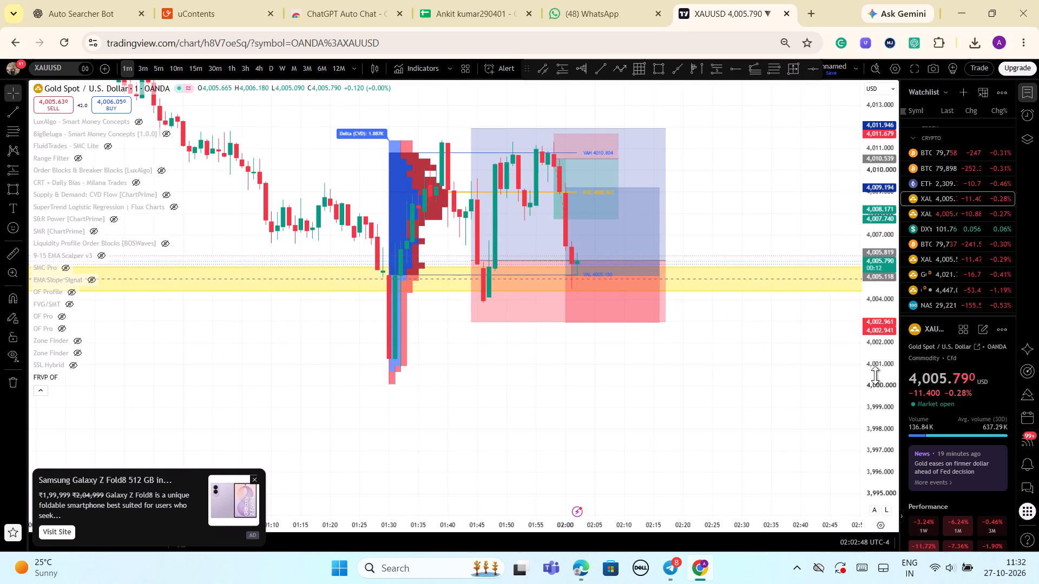
Tighten the second long position's stop to about 4,004.36, at the lower edge of the yellow support zone.
{"action": "left_click_drag", "start_coordinate": [873, 371], "coordinate": [892, 419]}
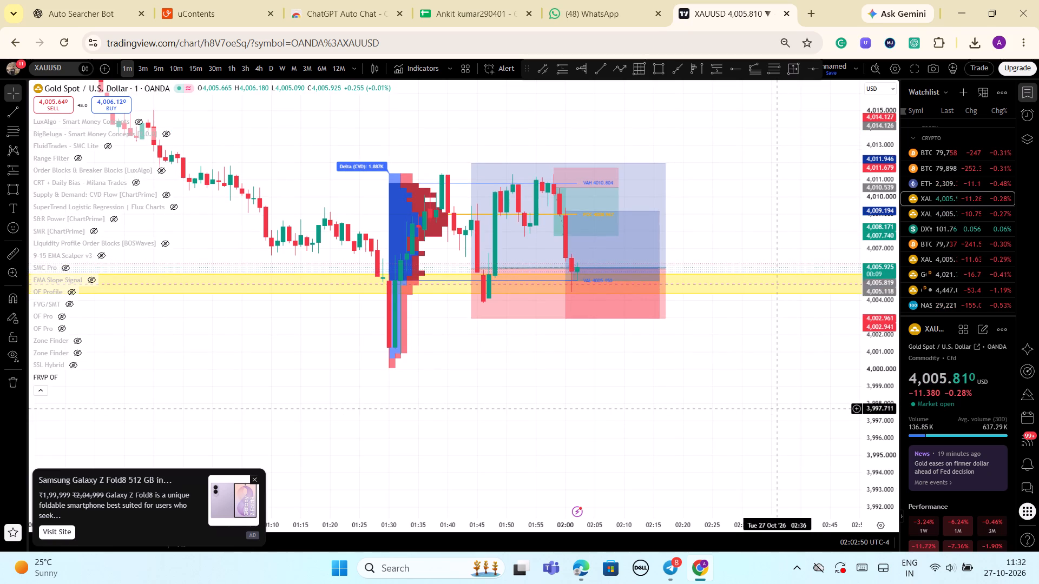
{"action": "scroll", "coordinate": [779, 409], "scroll_direction": "up", "scroll_amount": 2}
{"action": "left_click_drag", "start_coordinate": [882, 481], "coordinate": [898, 443]}
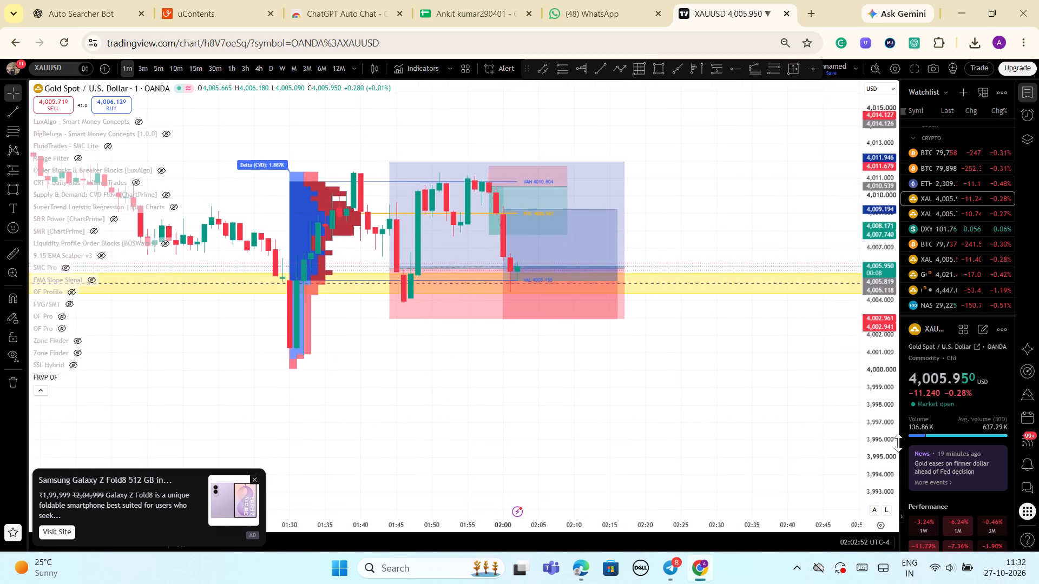
{"action": "left_click_drag", "start_coordinate": [898, 443], "coordinate": [896, 365]}
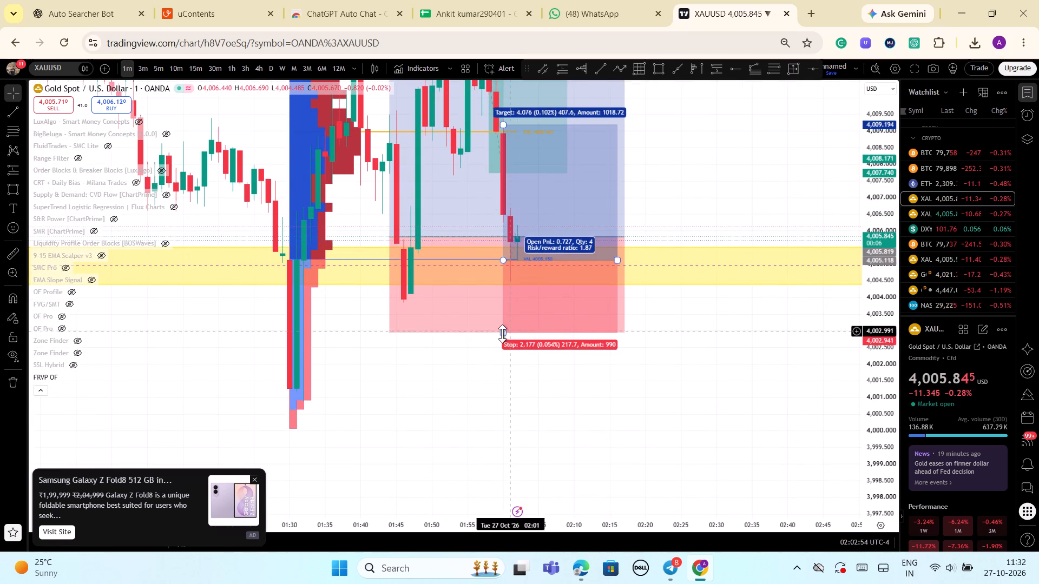
{"action": "left_click_drag", "start_coordinate": [502, 334], "coordinate": [504, 283]}
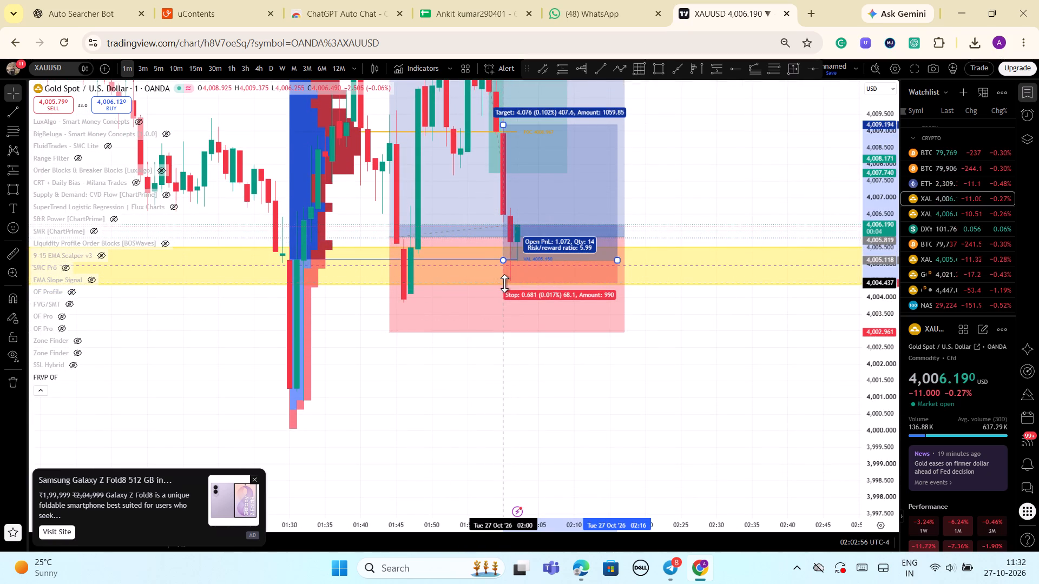
{"action": "left_click_drag", "start_coordinate": [504, 283], "coordinate": [505, 286]}
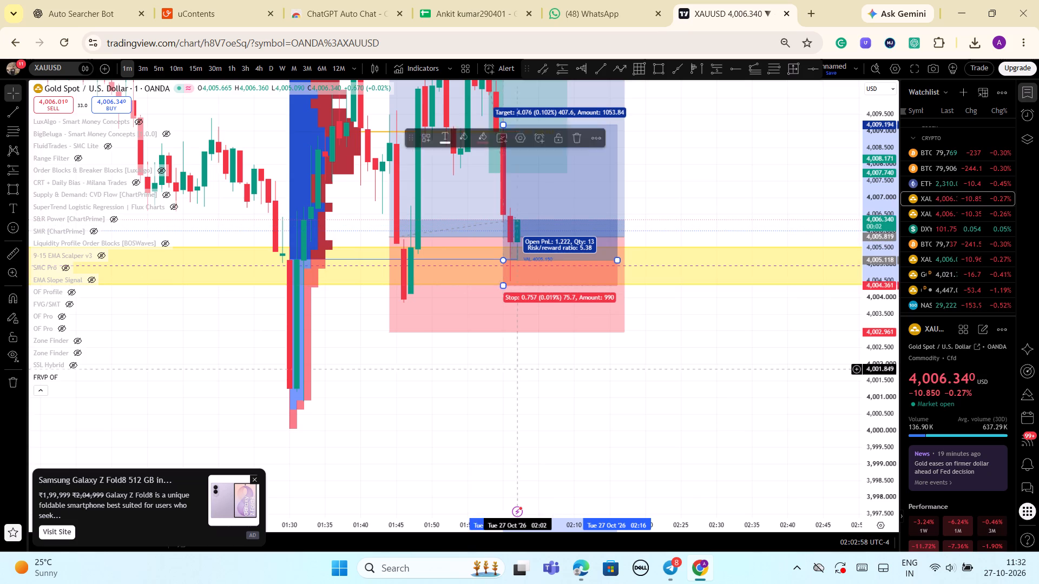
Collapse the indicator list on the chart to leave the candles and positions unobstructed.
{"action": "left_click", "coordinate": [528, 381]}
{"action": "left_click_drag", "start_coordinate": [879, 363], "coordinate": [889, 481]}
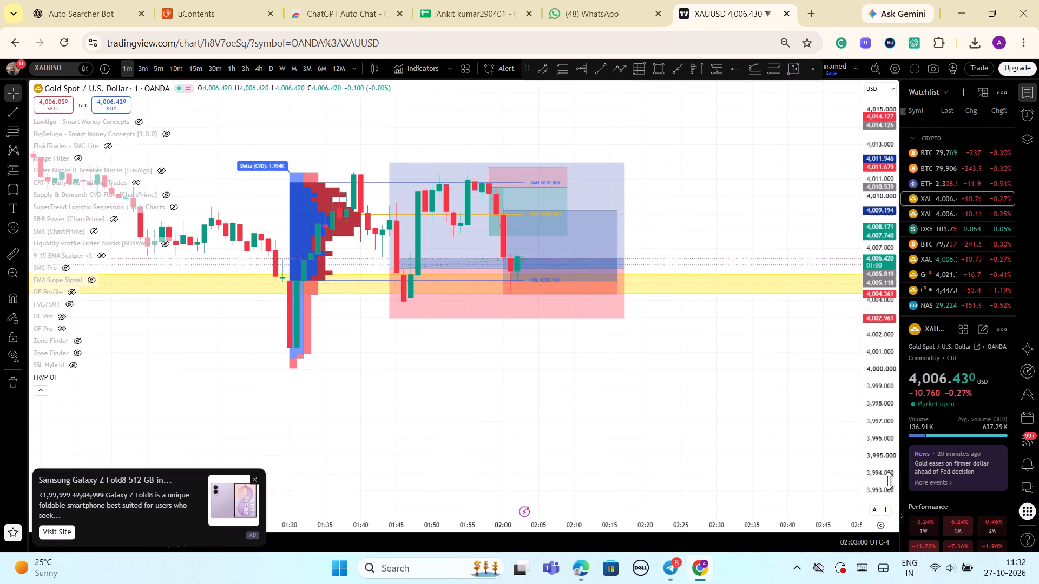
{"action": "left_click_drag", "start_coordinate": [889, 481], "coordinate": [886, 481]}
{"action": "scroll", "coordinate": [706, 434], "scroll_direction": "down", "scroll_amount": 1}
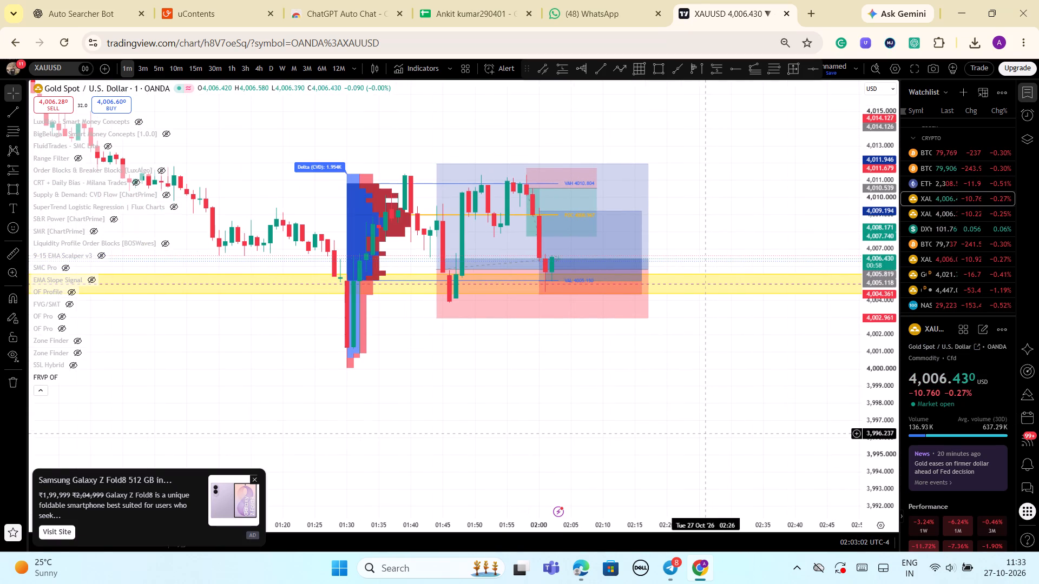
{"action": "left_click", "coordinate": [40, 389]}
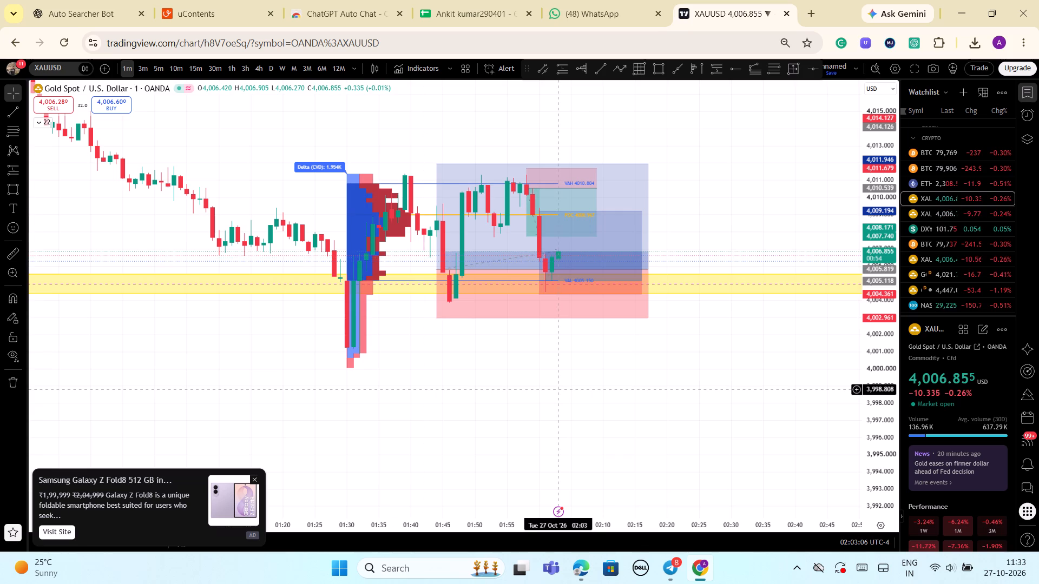
Lower the first long position's target to about 4,011.04, just above the volume profile's VAH line.
{"action": "scroll", "coordinate": [556, 389], "scroll_direction": "up", "scroll_amount": 2}
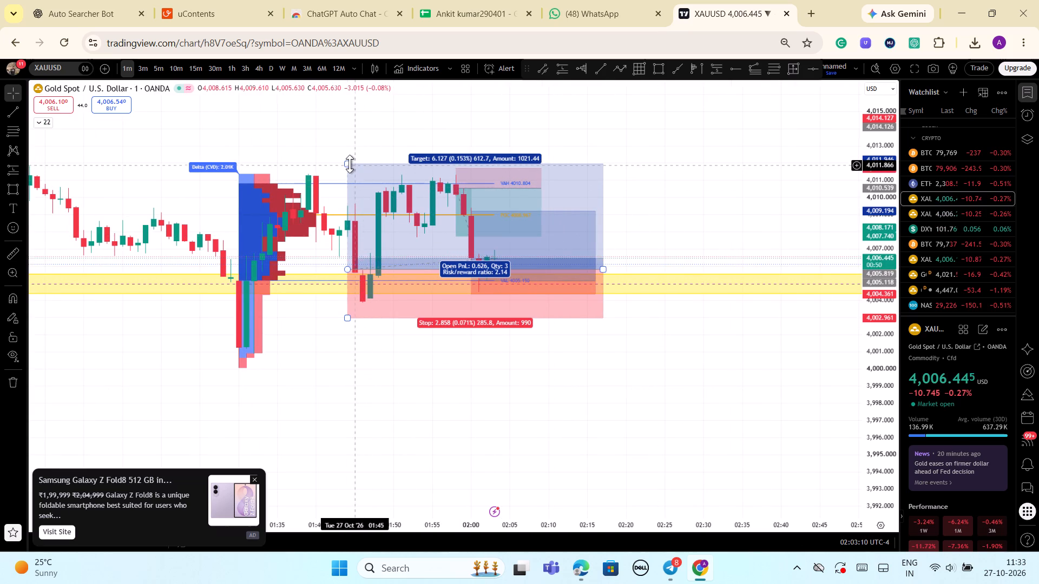
{"action": "left_click_drag", "start_coordinate": [350, 163], "coordinate": [348, 187]}
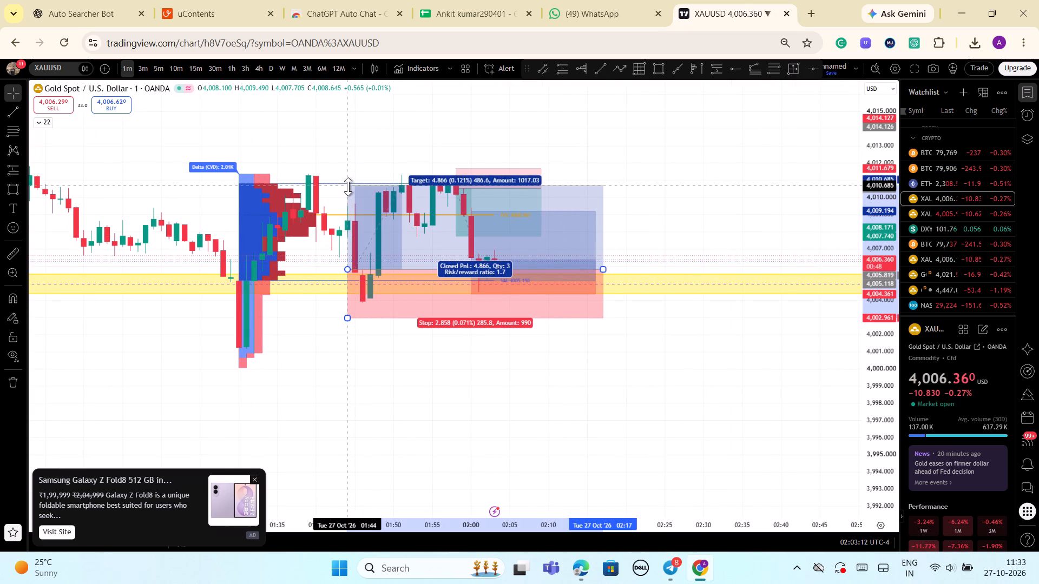
{"action": "left_click_drag", "start_coordinate": [348, 187], "coordinate": [348, 188]}
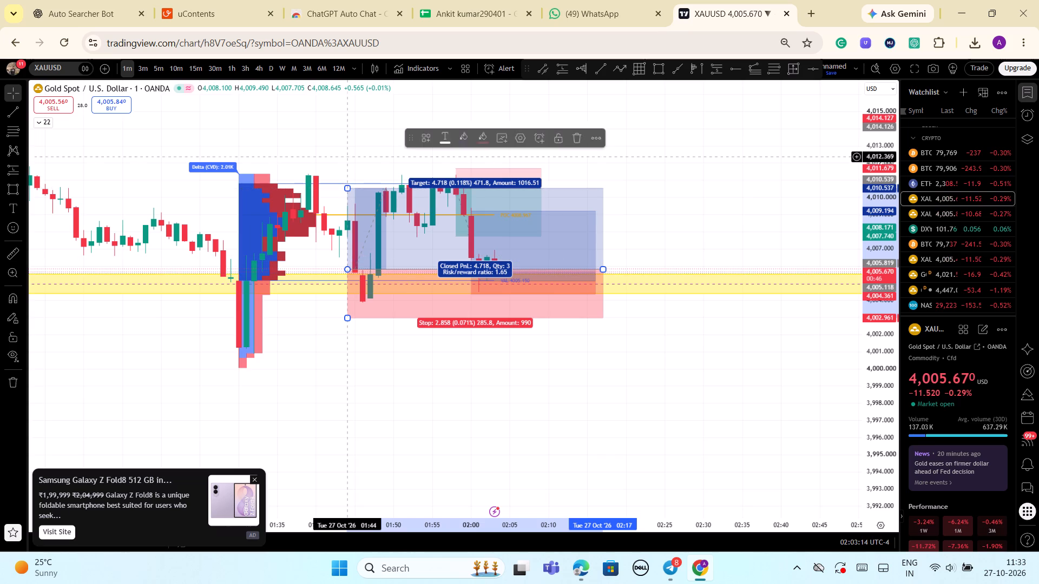
{"action": "left_click", "coordinate": [351, 149]}
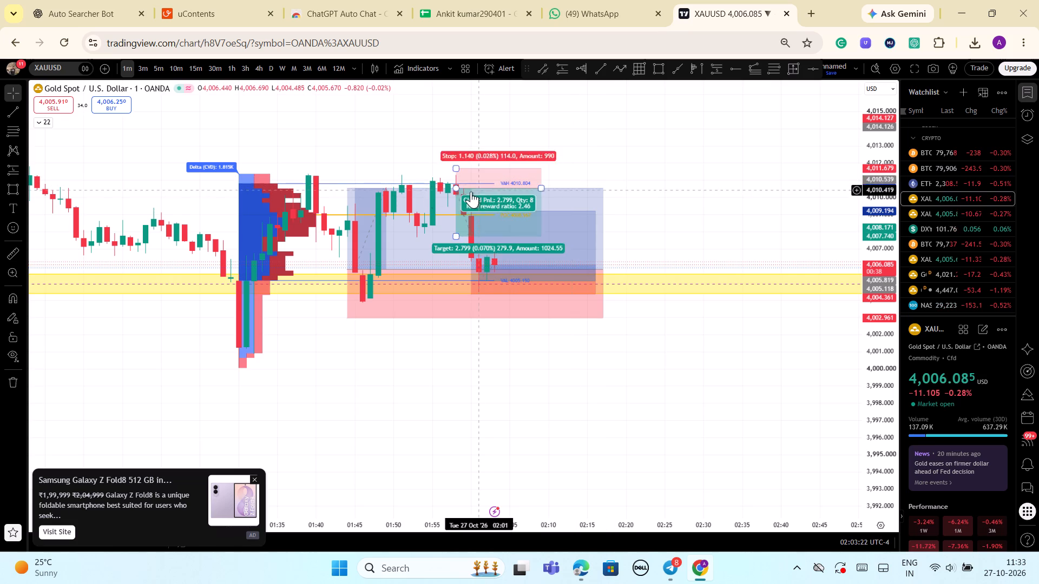
{"action": "left_click_drag", "start_coordinate": [345, 188], "coordinate": [358, 174]}
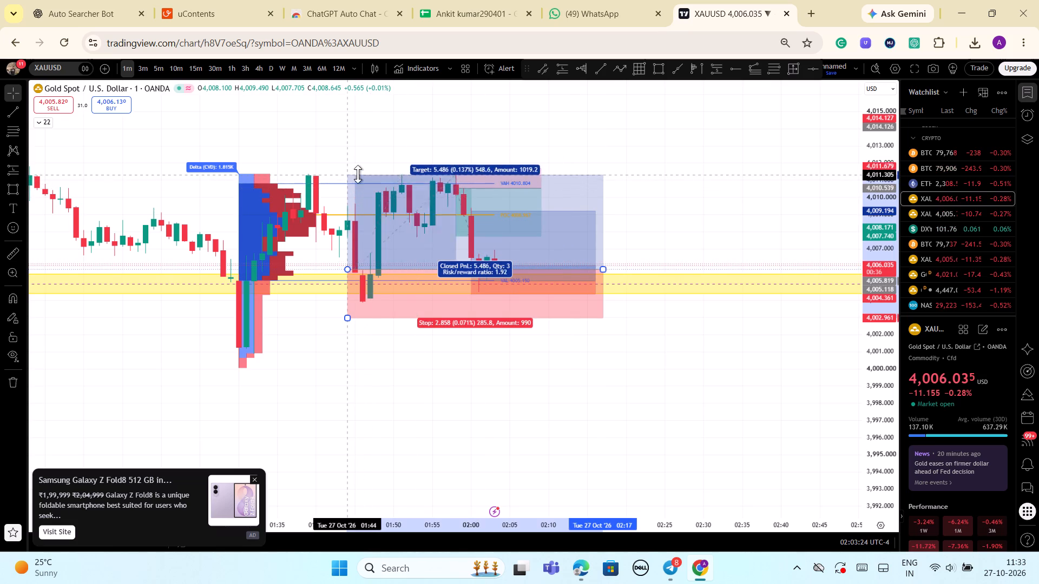
{"action": "left_click_drag", "start_coordinate": [358, 174], "coordinate": [369, 180]}
{"action": "left_click", "coordinate": [363, 161]}
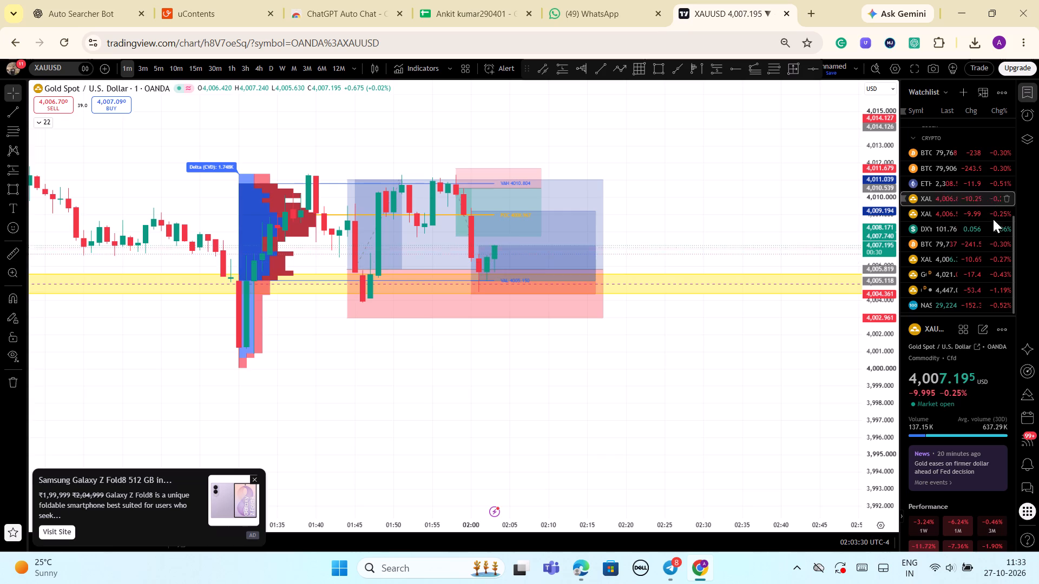
Examine the latest 1-minute candles against both long positions, the short scalp, the yellow support zone and the volume profile levels.
{"action": "left_click_drag", "start_coordinate": [884, 422], "coordinate": [899, 359]}
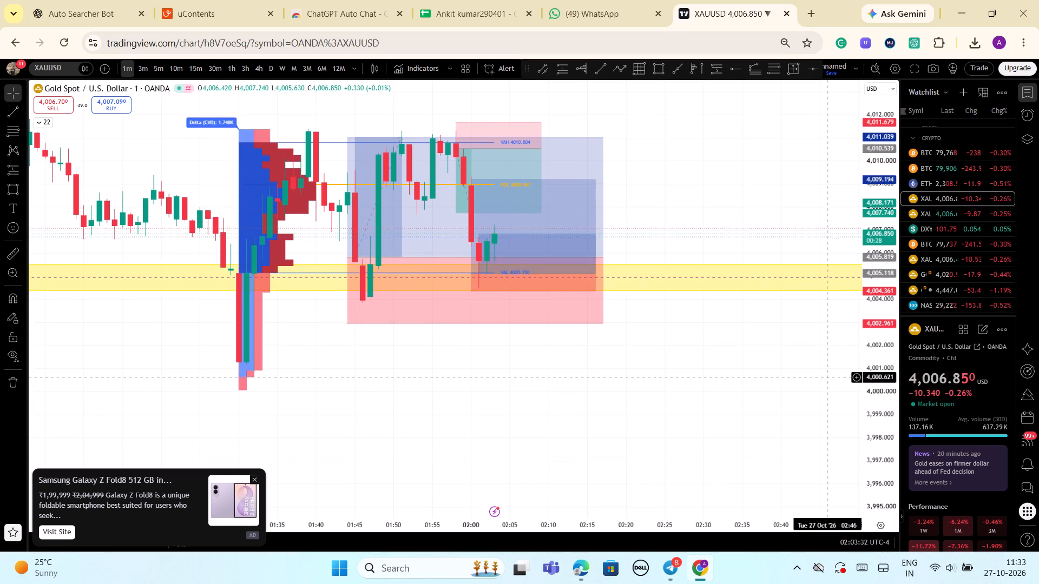
{"action": "scroll", "coordinate": [825, 377], "scroll_direction": "up", "scroll_amount": 3}
{"action": "left_click_drag", "start_coordinate": [882, 181], "coordinate": [922, 363]}
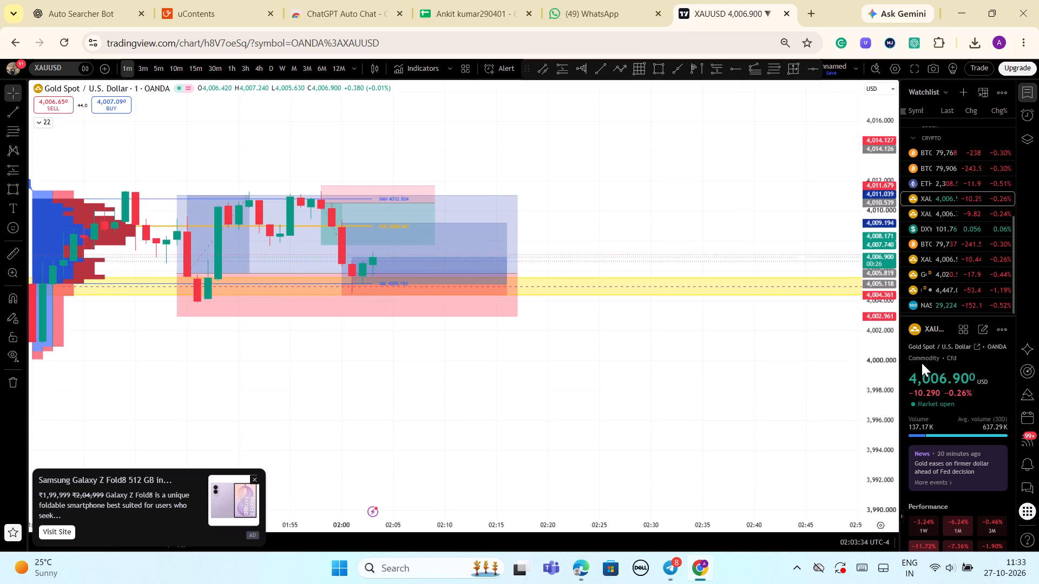
{"action": "left_click_drag", "start_coordinate": [922, 363], "coordinate": [918, 365]}
{"action": "scroll", "coordinate": [687, 369], "scroll_direction": "down", "scroll_amount": 4}
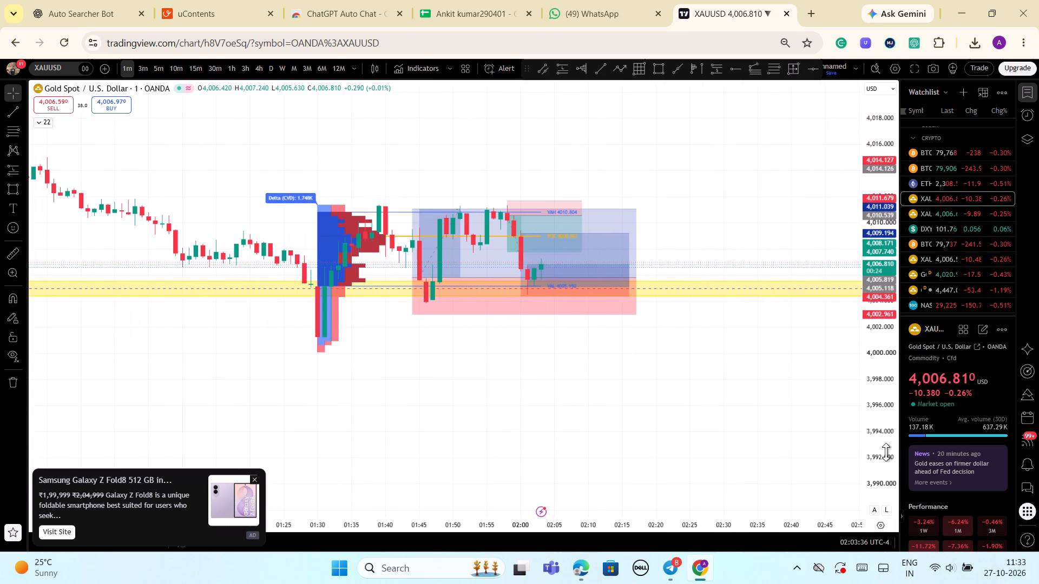
{"action": "left_click_drag", "start_coordinate": [886, 452], "coordinate": [903, 354]}
{"action": "scroll", "coordinate": [783, 399], "scroll_direction": "down", "scroll_amount": 1}
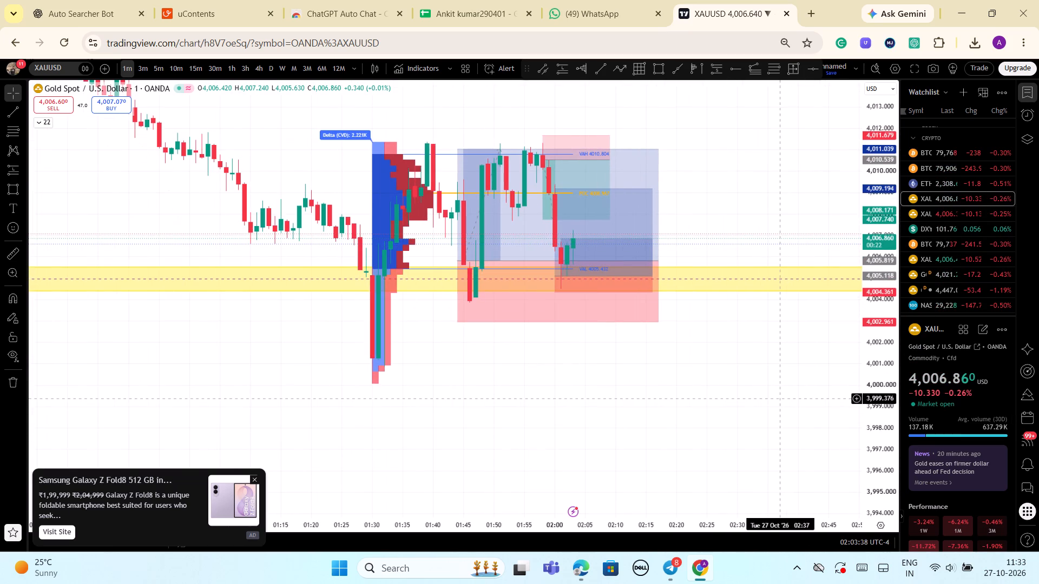
{"action": "left_click_drag", "start_coordinate": [882, 368], "coordinate": [887, 400]}
{"action": "scroll", "coordinate": [755, 401], "scroll_direction": "up", "scroll_amount": 1}
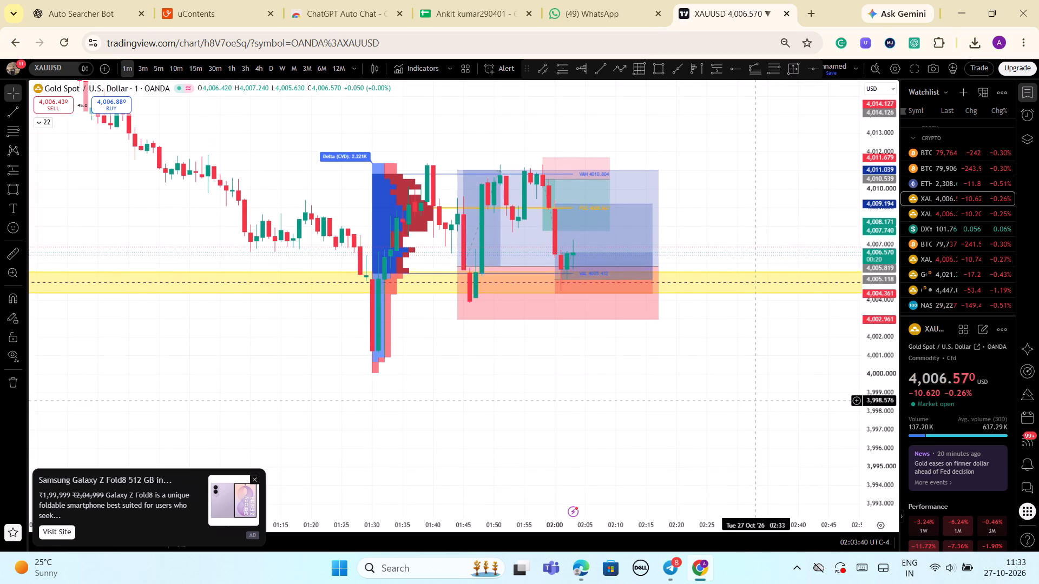
{"action": "scroll", "coordinate": [755, 401], "scroll_direction": "up", "scroll_amount": 2}
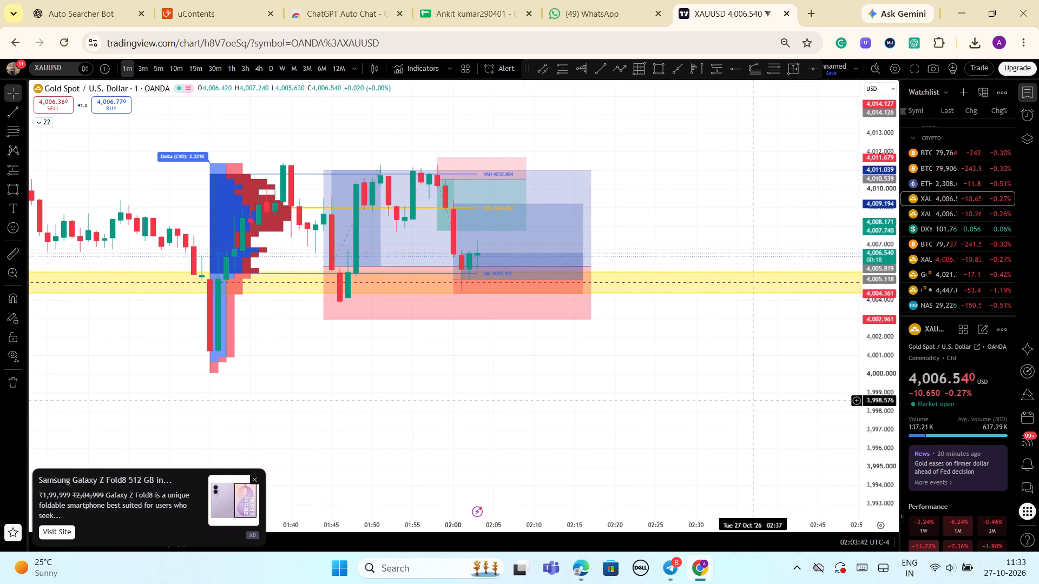
{"action": "scroll", "coordinate": [755, 401], "scroll_direction": "up", "scroll_amount": 2}
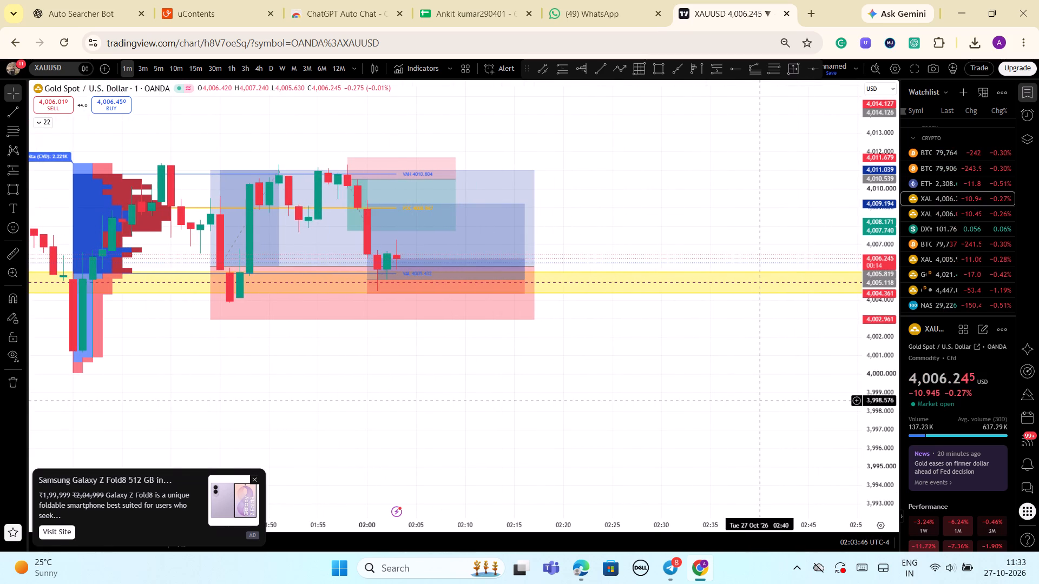
{"action": "scroll", "coordinate": [755, 401], "scroll_direction": "down", "scroll_amount": 1}
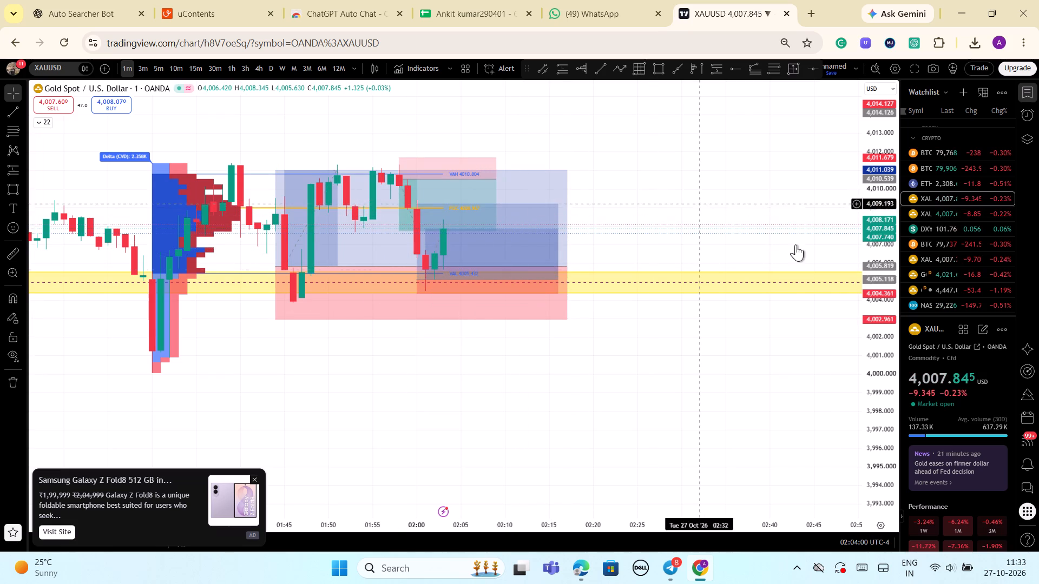
{"action": "scroll", "coordinate": [866, 324], "scroll_direction": "down", "scroll_amount": 1}
{"action": "scroll", "coordinate": [867, 327], "scroll_direction": "up", "scroll_amount": 1}
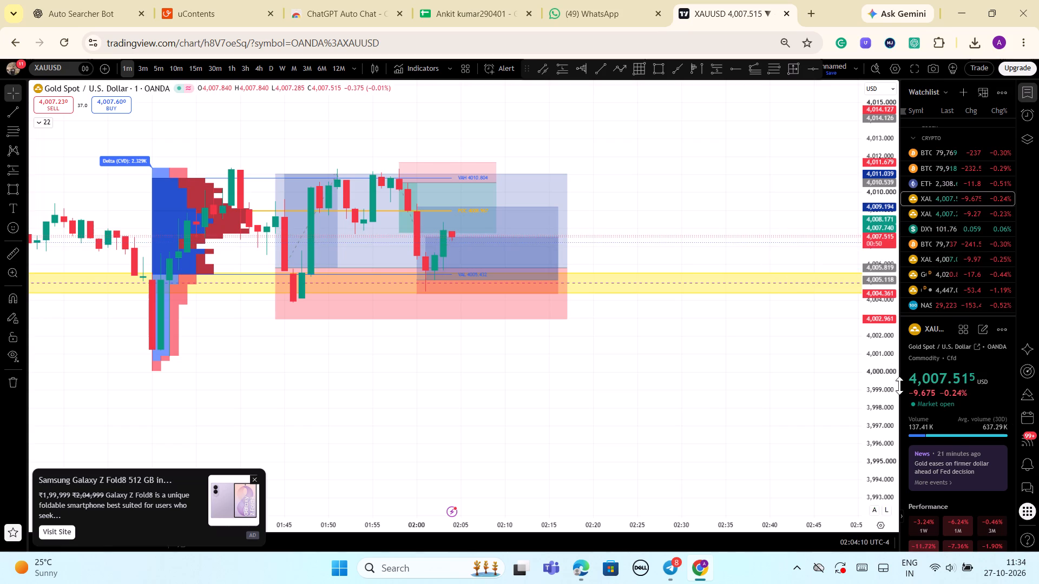
{"action": "left_click_drag", "start_coordinate": [883, 457], "coordinate": [916, 444]}
{"action": "scroll", "coordinate": [610, 381], "scroll_direction": "up", "scroll_amount": 2}
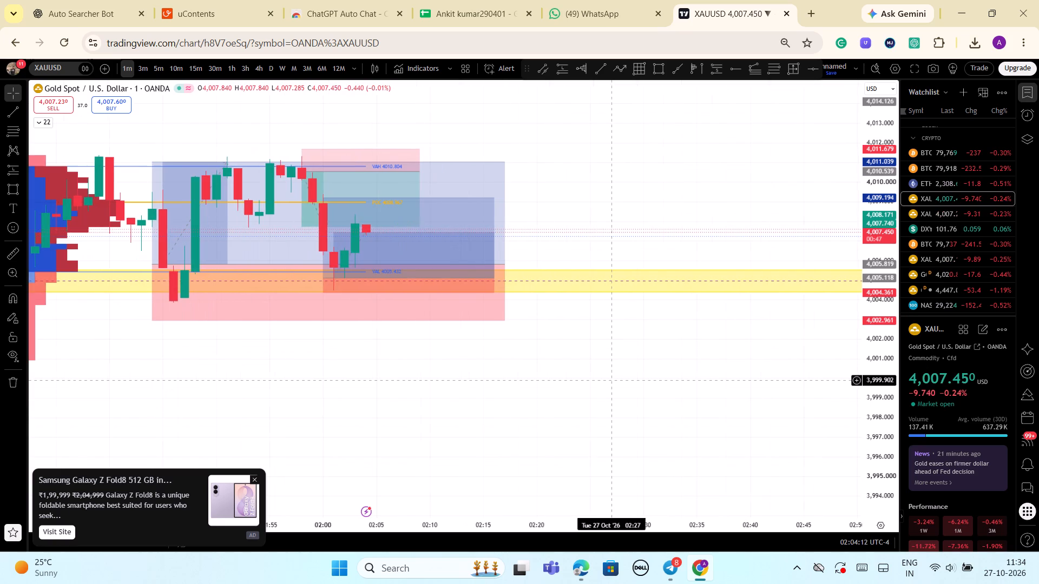
{"action": "scroll", "coordinate": [610, 381], "scroll_direction": "down", "scroll_amount": 2}
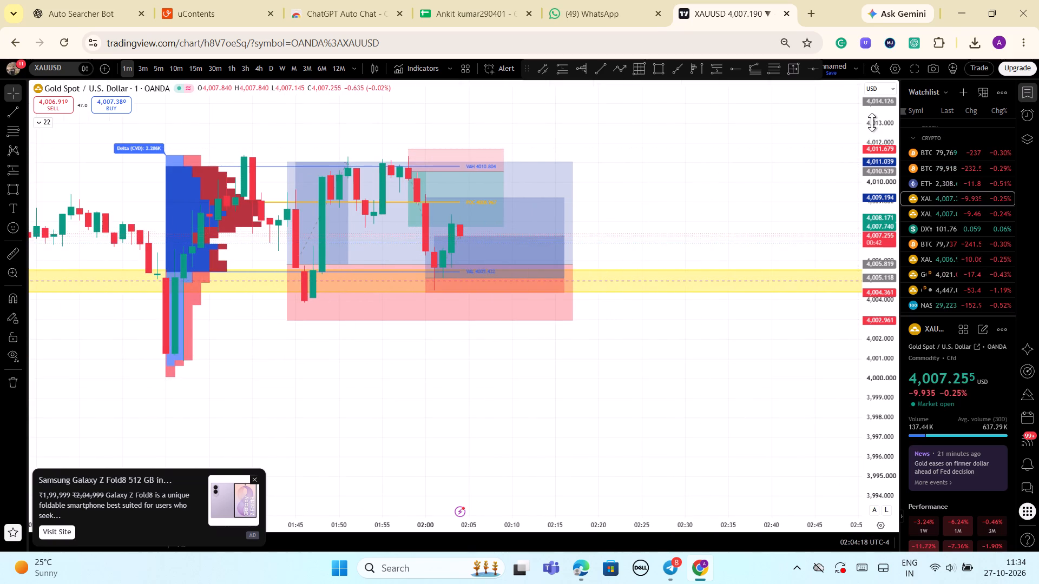
{"action": "left_click_drag", "start_coordinate": [879, 128], "coordinate": [884, 188]}
{"action": "scroll", "coordinate": [686, 359], "scroll_direction": "down", "scroll_amount": 2}
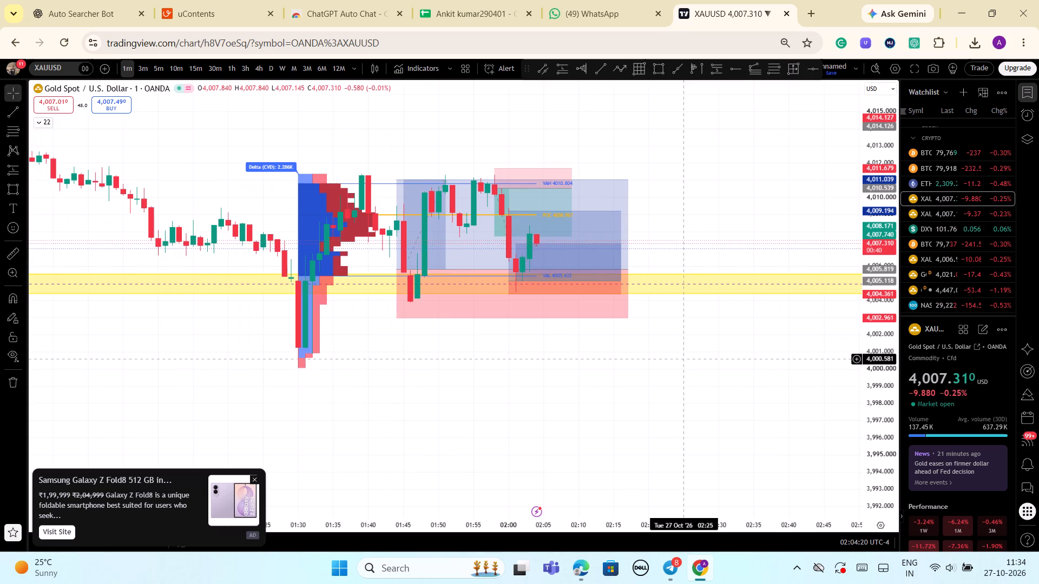
{"action": "scroll", "coordinate": [686, 359], "scroll_direction": "down", "scroll_amount": 1}
{"action": "left_click_drag", "start_coordinate": [892, 472], "coordinate": [905, 462]}
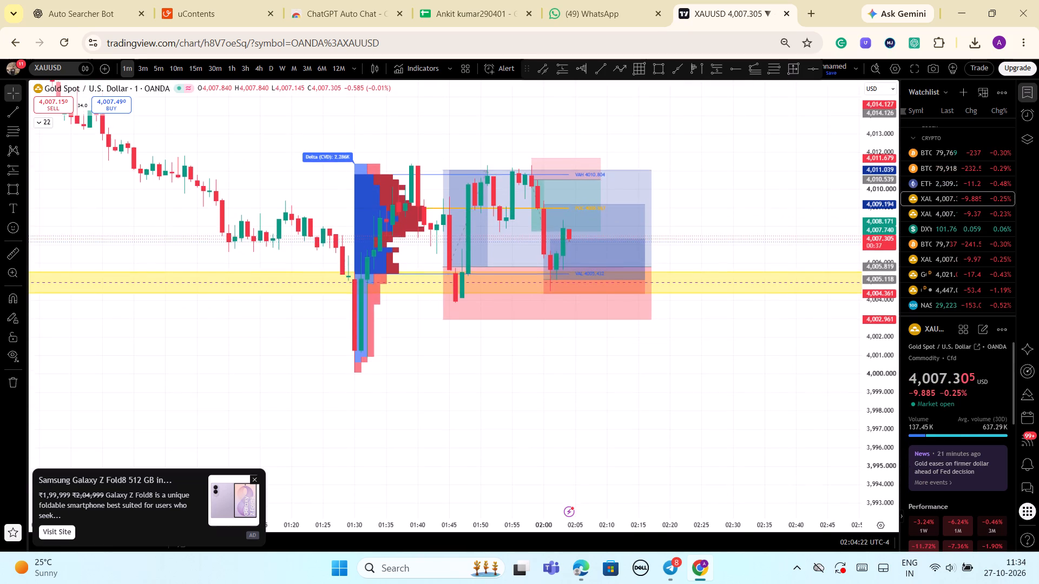
{"action": "scroll", "coordinate": [734, 422], "scroll_direction": "up", "scroll_amount": 3}
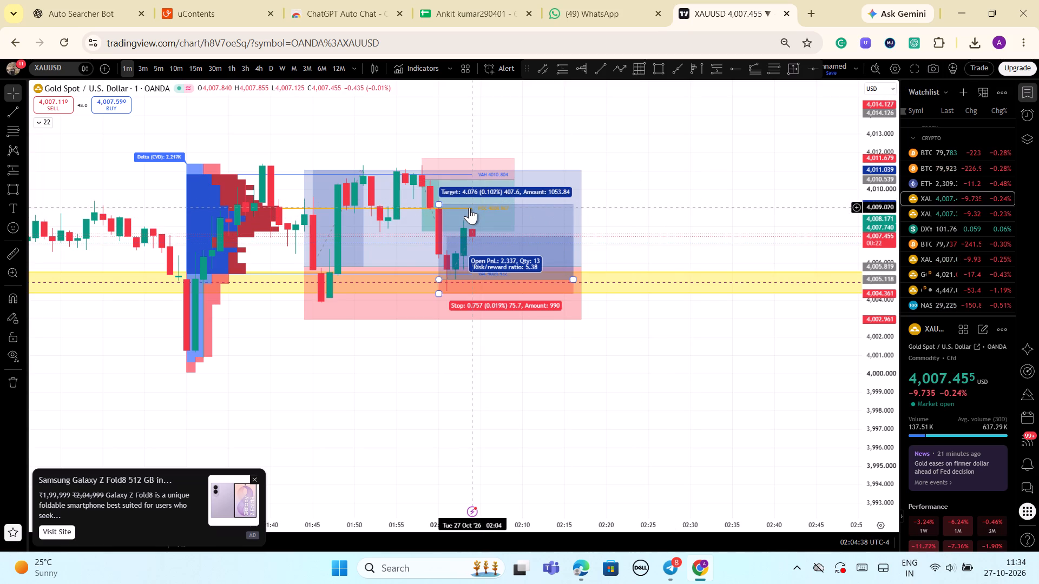
Lower the second long position's target to about 4,008.99, at the volume profile's POC line.
{"action": "left_click", "coordinate": [441, 207]}
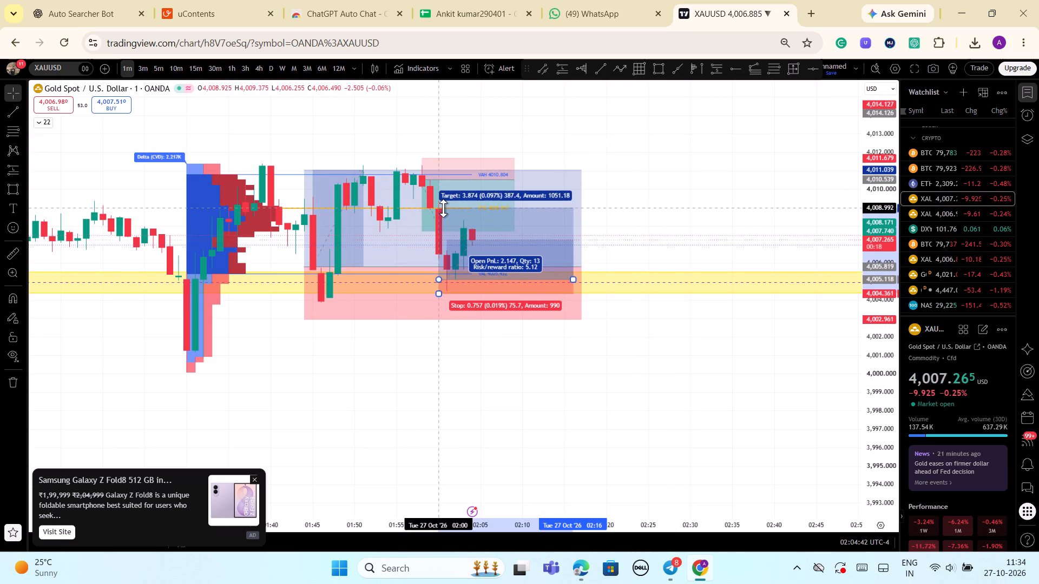
{"action": "left_click", "coordinate": [667, 355]}
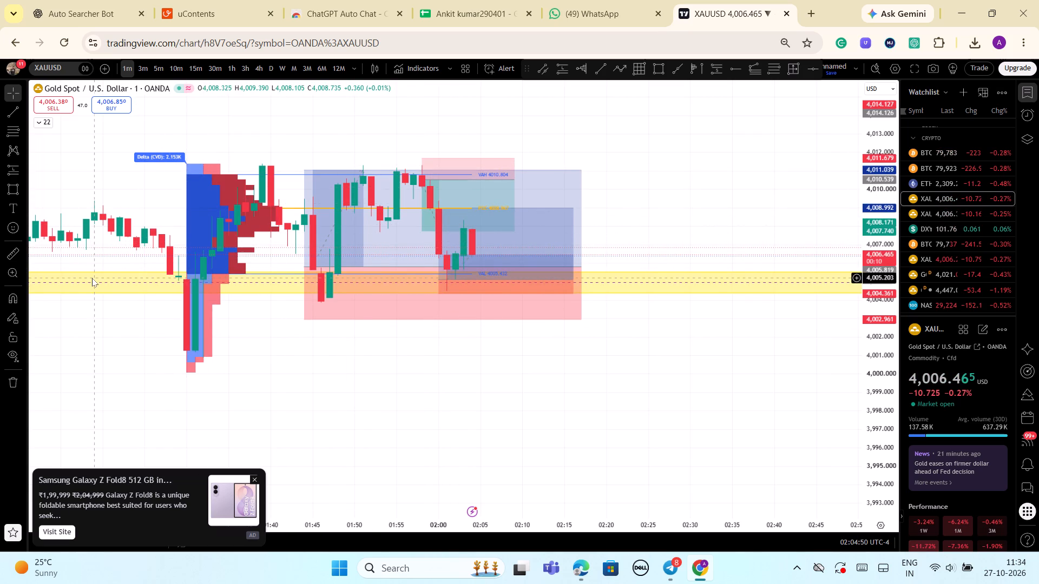
Expand the indicator list and move the start of the FRVP OF volume profile to the 01:58 candle.
{"action": "left_click", "coordinate": [35, 123]}
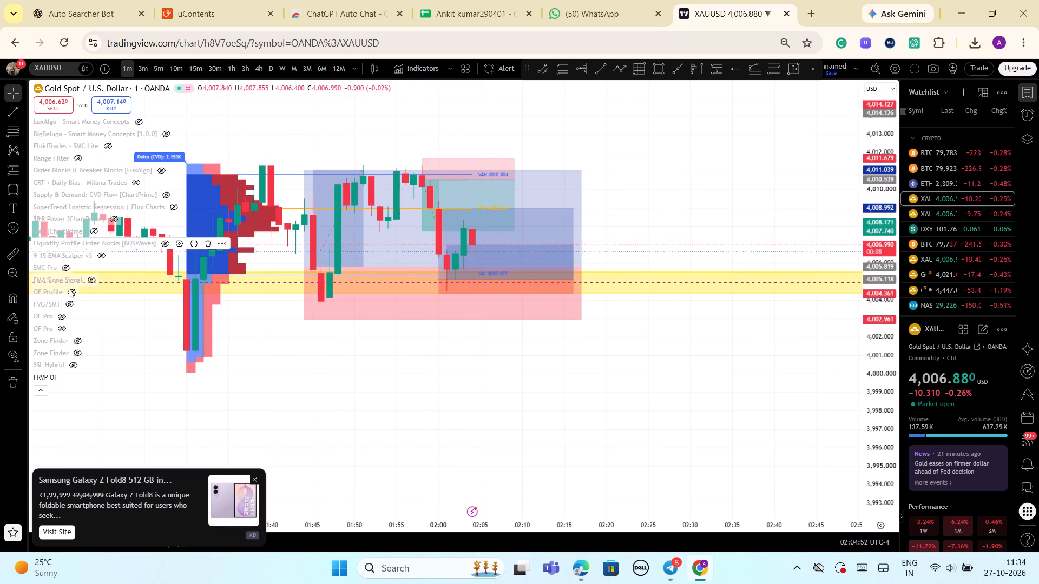
{"action": "left_click", "coordinate": [47, 373]}
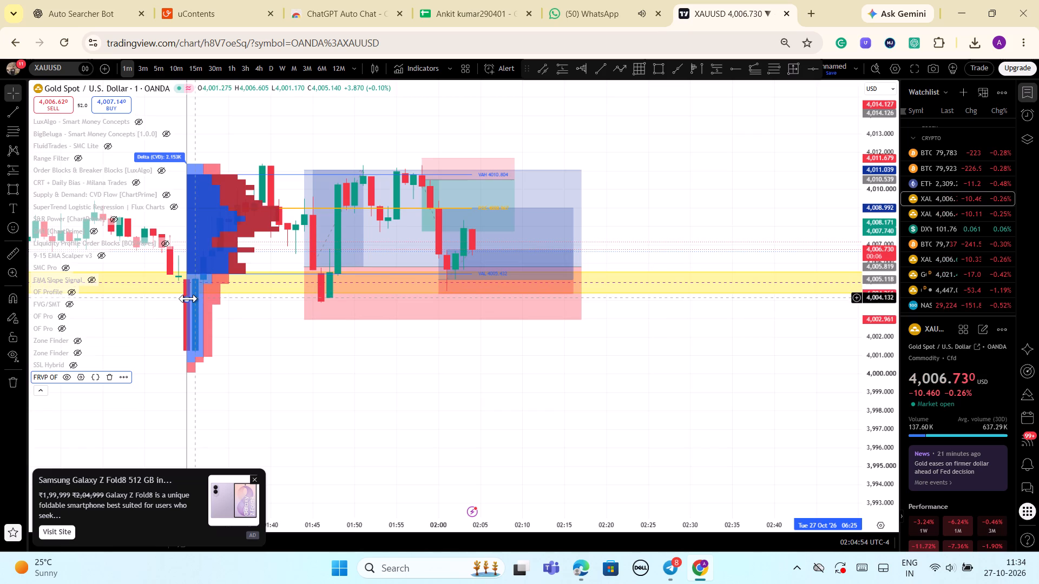
{"action": "left_click_drag", "start_coordinate": [185, 300], "coordinate": [413, 291]}
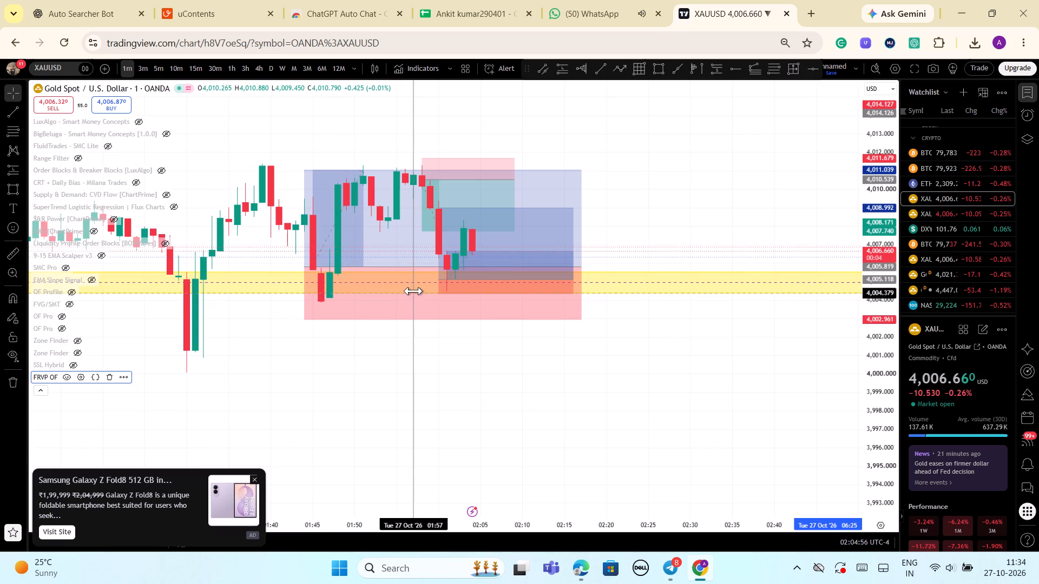
{"action": "left_click_drag", "start_coordinate": [413, 291], "coordinate": [421, 290]}
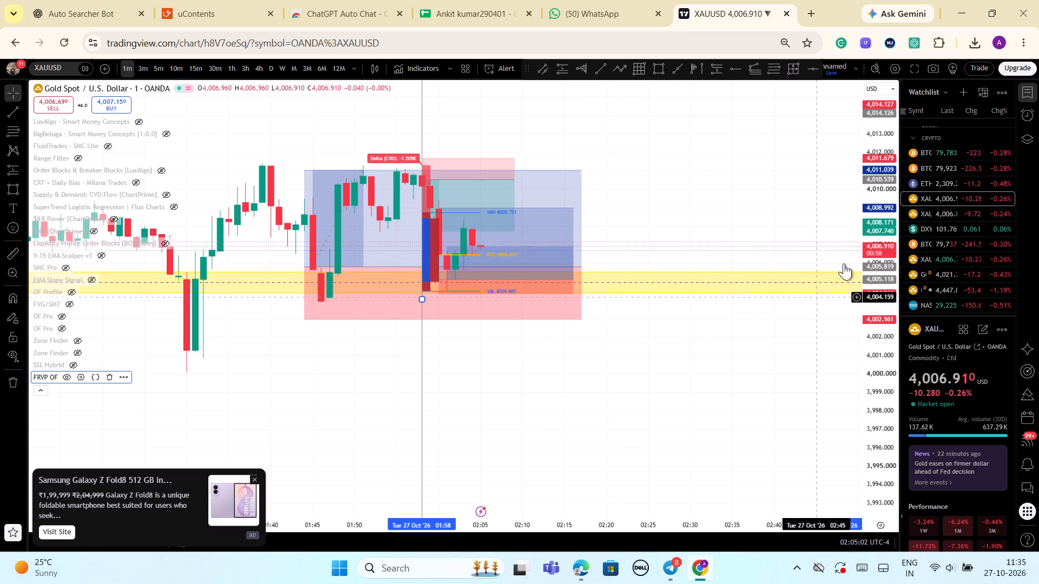
Check the price reaction against the FRVP OF levels and move the profile's start to about the 02:02 candle.
{"action": "left_click_drag", "start_coordinate": [881, 268], "coordinate": [898, 356]}
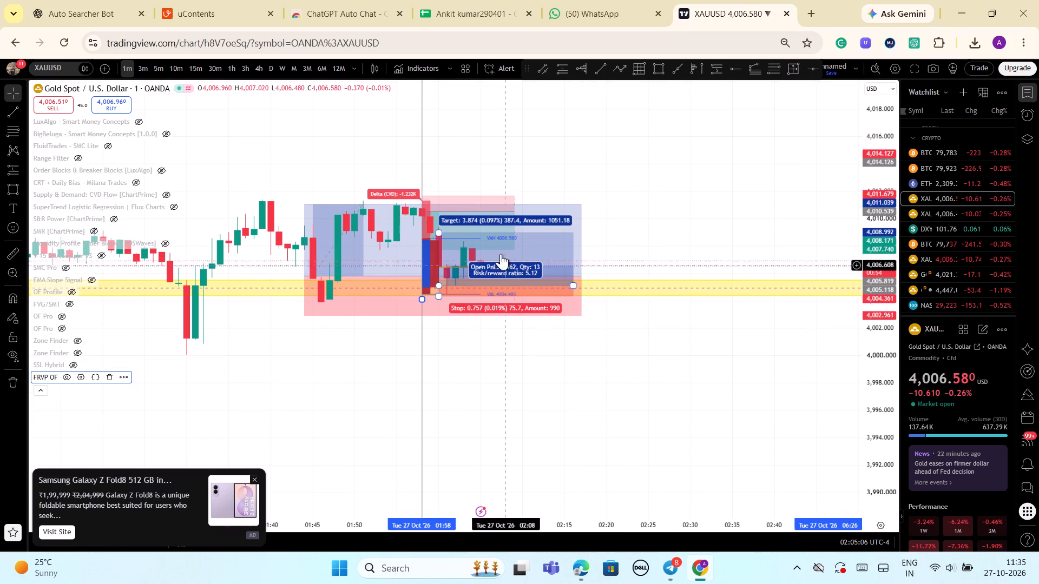
{"action": "left_click_drag", "start_coordinate": [879, 441], "coordinate": [866, 271]}
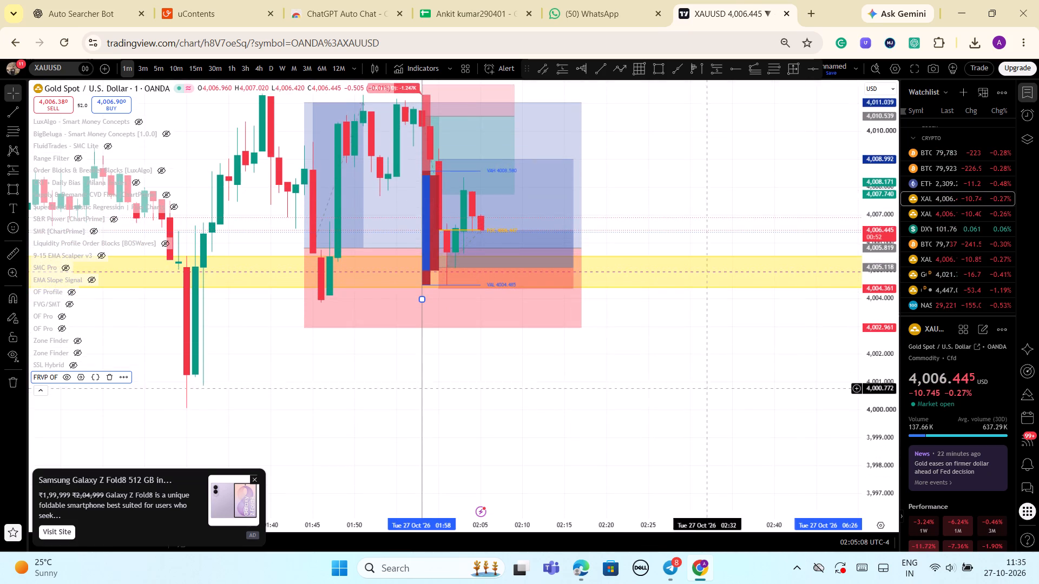
{"action": "scroll", "coordinate": [698, 393], "scroll_direction": "up", "scroll_amount": 3}
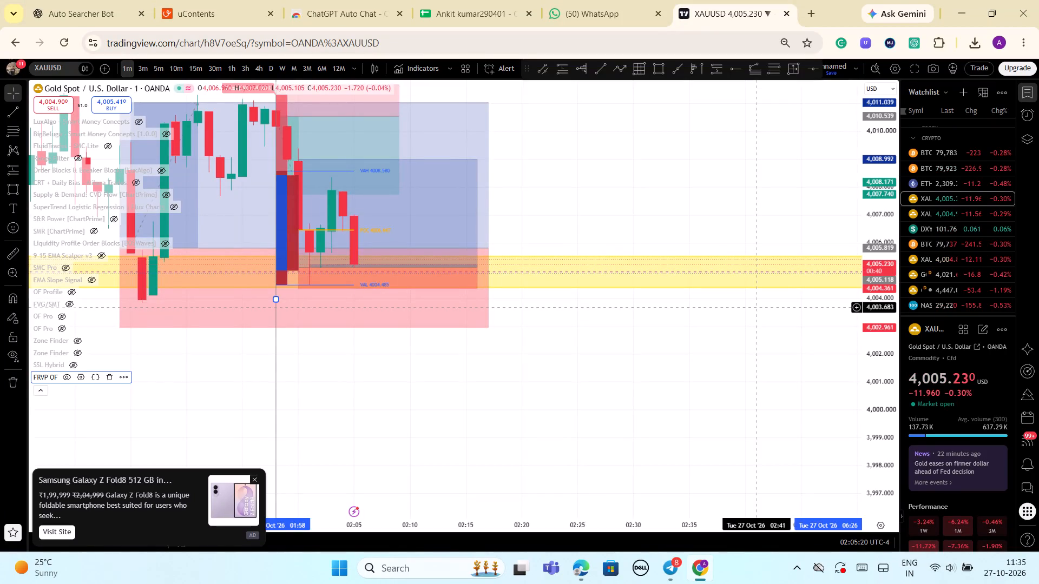
{"action": "scroll", "coordinate": [762, 308], "scroll_direction": "down", "scroll_amount": 1}
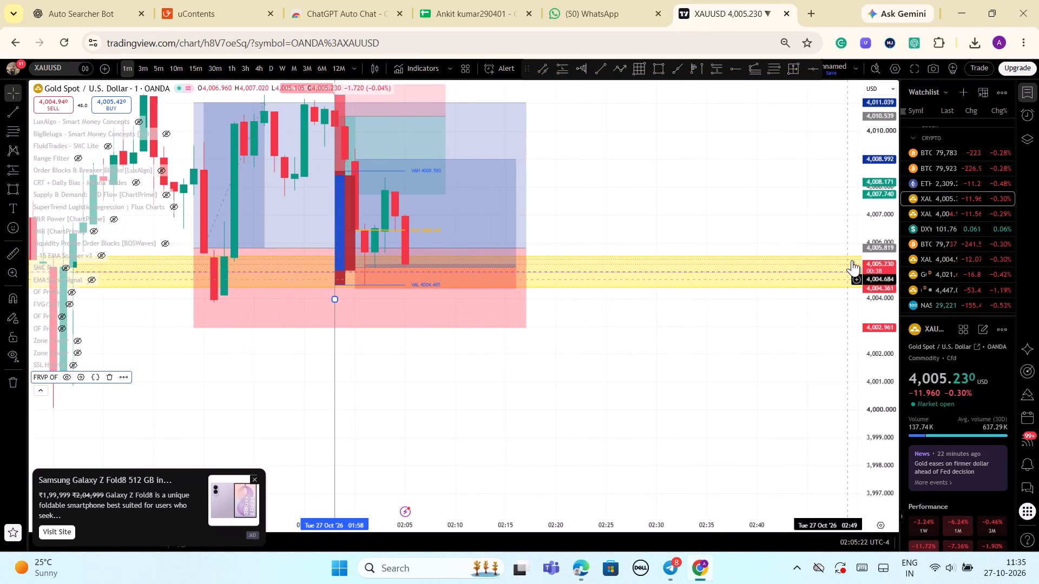
{"action": "left_click_drag", "start_coordinate": [867, 204], "coordinate": [905, 374]}
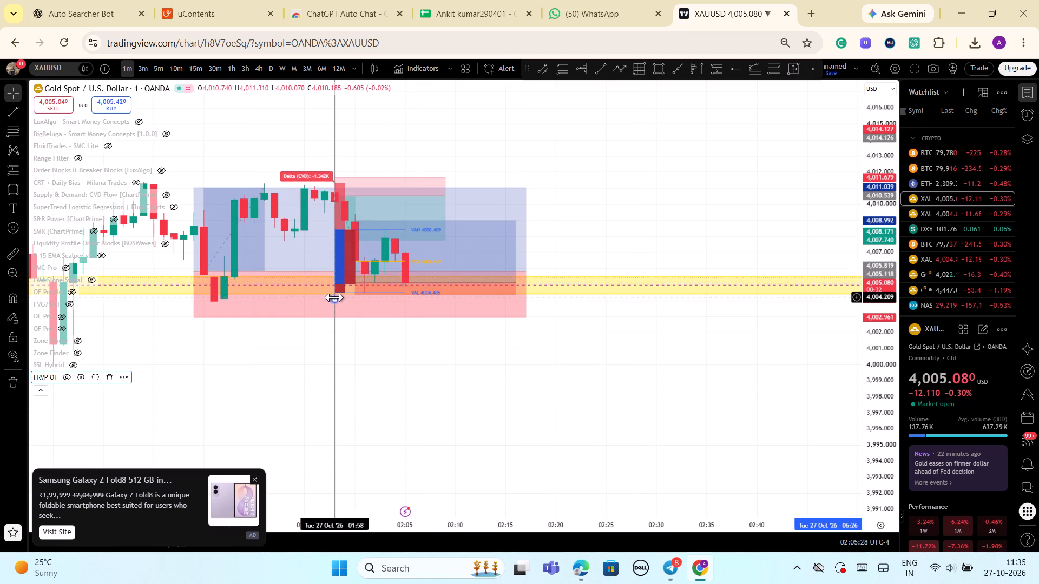
{"action": "left_click_drag", "start_coordinate": [891, 370], "coordinate": [891, 390]}
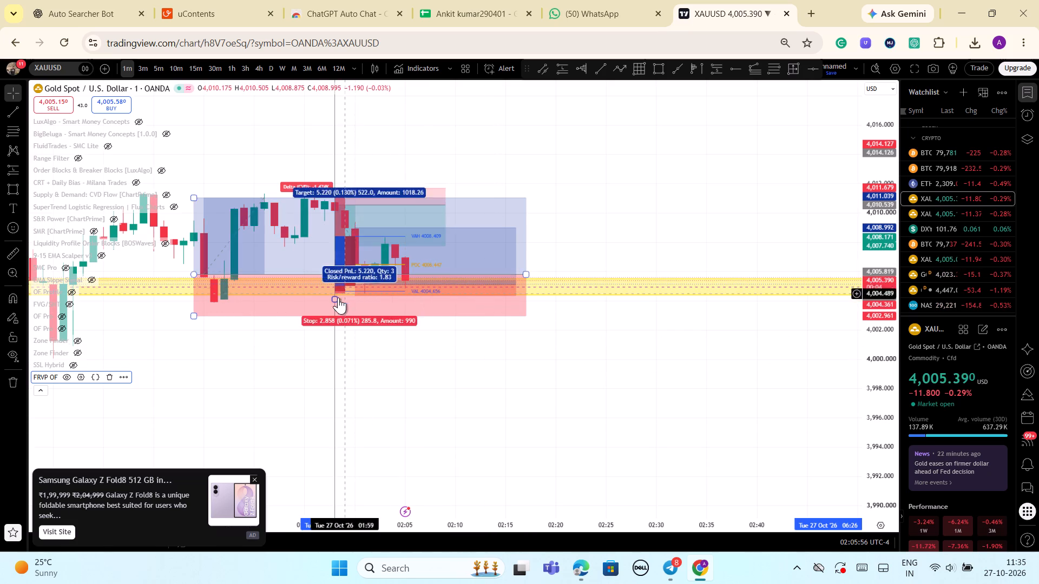
{"action": "left_click", "coordinate": [45, 375]}
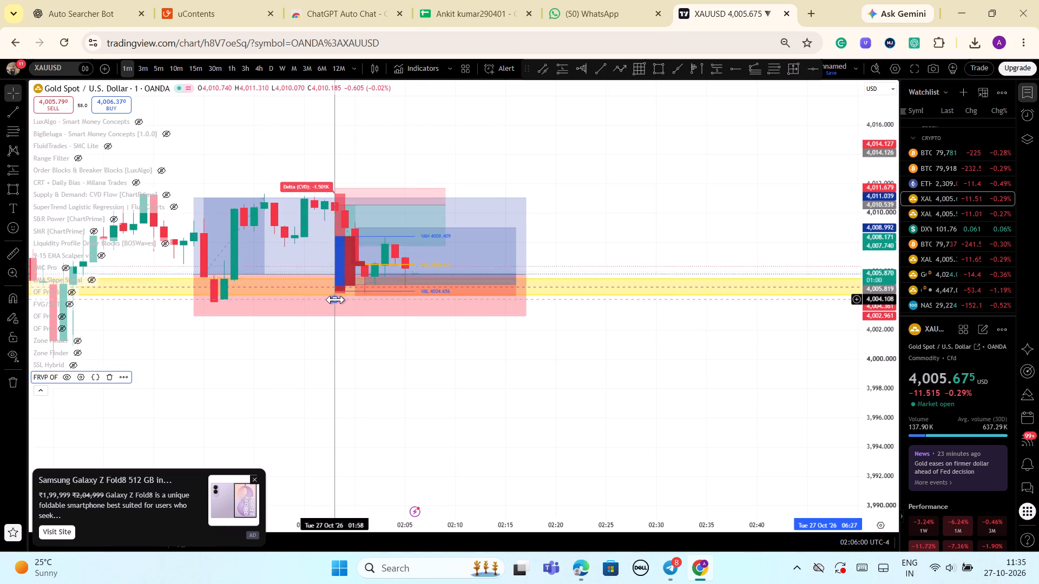
{"action": "left_click_drag", "start_coordinate": [336, 300], "coordinate": [372, 298]}
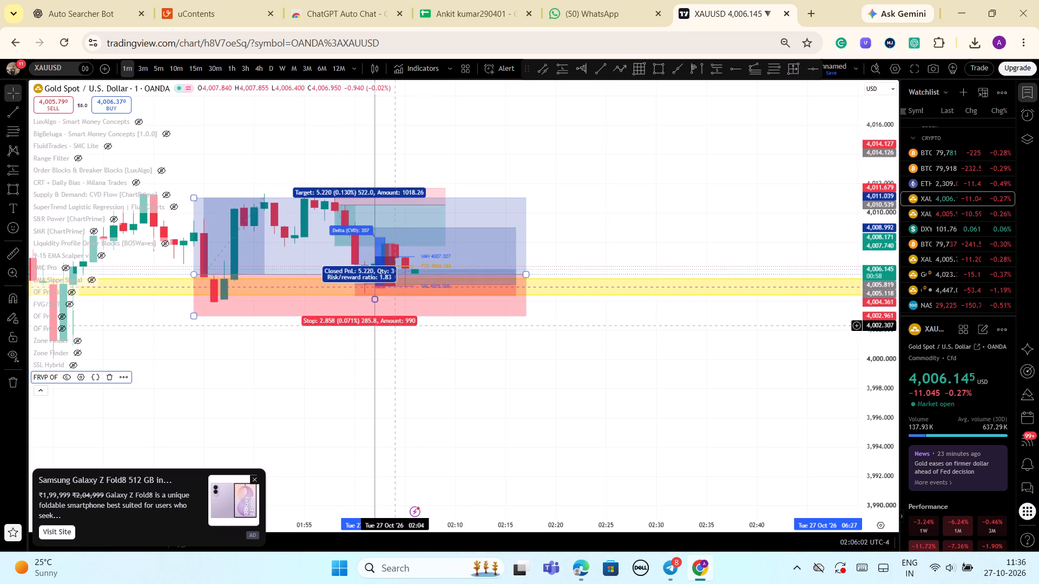
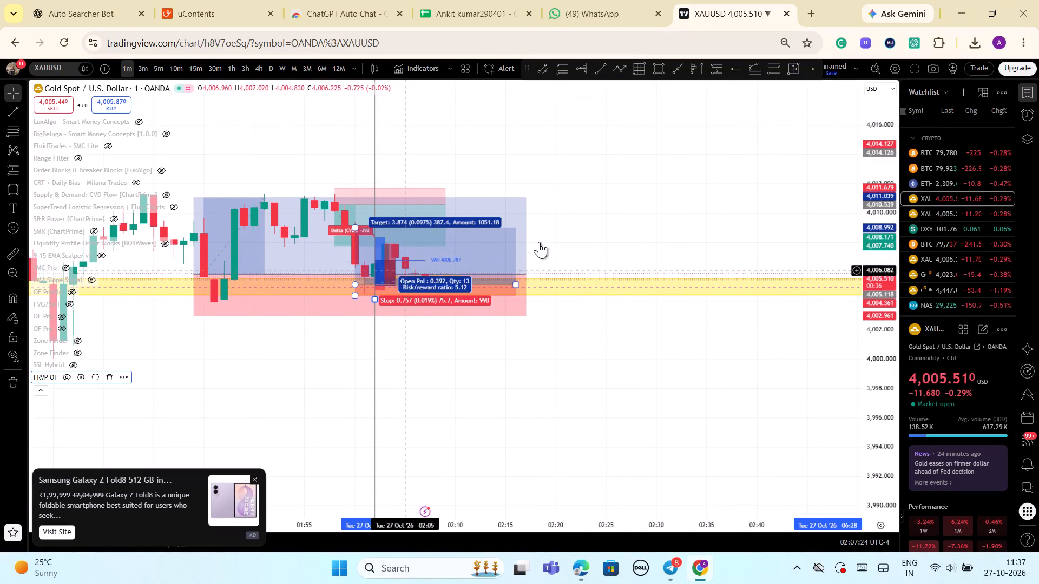
Draw a horizontal ray from the 02:05 candle at about 4,006.804, along the FRVP OF profile's VAH level.
{"action": "left_click_drag", "start_coordinate": [881, 396], "coordinate": [885, 205]}
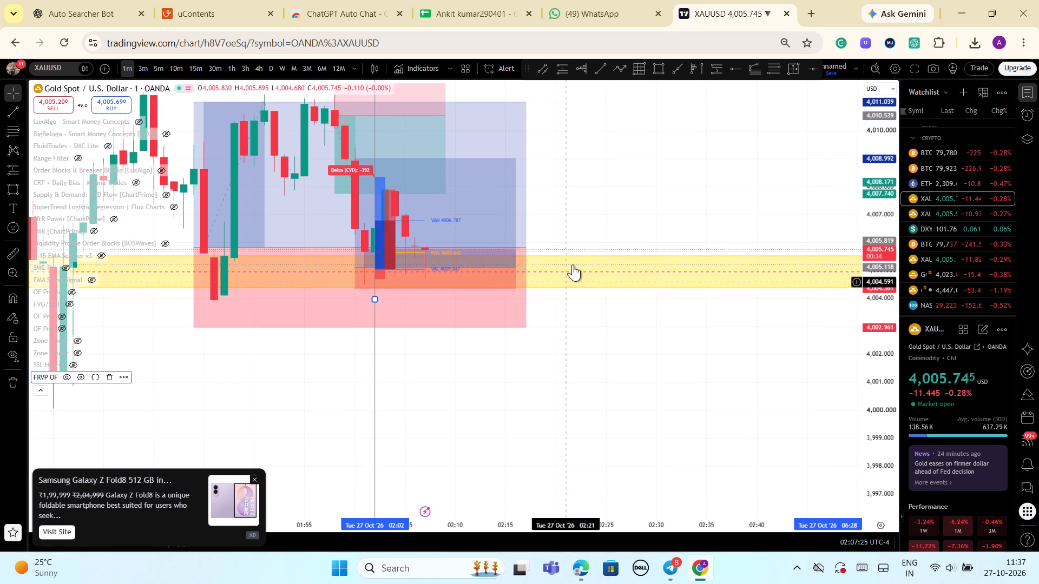
{"action": "scroll", "coordinate": [593, 240], "scroll_direction": "up", "scroll_amount": 2}
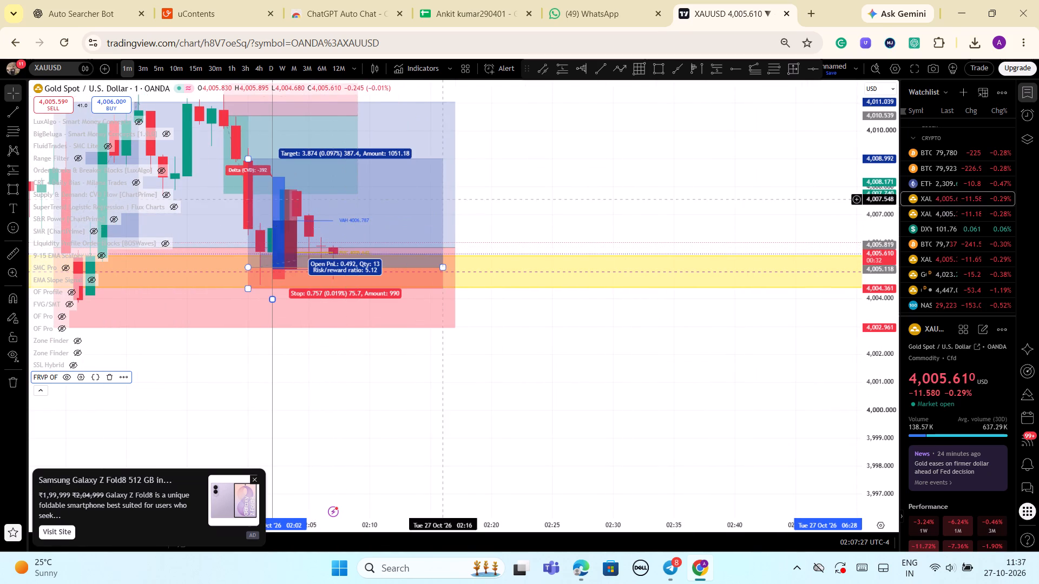
{"action": "left_click", "coordinate": [738, 70]}
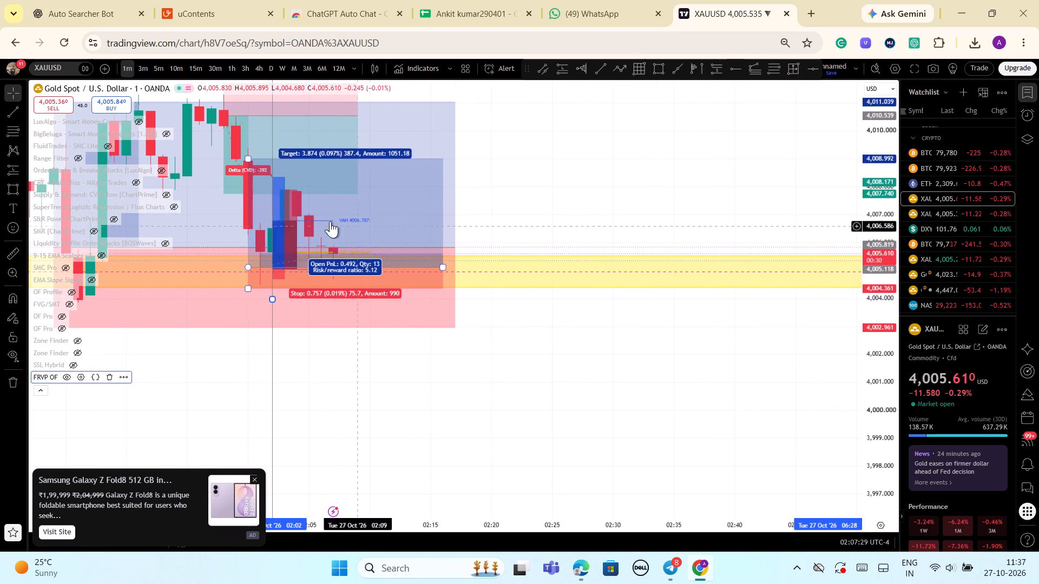
{"action": "left_click", "coordinate": [734, 67]}
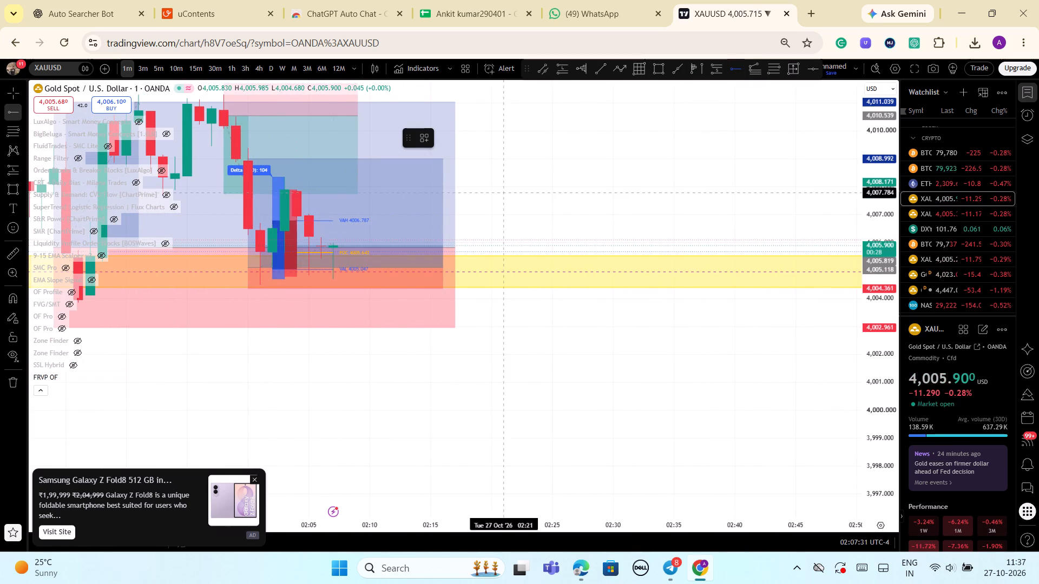
{"action": "left_click", "coordinate": [313, 220]}
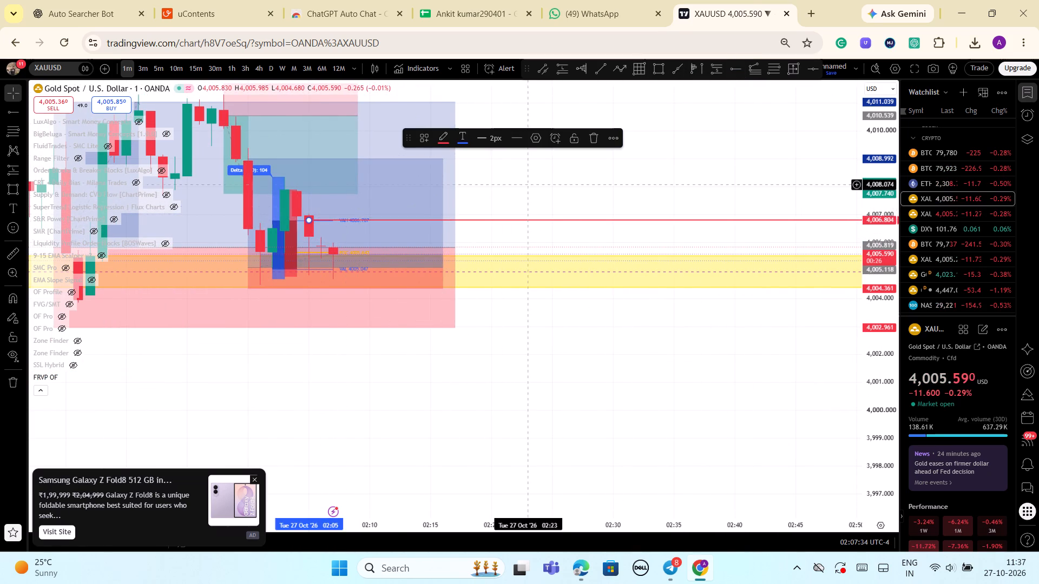
{"action": "left_click", "coordinate": [530, 185]}
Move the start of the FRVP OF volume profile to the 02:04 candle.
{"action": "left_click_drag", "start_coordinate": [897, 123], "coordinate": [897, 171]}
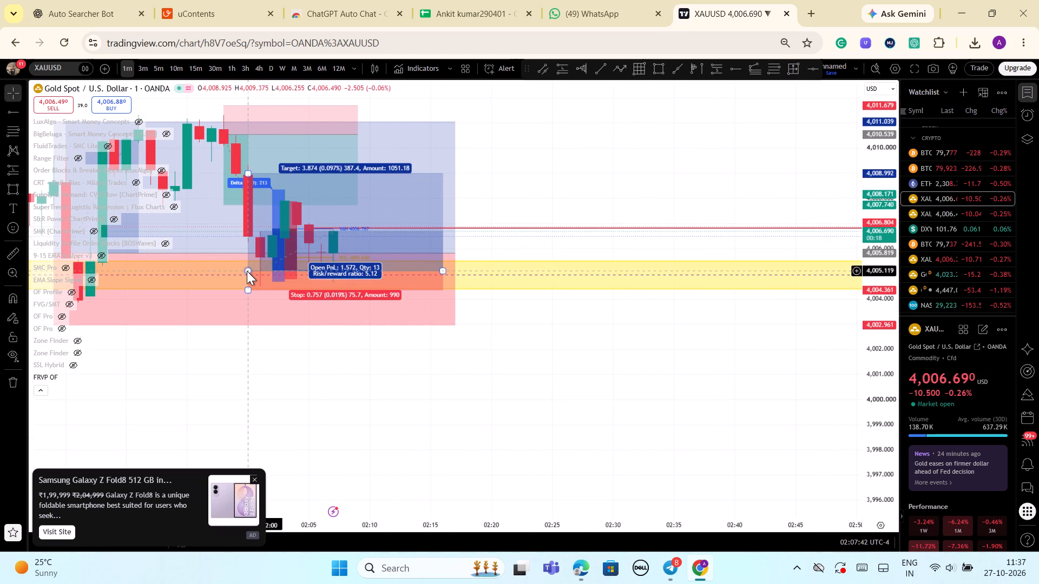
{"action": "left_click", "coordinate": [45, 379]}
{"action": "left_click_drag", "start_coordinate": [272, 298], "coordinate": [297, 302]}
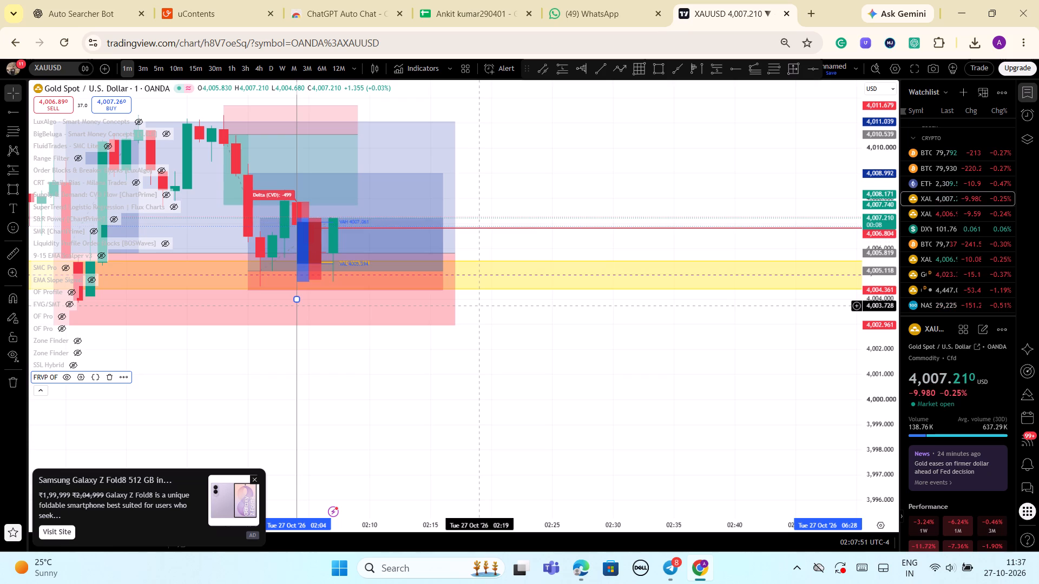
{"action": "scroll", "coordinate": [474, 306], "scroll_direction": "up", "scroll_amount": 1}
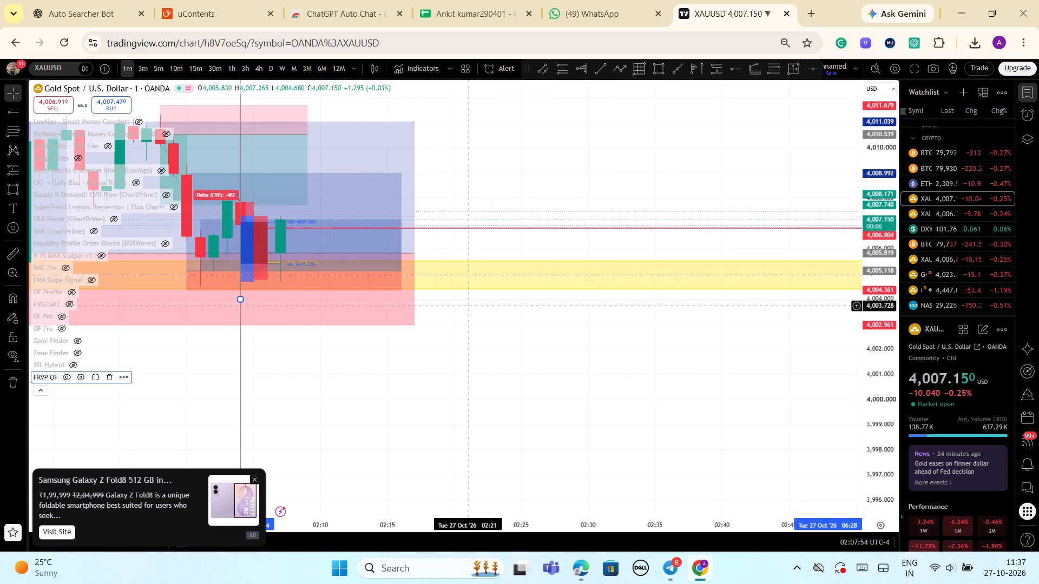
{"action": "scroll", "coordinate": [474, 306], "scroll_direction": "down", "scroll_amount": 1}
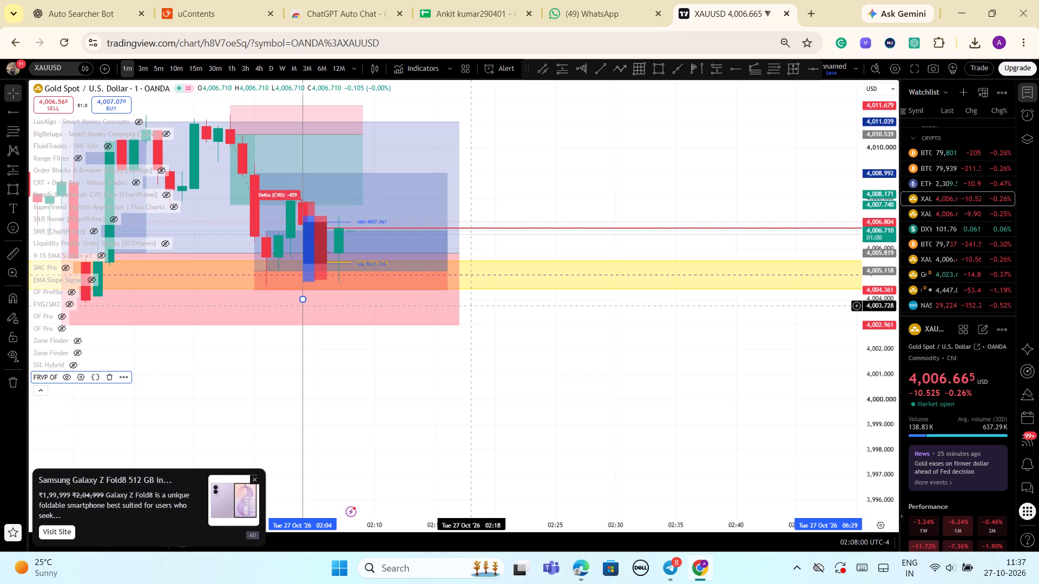
Re-anchor the start of the FRVP OF volume profile at the 02:07 candle.
{"action": "left_click_drag", "start_coordinate": [890, 350], "coordinate": [886, 396]}
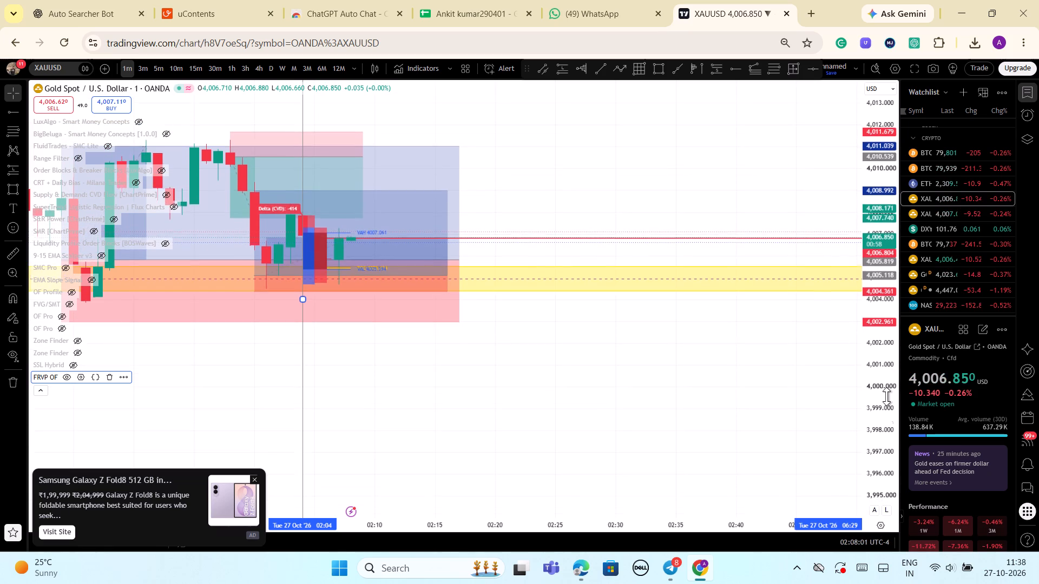
{"action": "left_click_drag", "start_coordinate": [886, 396], "coordinate": [884, 409]}
{"action": "scroll", "coordinate": [874, 414], "scroll_direction": "down", "scroll_amount": 1}
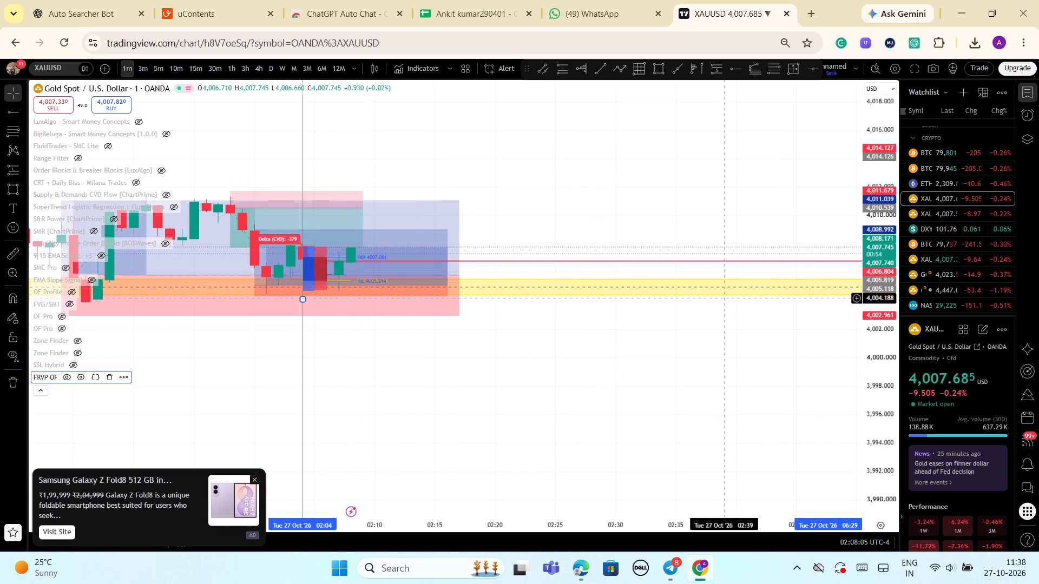
{"action": "left_click_drag", "start_coordinate": [882, 448], "coordinate": [886, 377]}
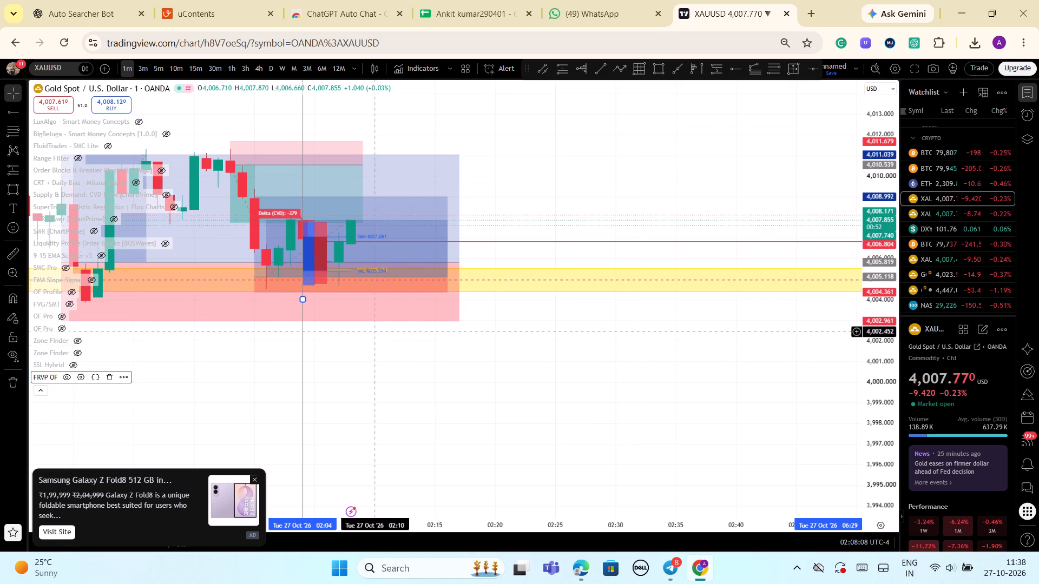
{"action": "left_click_drag", "start_coordinate": [303, 297], "coordinate": [310, 298]}
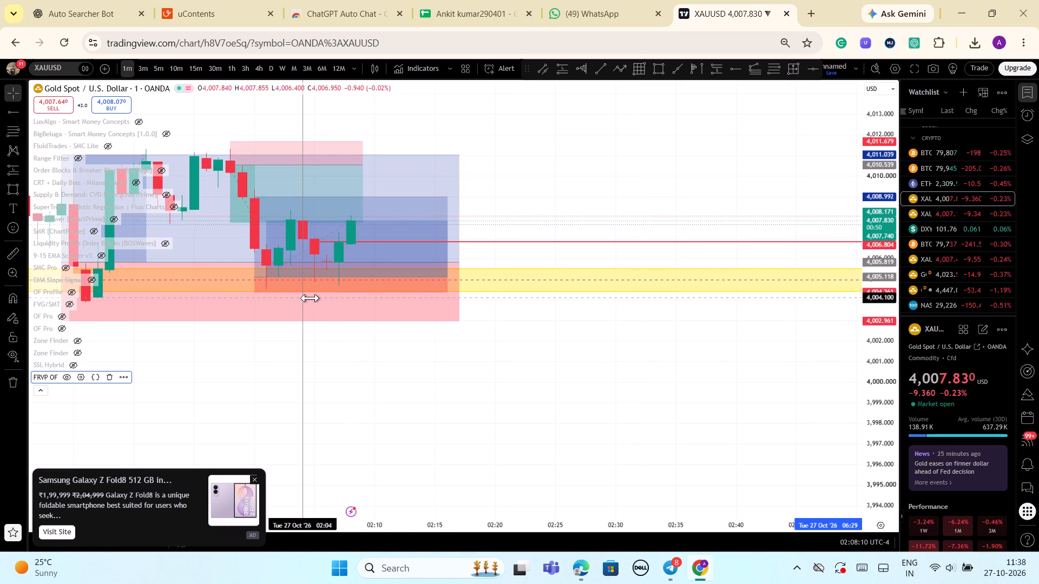
{"action": "left_click_drag", "start_coordinate": [310, 298], "coordinate": [334, 292]}
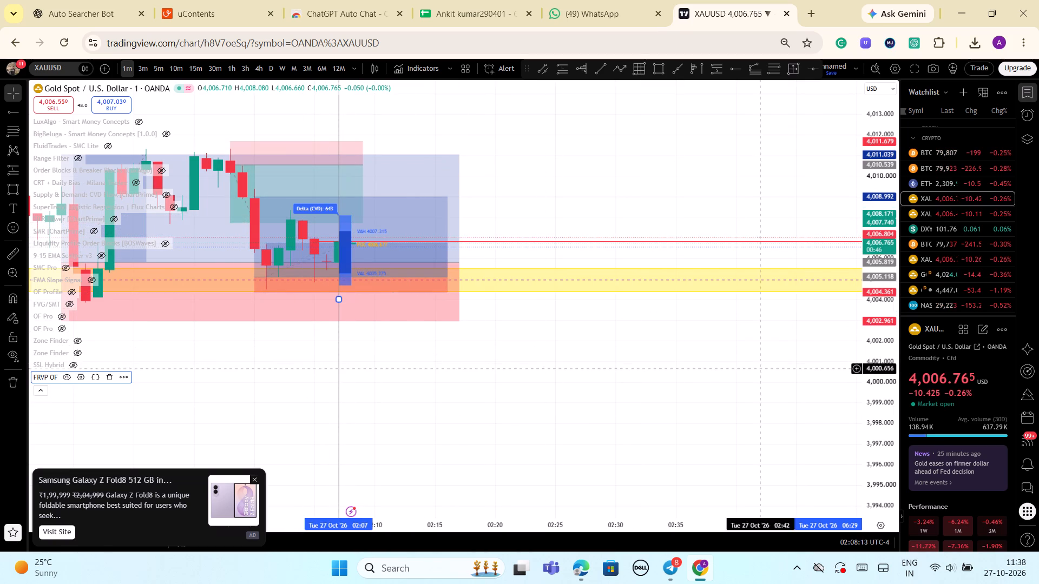
Collapse the indicator list and examine the newest candles against the FRVP OF levels, the horizontal ray and the long and short position targets.
{"action": "left_click_drag", "start_coordinate": [885, 443], "coordinate": [877, 298]}
{"action": "scroll", "coordinate": [496, 311], "scroll_direction": "up", "scroll_amount": 4}
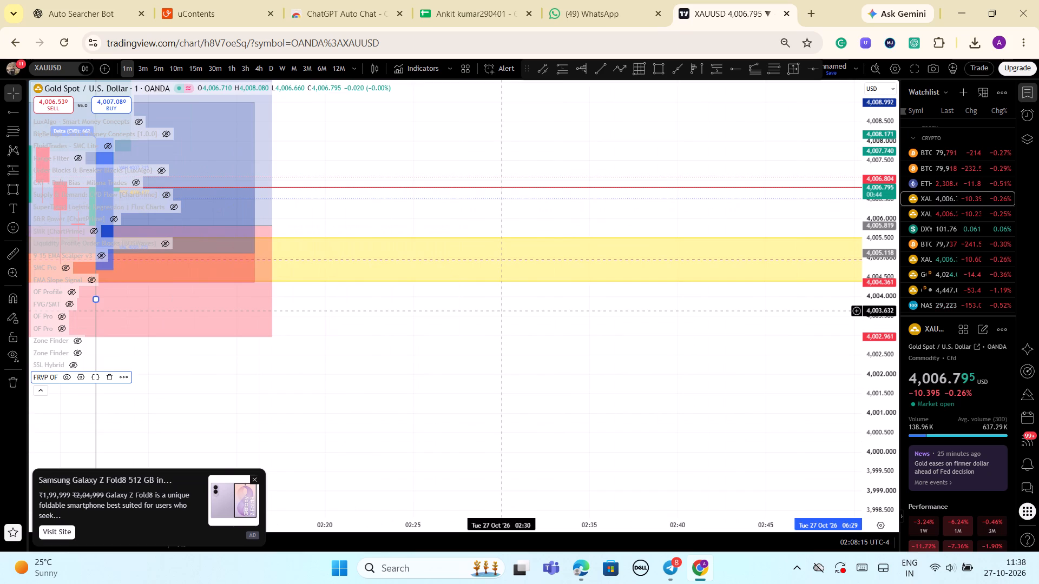
{"action": "left_click_drag", "start_coordinate": [443, 382], "coordinate": [632, 382]}
{"action": "left_click", "coordinate": [41, 389]}
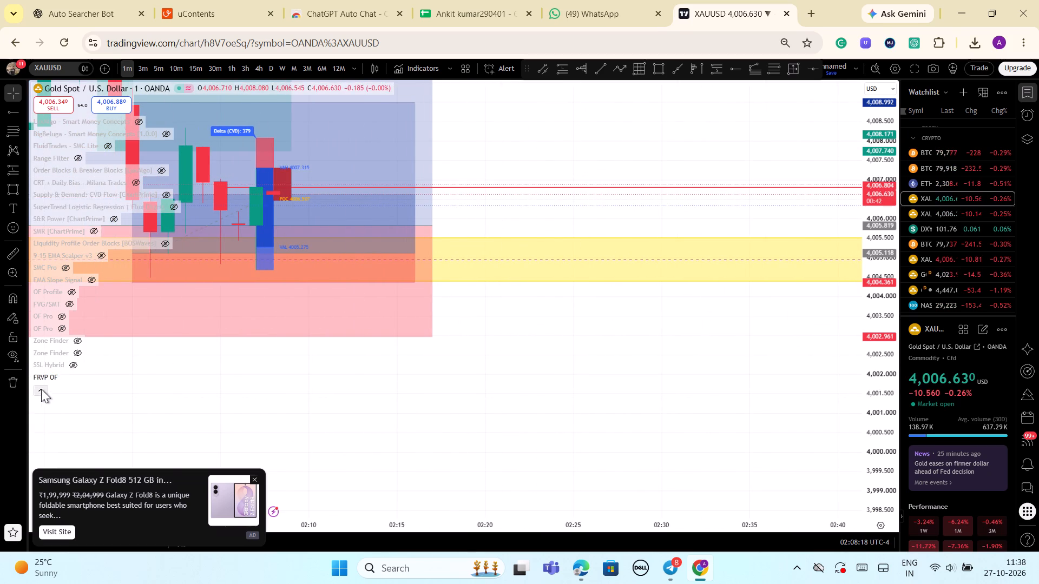
{"action": "left_click_drag", "start_coordinate": [516, 355], "coordinate": [629, 371]}
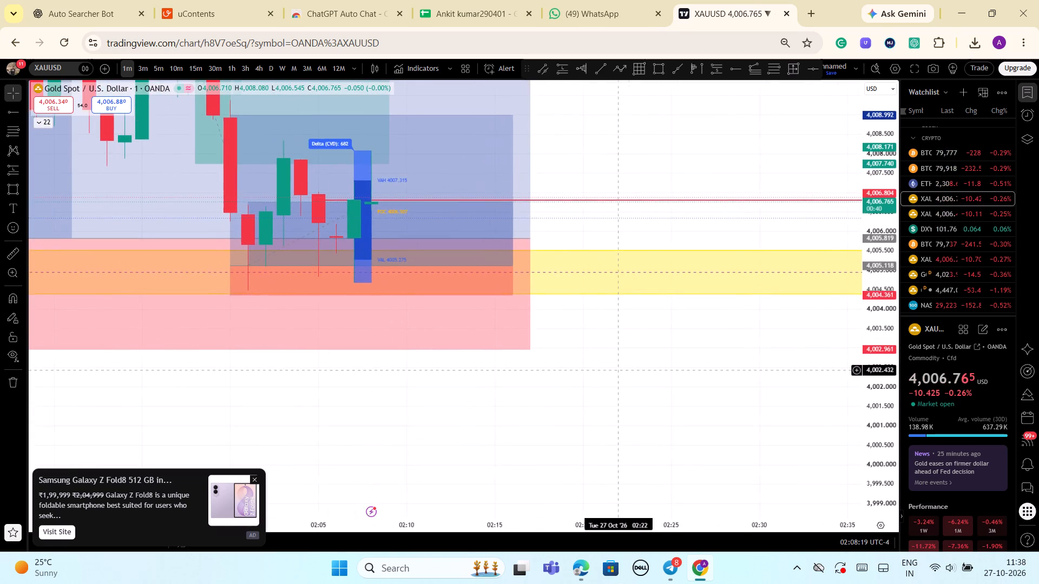
{"action": "left_click_drag", "start_coordinate": [629, 371], "coordinate": [647, 374]}
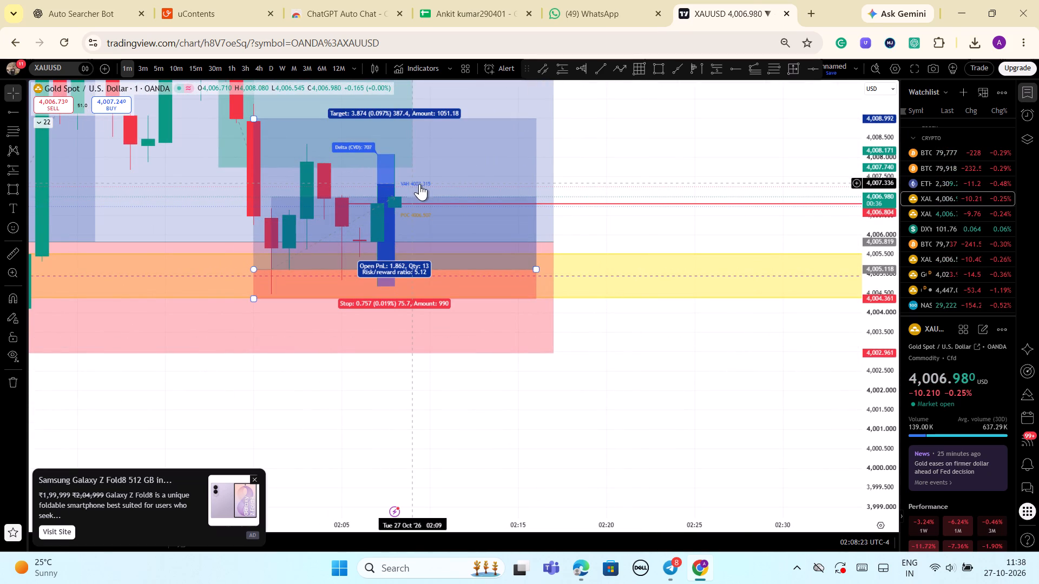
{"action": "left_click_drag", "start_coordinate": [876, 343], "coordinate": [878, 425]}
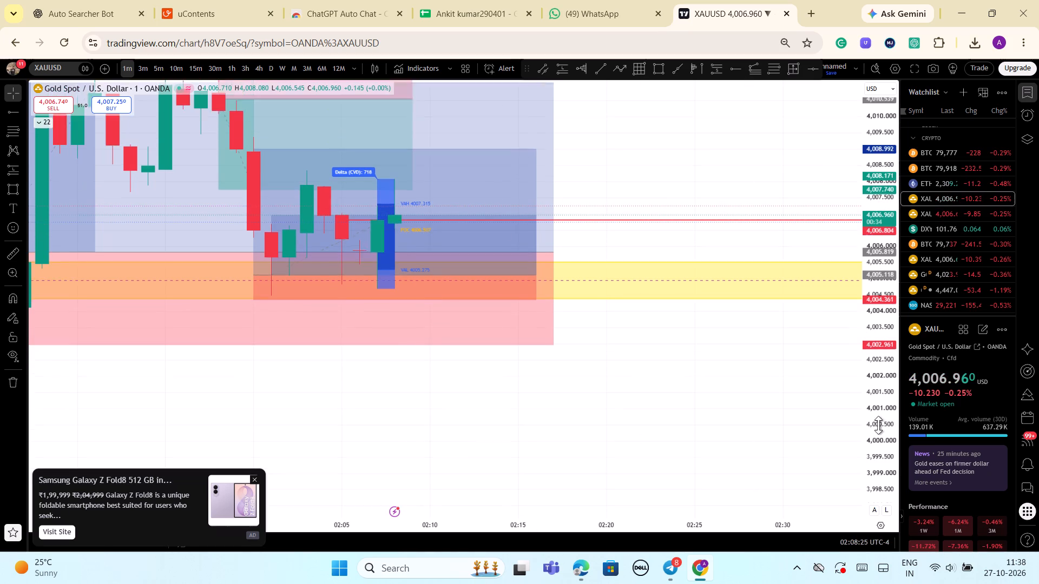
{"action": "left_click_drag", "start_coordinate": [878, 425], "coordinate": [876, 434]}
{"action": "scroll", "coordinate": [653, 379], "scroll_direction": "up", "scroll_amount": 2}
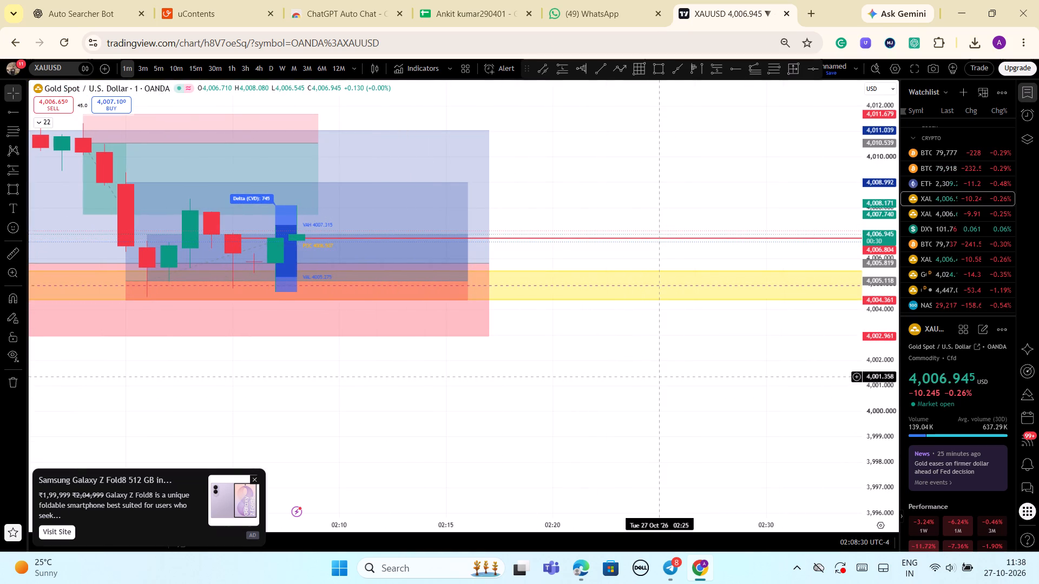
{"action": "scroll", "coordinate": [659, 376], "scroll_direction": "down", "scroll_amount": 3}
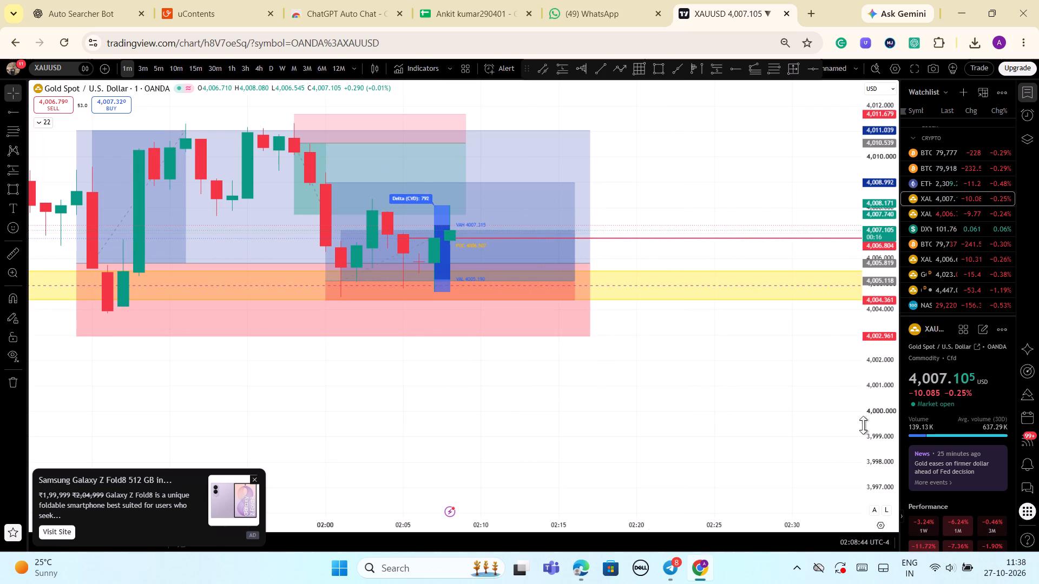
{"action": "left_click_drag", "start_coordinate": [878, 464], "coordinate": [886, 405]}
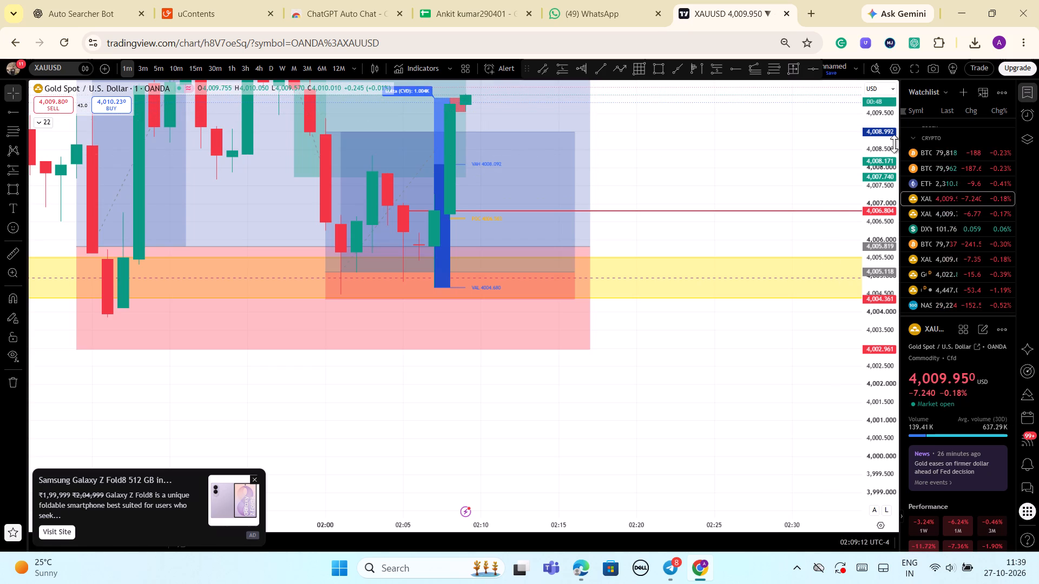
{"action": "left_click_drag", "start_coordinate": [892, 141], "coordinate": [857, 327]}
{"action": "scroll", "coordinate": [641, 435], "scroll_direction": "down", "scroll_amount": 3}
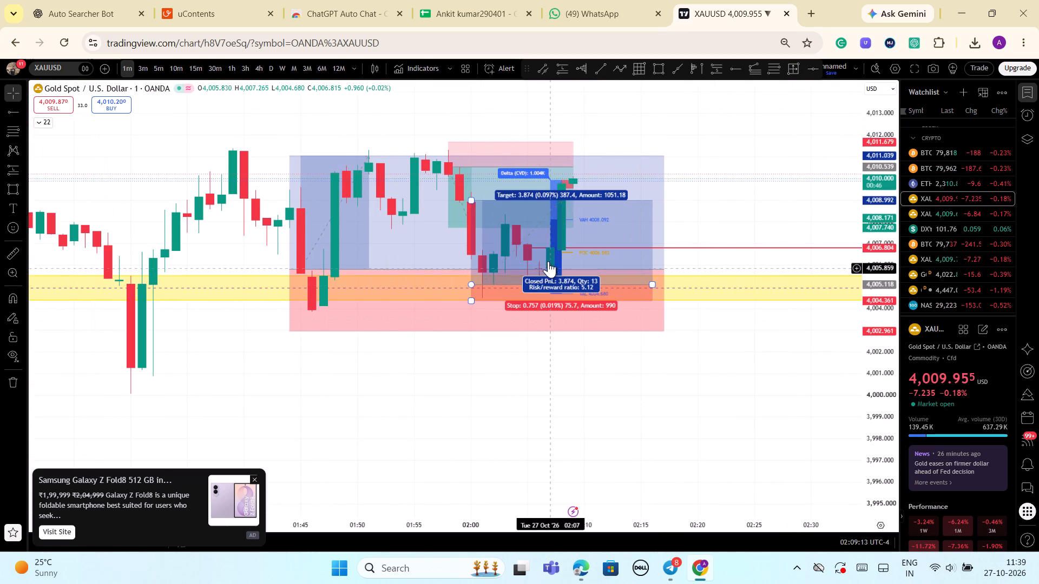
{"action": "left_click", "coordinate": [574, 178]}
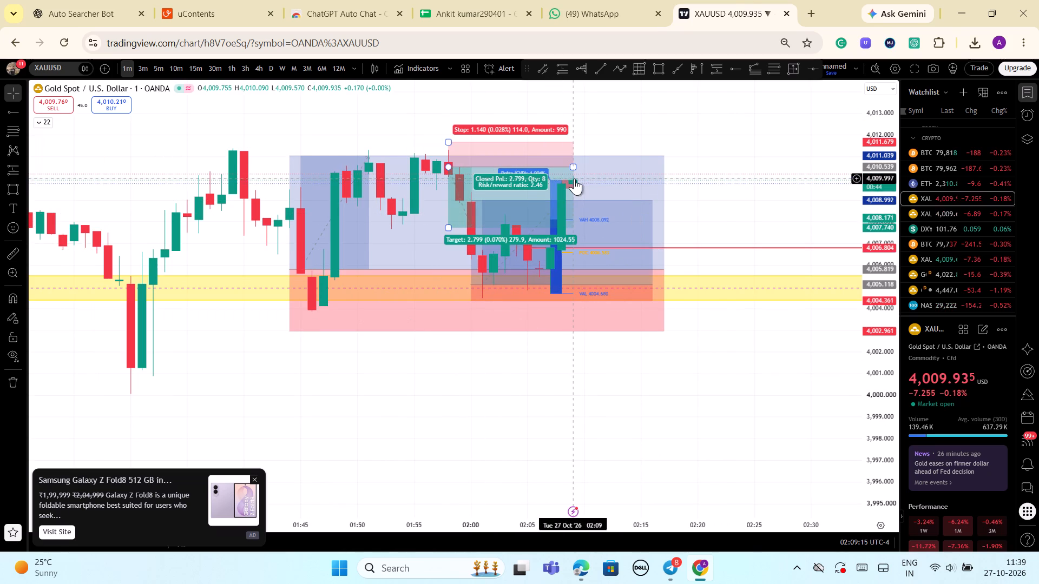
{"action": "left_click", "coordinate": [618, 409]}
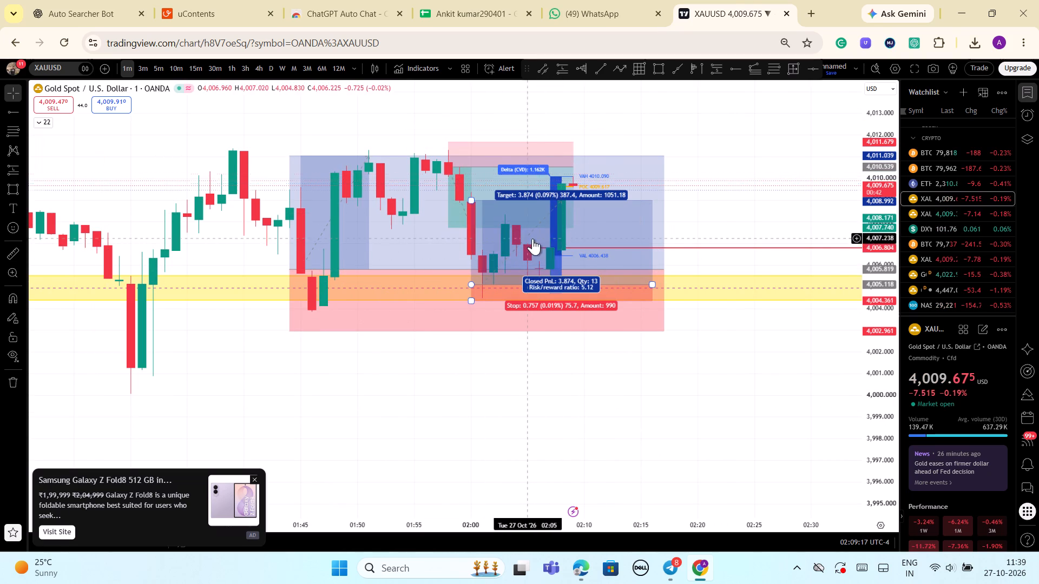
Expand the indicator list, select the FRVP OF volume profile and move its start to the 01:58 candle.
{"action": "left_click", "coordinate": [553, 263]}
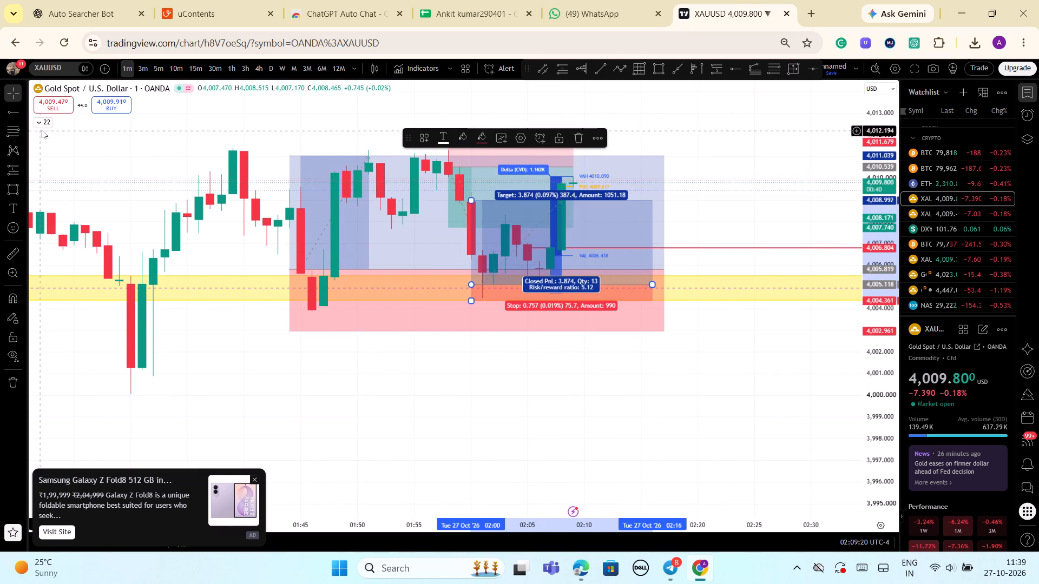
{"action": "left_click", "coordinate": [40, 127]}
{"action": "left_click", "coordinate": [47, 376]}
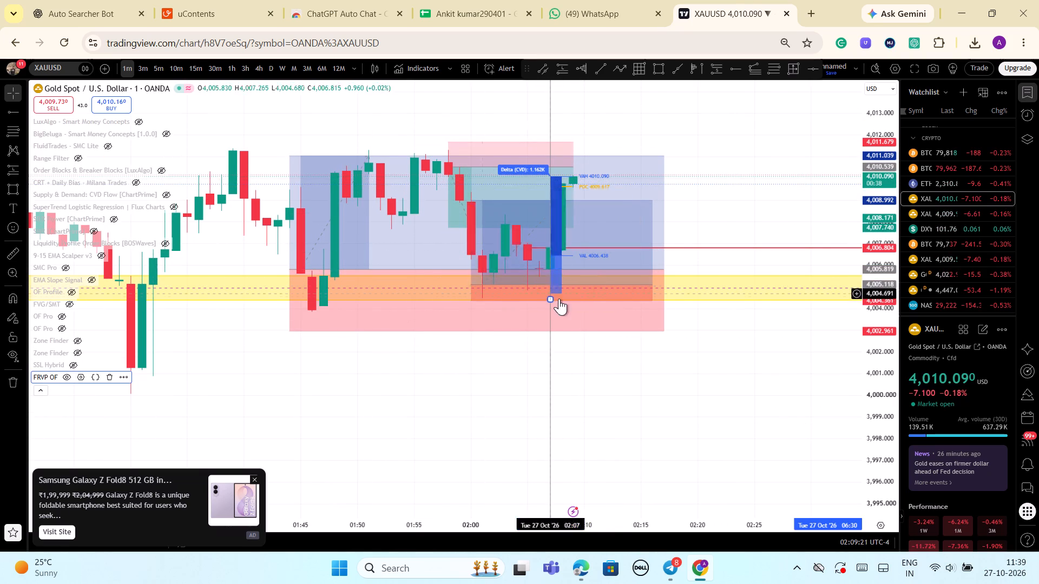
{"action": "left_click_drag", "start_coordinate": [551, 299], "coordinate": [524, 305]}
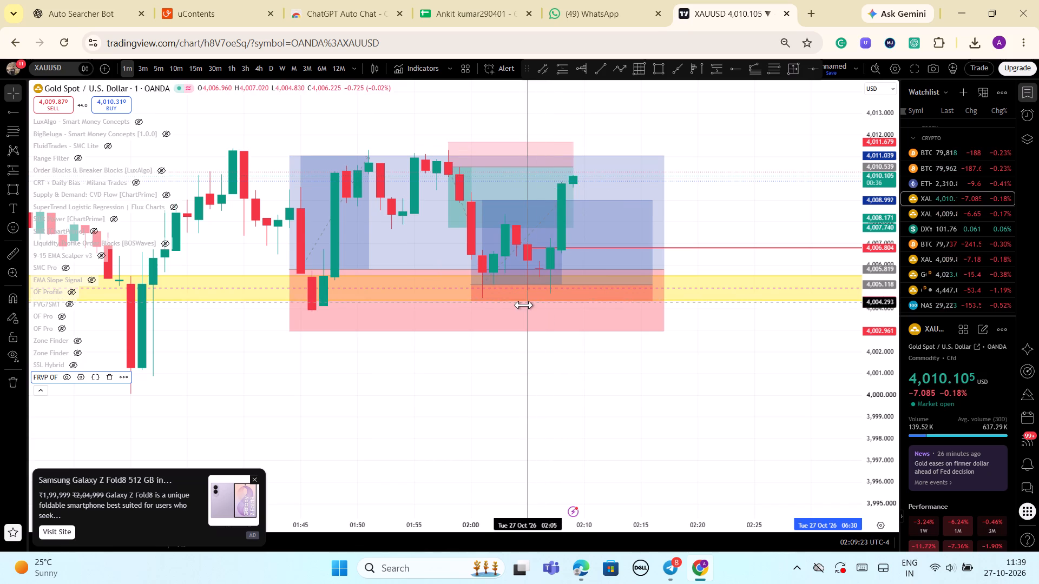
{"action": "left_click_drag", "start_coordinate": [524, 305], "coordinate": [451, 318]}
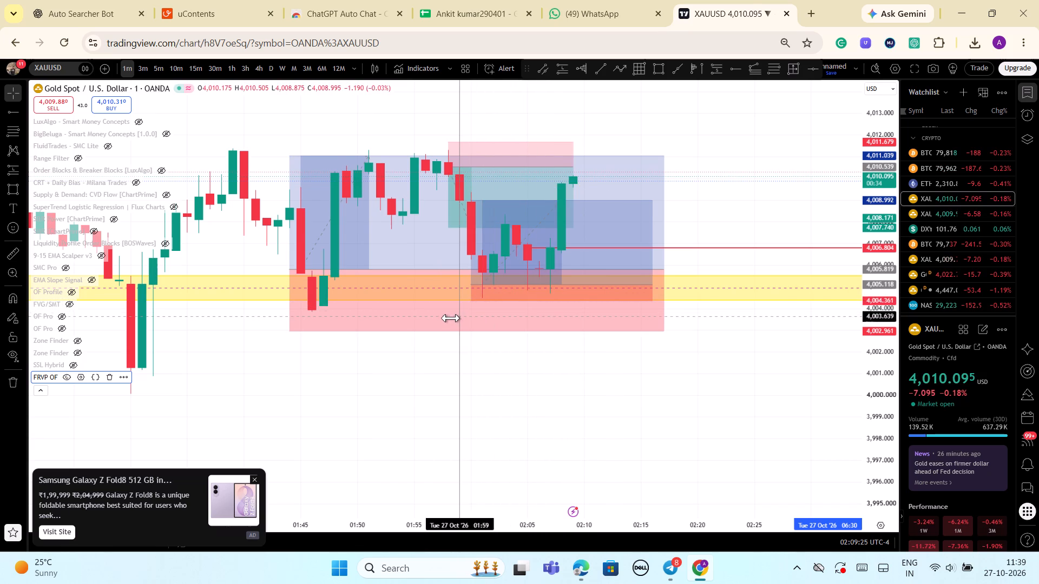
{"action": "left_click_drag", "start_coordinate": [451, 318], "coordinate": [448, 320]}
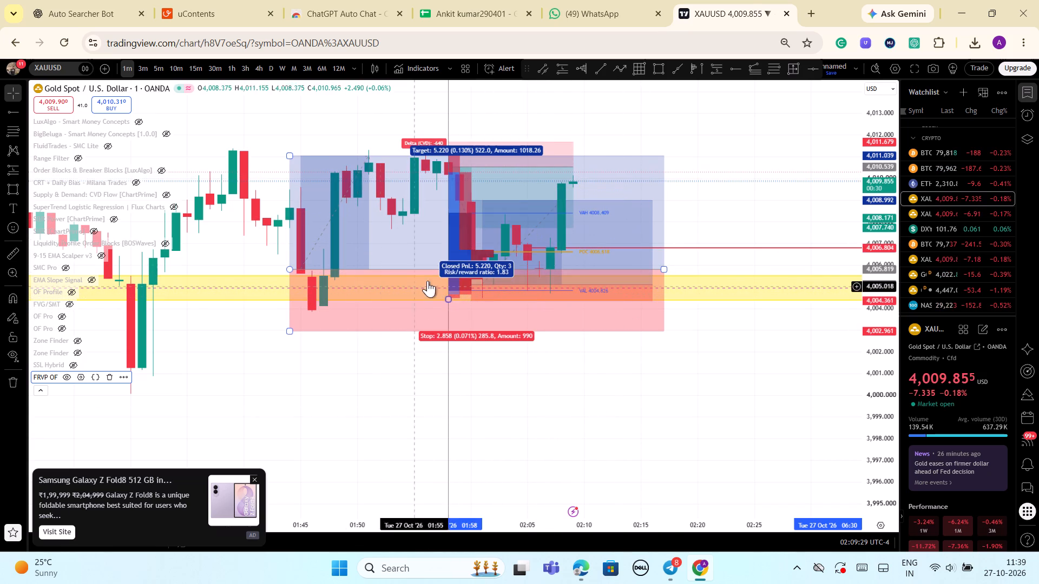
Move the FRVP OF profile's start back to the 02:07 candle and check the latest price against its levels.
{"action": "left_click_drag", "start_coordinate": [448, 297], "coordinate": [480, 293]}
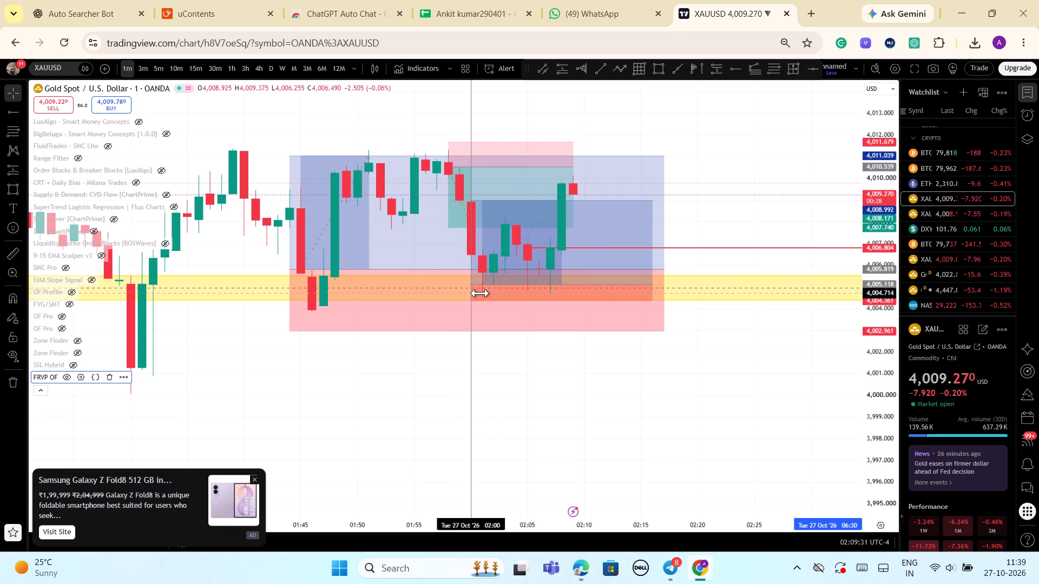
{"action": "left_click_drag", "start_coordinate": [480, 293], "coordinate": [547, 278]}
{"action": "scroll", "coordinate": [597, 202], "scroll_direction": "up", "scroll_amount": 1}
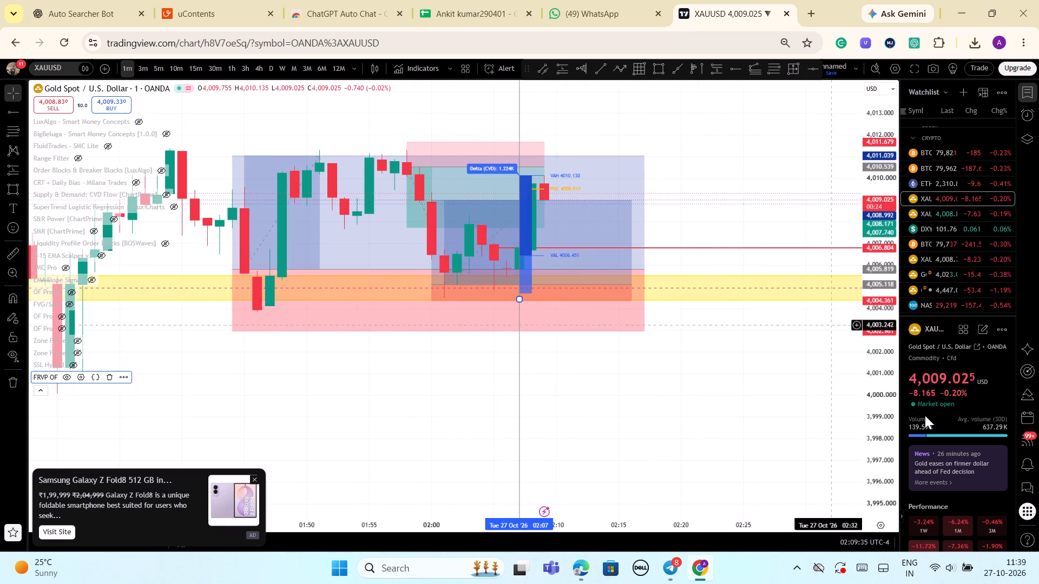
{"action": "left_click_drag", "start_coordinate": [886, 444], "coordinate": [887, 460]}
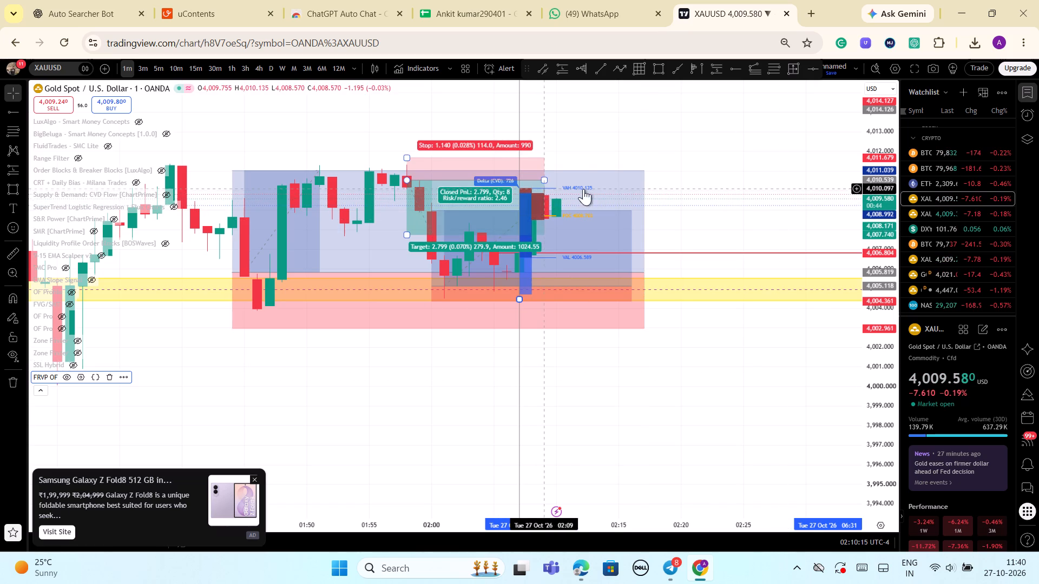
{"action": "left_click_drag", "start_coordinate": [881, 409], "coordinate": [878, 381]}
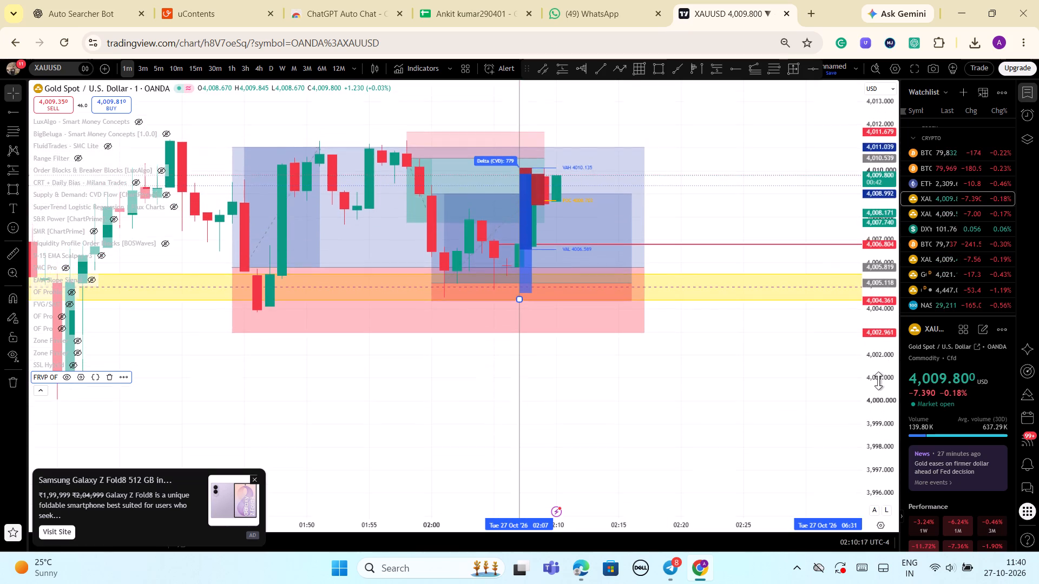
{"action": "left_click_drag", "start_coordinate": [878, 381], "coordinate": [872, 406]}
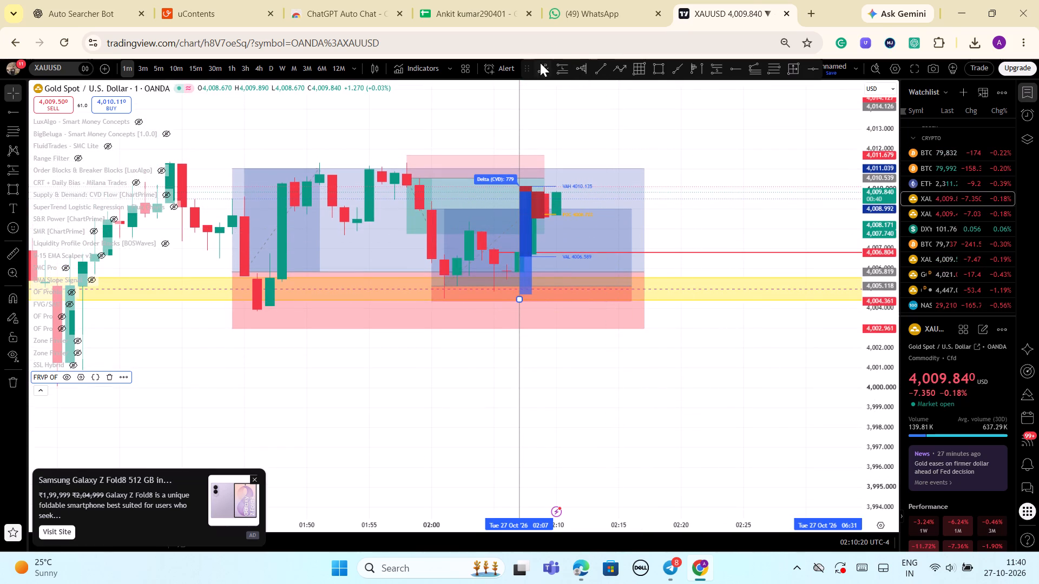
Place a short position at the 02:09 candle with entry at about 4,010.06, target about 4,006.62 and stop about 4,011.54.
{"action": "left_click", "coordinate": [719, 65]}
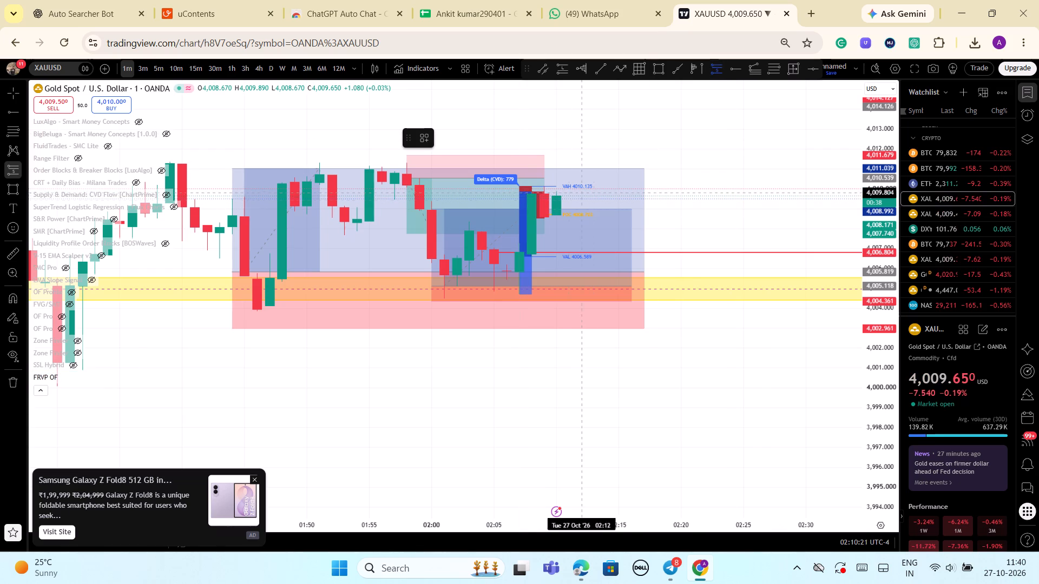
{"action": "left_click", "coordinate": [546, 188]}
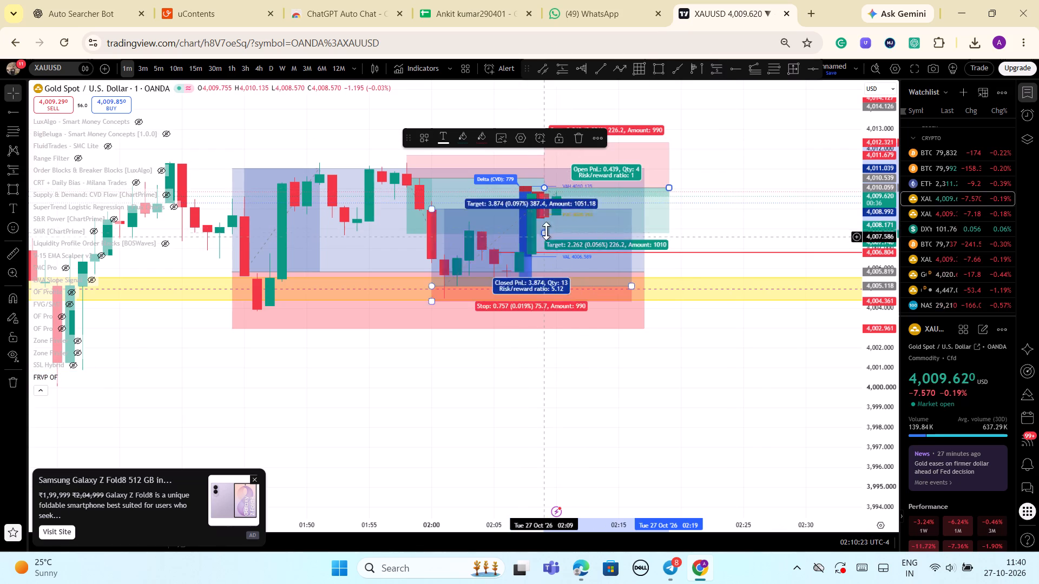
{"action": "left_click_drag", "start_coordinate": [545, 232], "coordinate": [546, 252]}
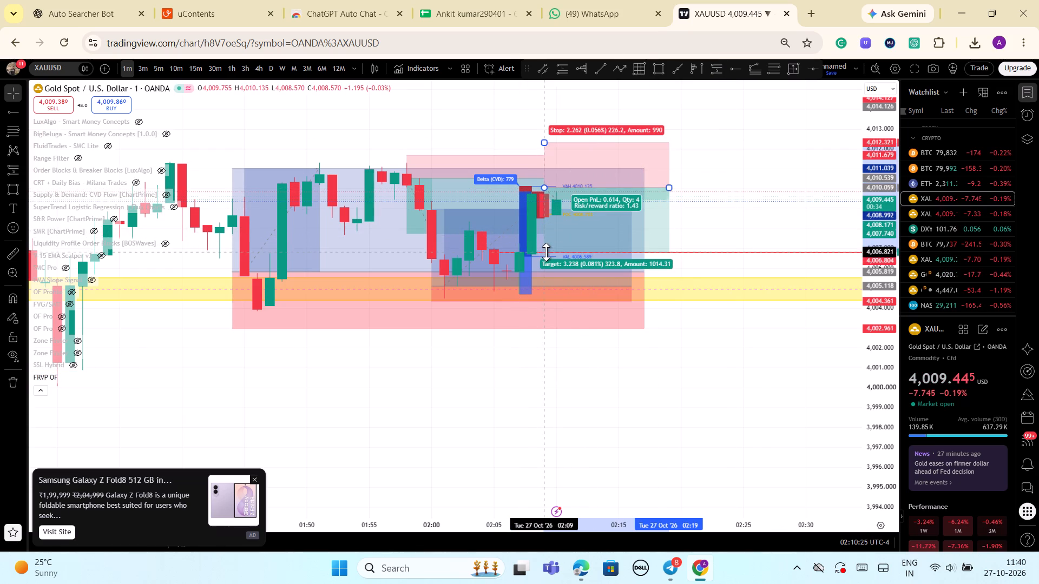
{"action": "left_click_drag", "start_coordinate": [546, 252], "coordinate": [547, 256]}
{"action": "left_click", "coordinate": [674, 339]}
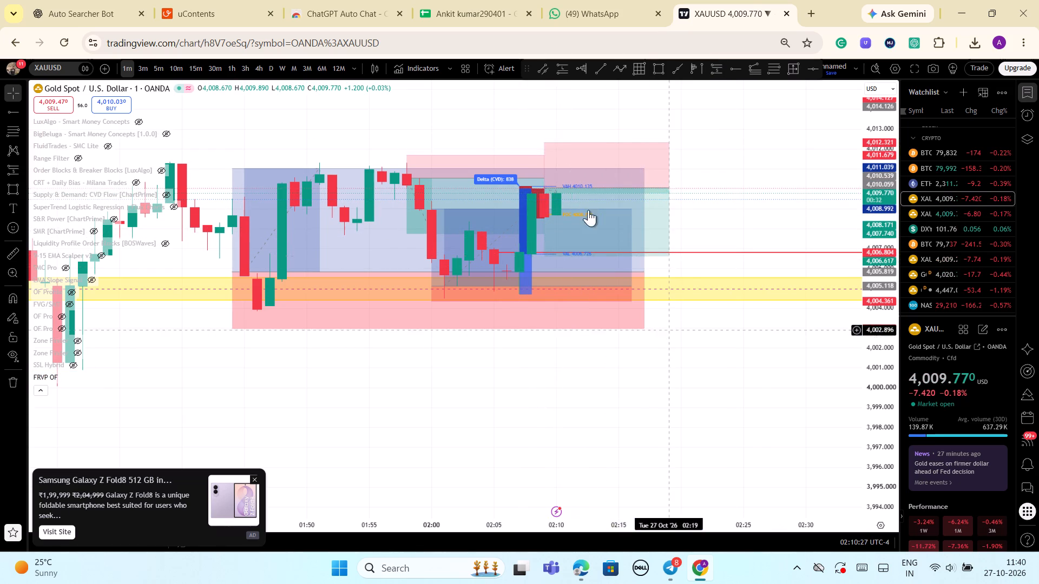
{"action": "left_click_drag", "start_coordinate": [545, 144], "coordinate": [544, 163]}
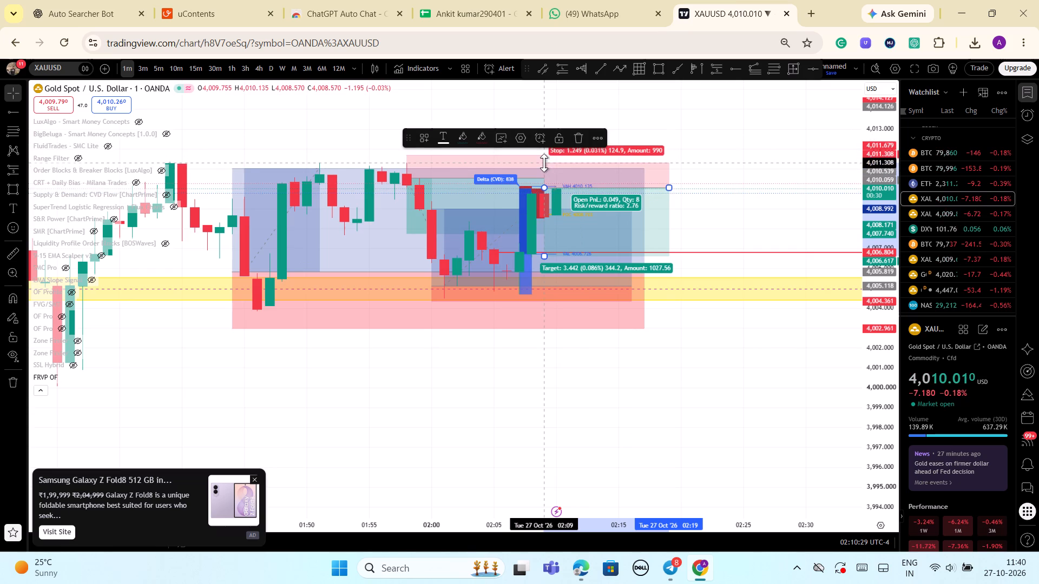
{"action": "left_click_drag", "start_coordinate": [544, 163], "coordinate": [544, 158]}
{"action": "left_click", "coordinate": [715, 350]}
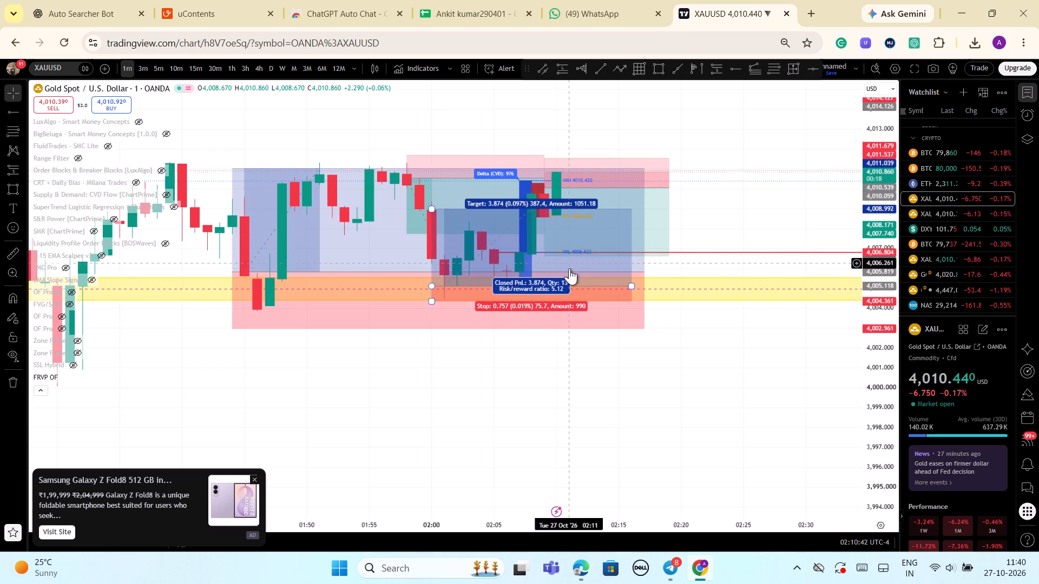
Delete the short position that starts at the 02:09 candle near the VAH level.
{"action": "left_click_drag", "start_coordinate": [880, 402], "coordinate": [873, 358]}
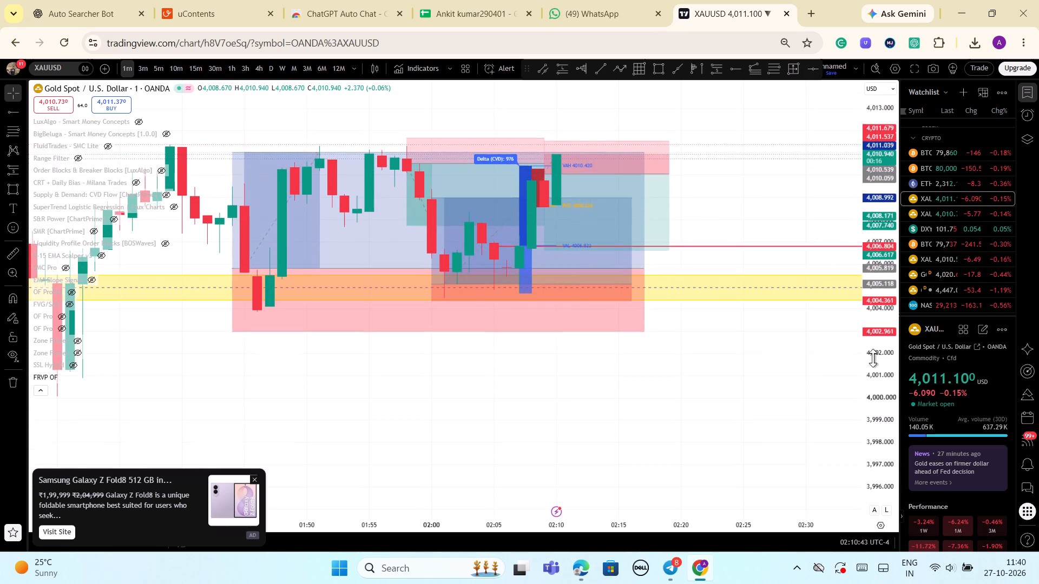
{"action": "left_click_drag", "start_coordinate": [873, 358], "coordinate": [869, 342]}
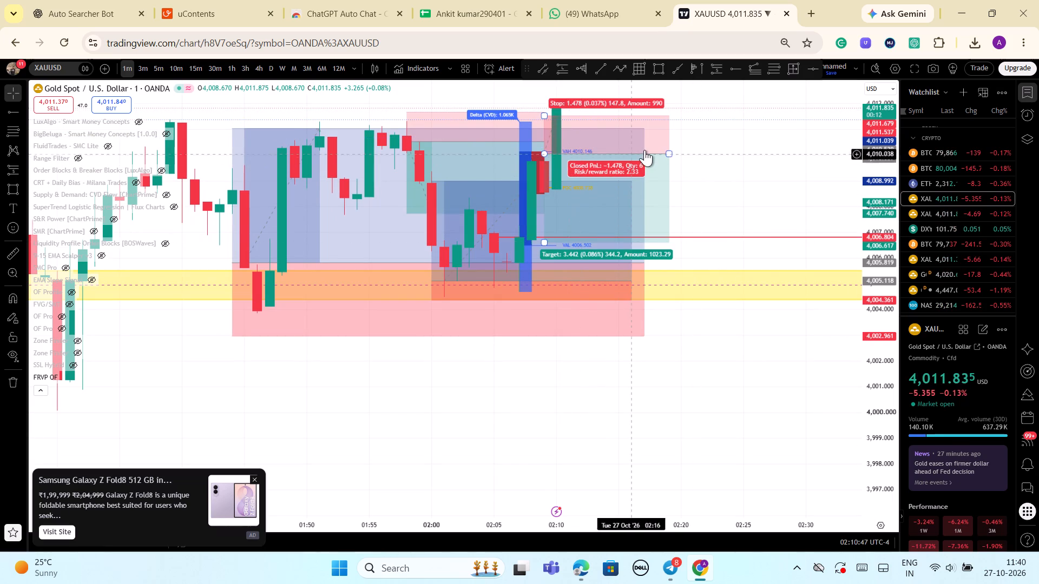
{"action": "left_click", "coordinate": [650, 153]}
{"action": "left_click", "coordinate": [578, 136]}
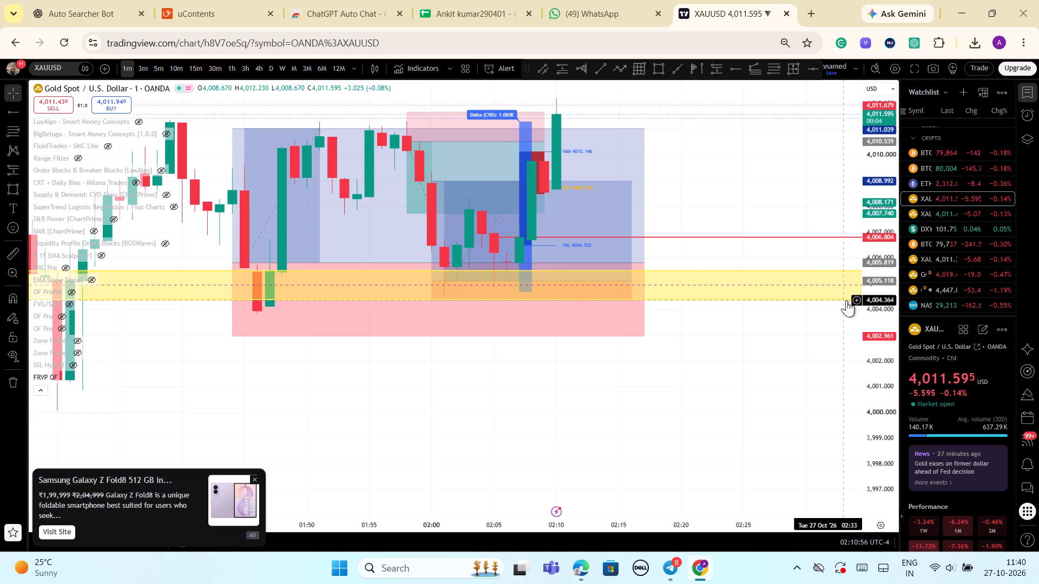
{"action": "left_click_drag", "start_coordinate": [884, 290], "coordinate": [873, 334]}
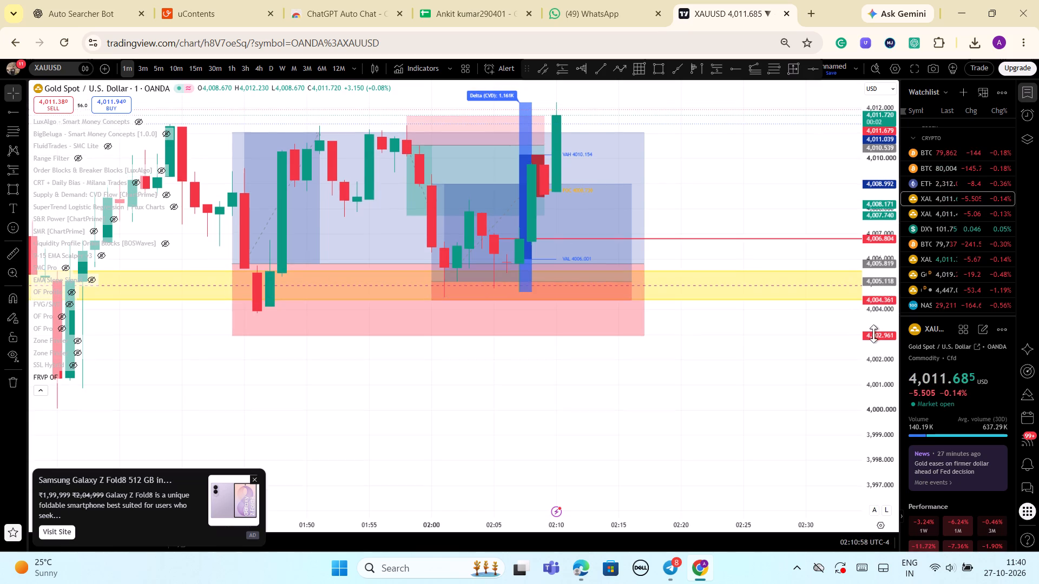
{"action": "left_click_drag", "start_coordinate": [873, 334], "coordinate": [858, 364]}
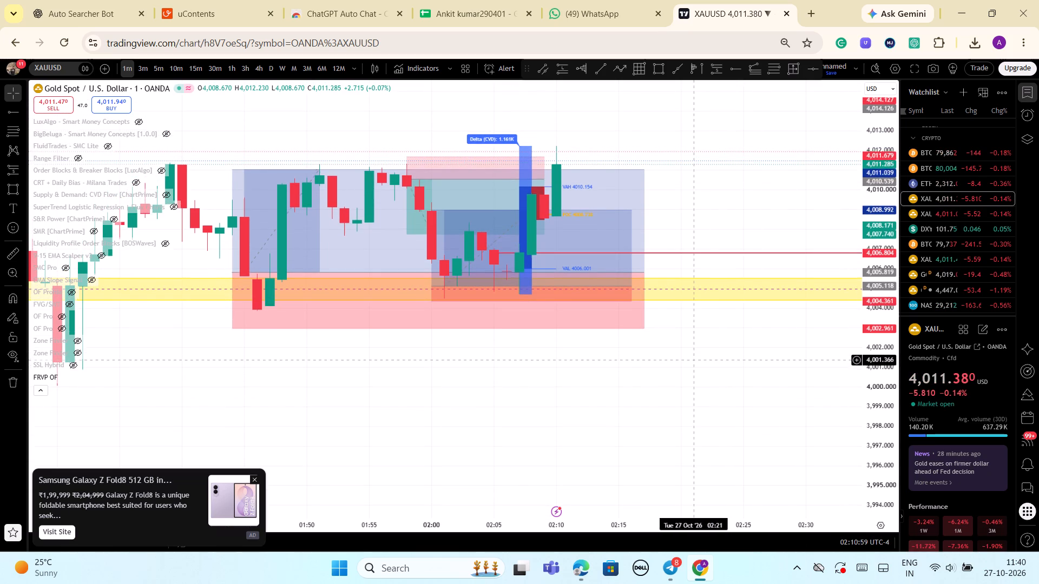
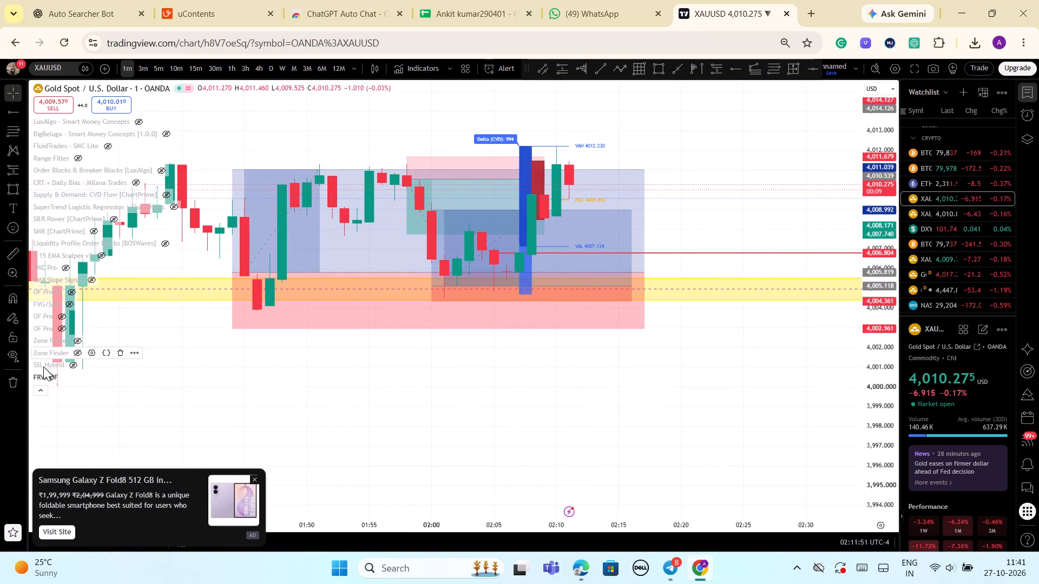
Select the FRVP OF volume profile anchored at the 02:07 candle and check its levels against the latest price.
{"action": "left_click_drag", "start_coordinate": [43, 376], "coordinate": [47, 382]}
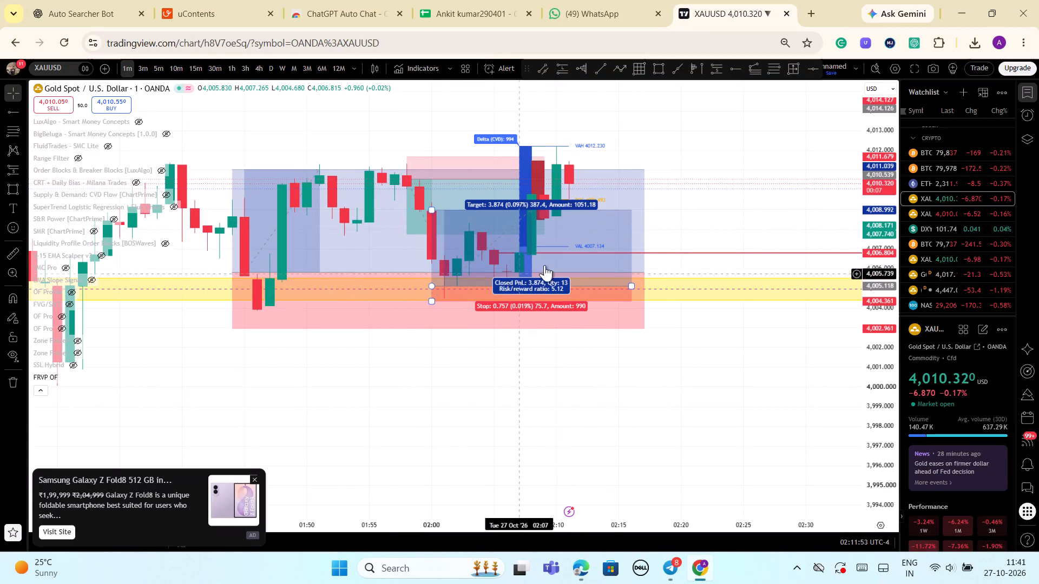
{"action": "left_click", "coordinate": [48, 381]}
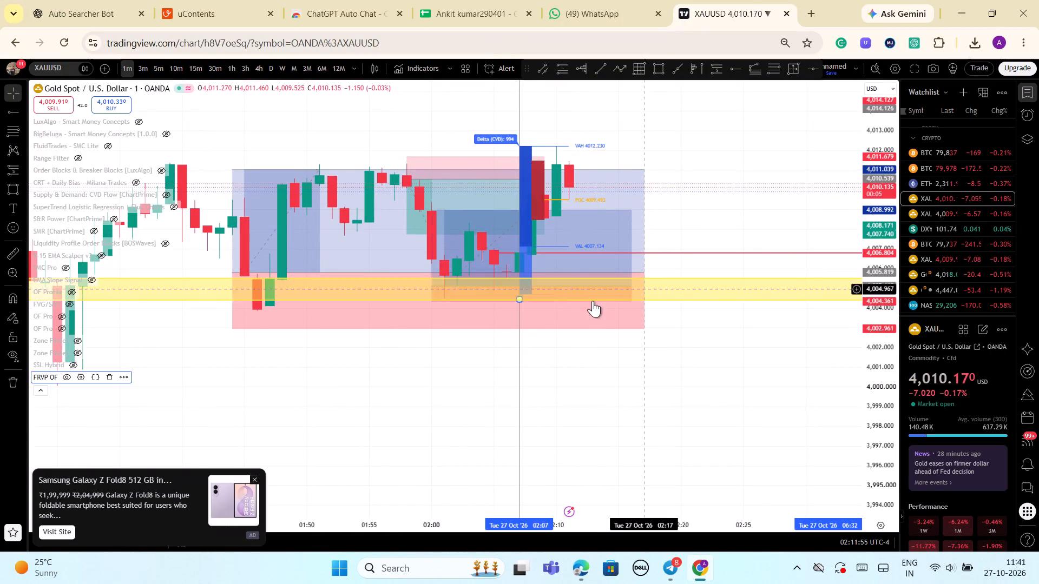
{"action": "left_click", "coordinate": [517, 297]}
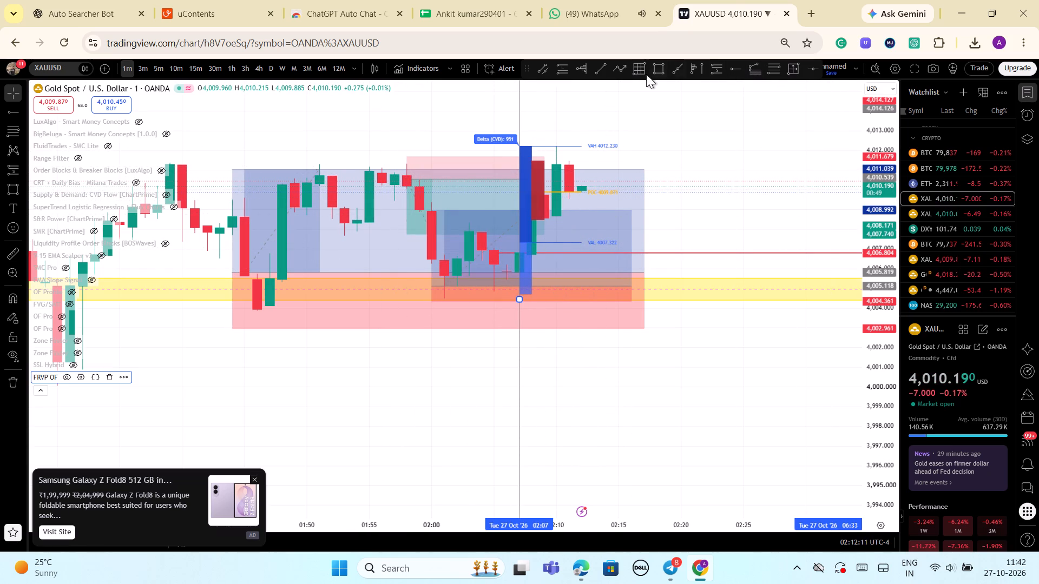
Place a long position at the 02:12 candle with entry at about 4,007.18, target about 4,012.71 and stop about 4,005.82.
{"action": "left_click", "coordinate": [561, 72]}
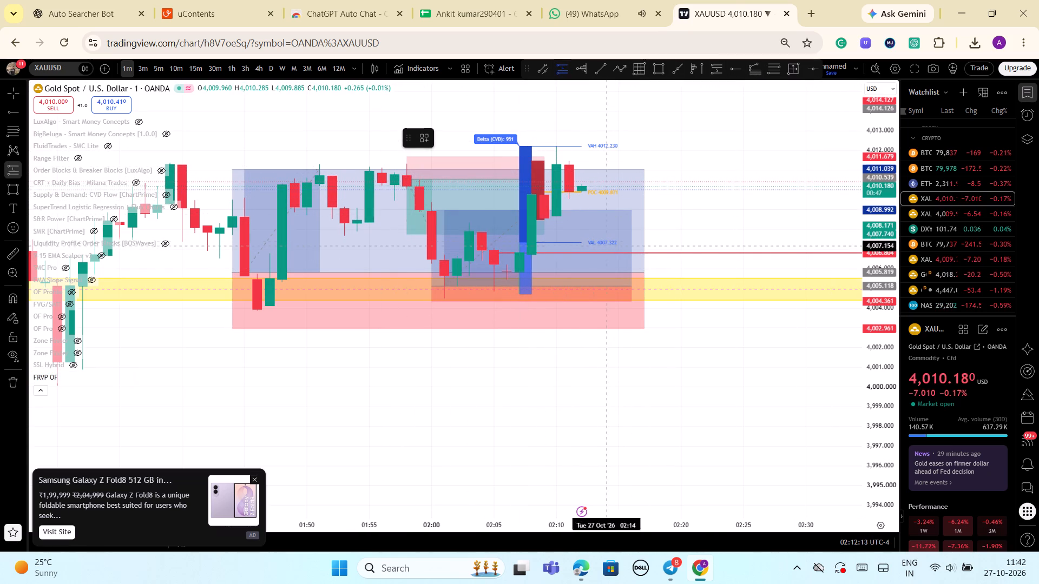
{"action": "left_click", "coordinate": [584, 245]}
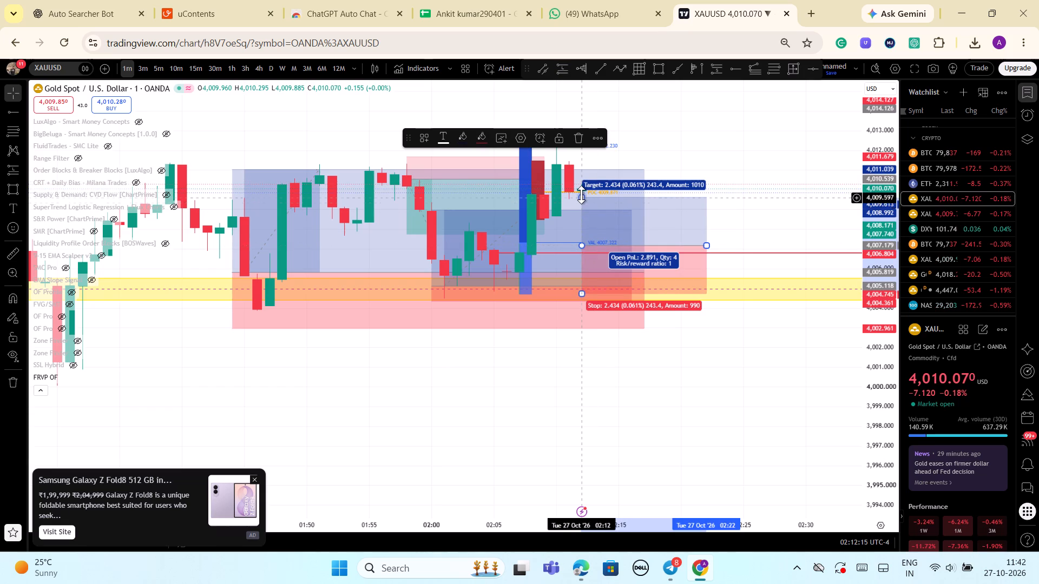
{"action": "left_click_drag", "start_coordinate": [581, 195], "coordinate": [593, 146]}
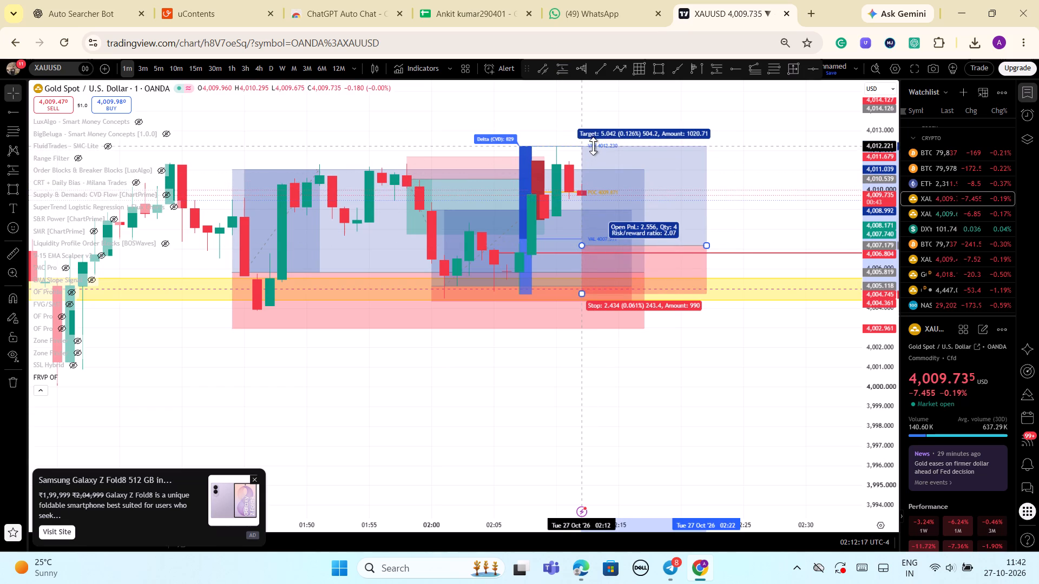
{"action": "left_click_drag", "start_coordinate": [593, 146], "coordinate": [596, 137]}
{"action": "left_click_drag", "start_coordinate": [578, 291], "coordinate": [581, 278]}
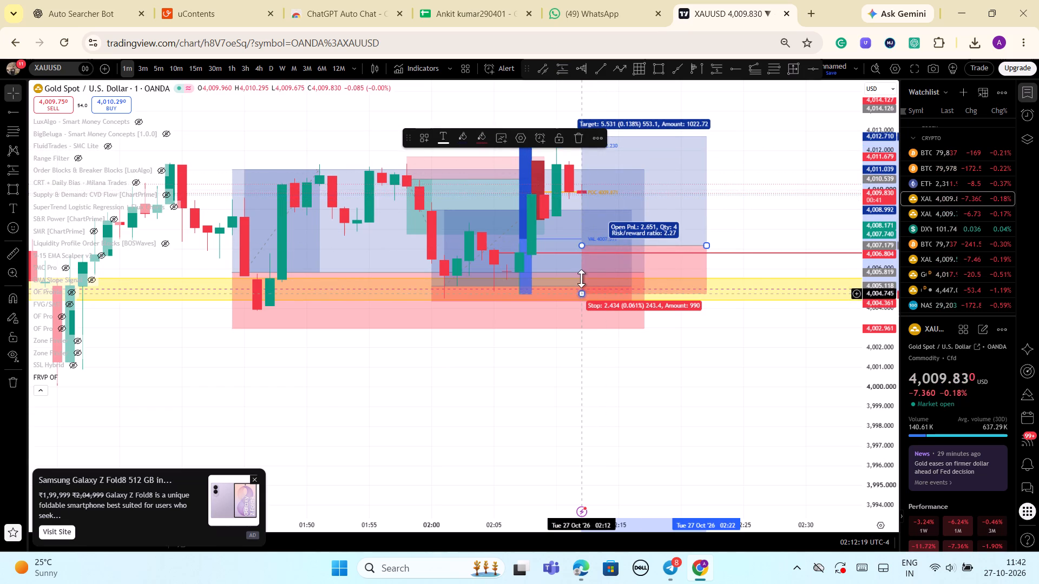
{"action": "left_click_drag", "start_coordinate": [581, 278], "coordinate": [584, 273]}
{"action": "left_click", "coordinate": [767, 167]}
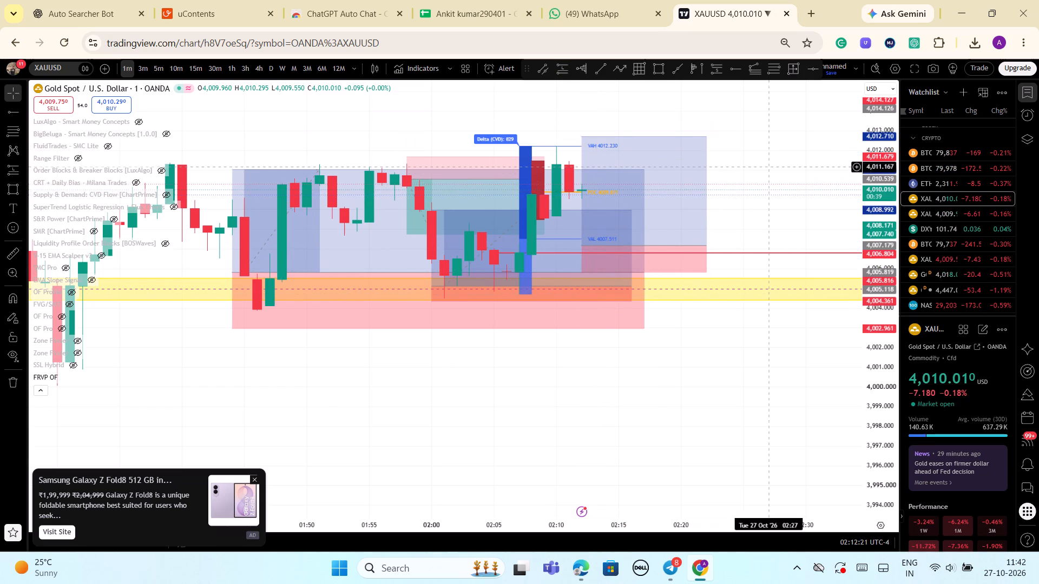
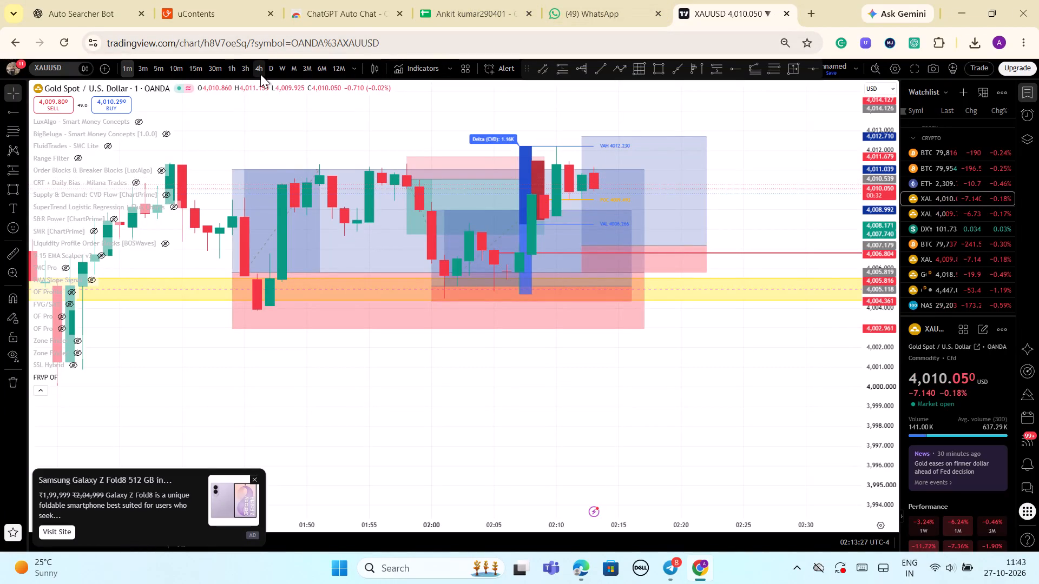
Switch the gold chart to the 4h timeframe and examine price against the yellow support zone and the horizontal rays above it.
{"action": "left_click", "coordinate": [260, 74]}
{"action": "scroll", "coordinate": [713, 249], "scroll_direction": "down", "scroll_amount": 1}
{"action": "left_click_drag", "start_coordinate": [878, 165], "coordinate": [911, 393]}
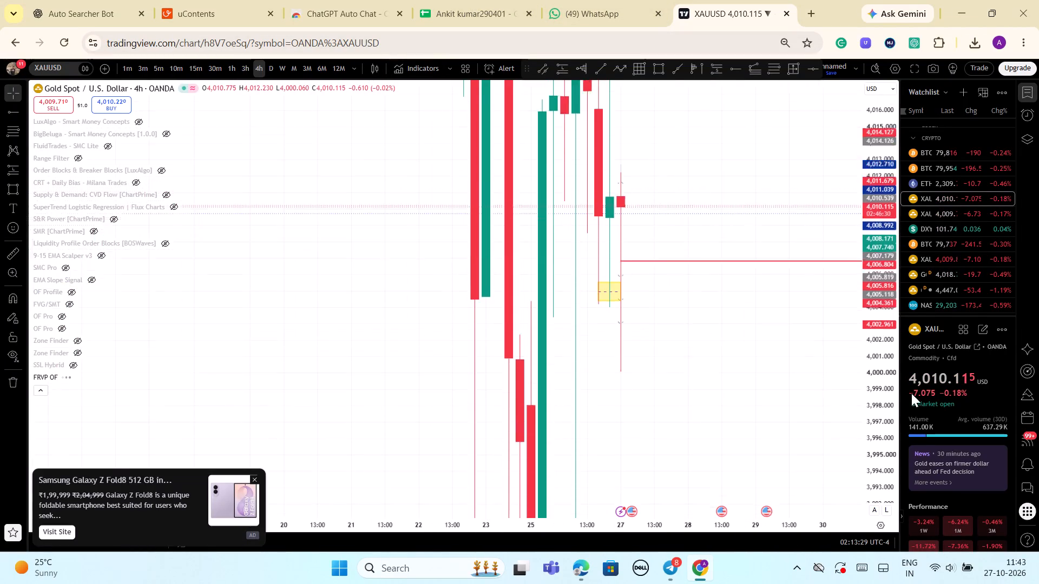
{"action": "left_click_drag", "start_coordinate": [911, 393], "coordinate": [898, 505]}
{"action": "scroll", "coordinate": [819, 446], "scroll_direction": "down", "scroll_amount": 1}
{"action": "left_click_drag", "start_coordinate": [879, 335], "coordinate": [897, 432]}
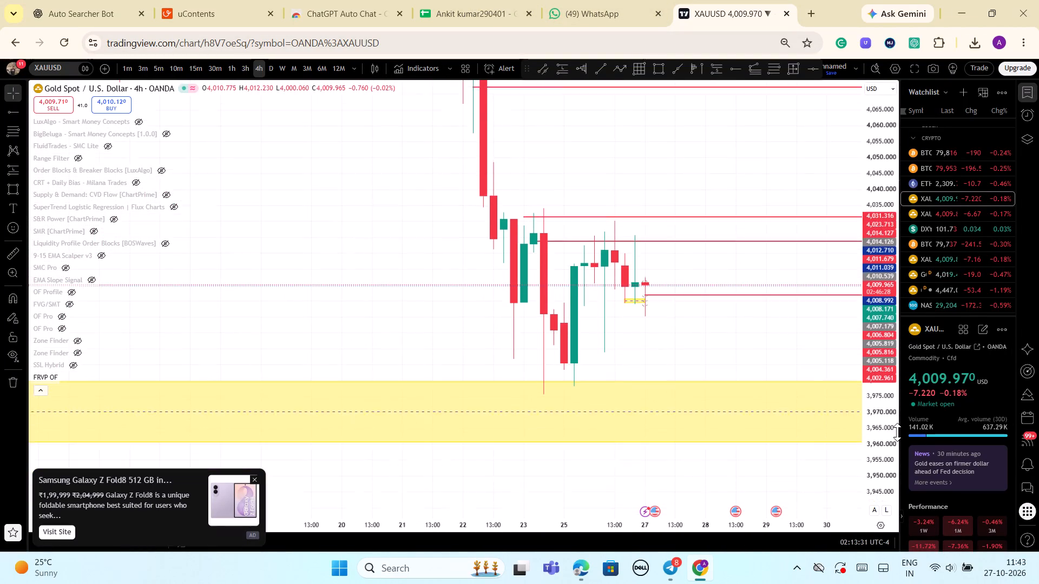
{"action": "left_click_drag", "start_coordinate": [897, 432], "coordinate": [899, 458]}
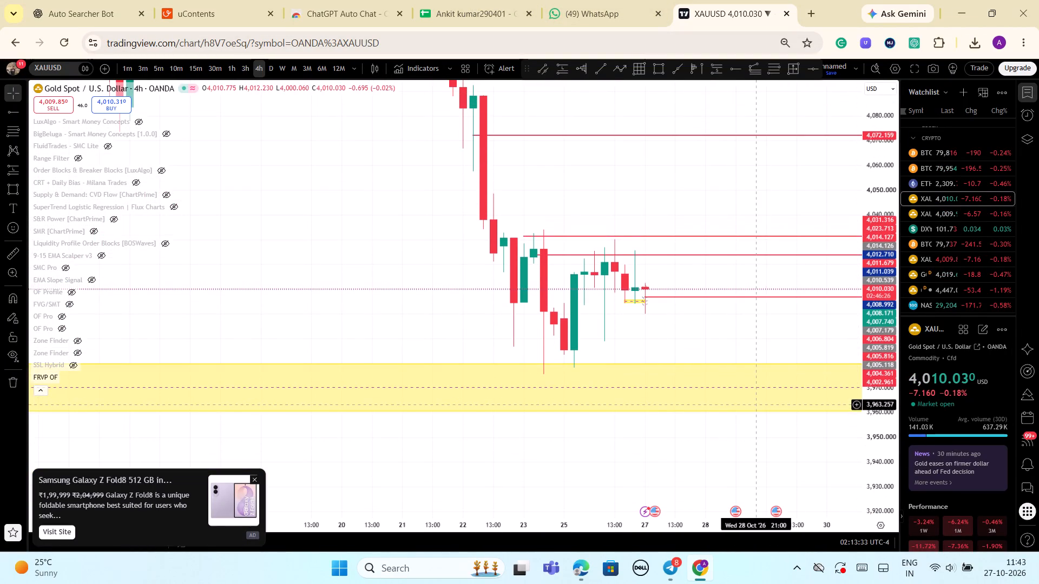
{"action": "left_click_drag", "start_coordinate": [877, 342], "coordinate": [885, 422]}
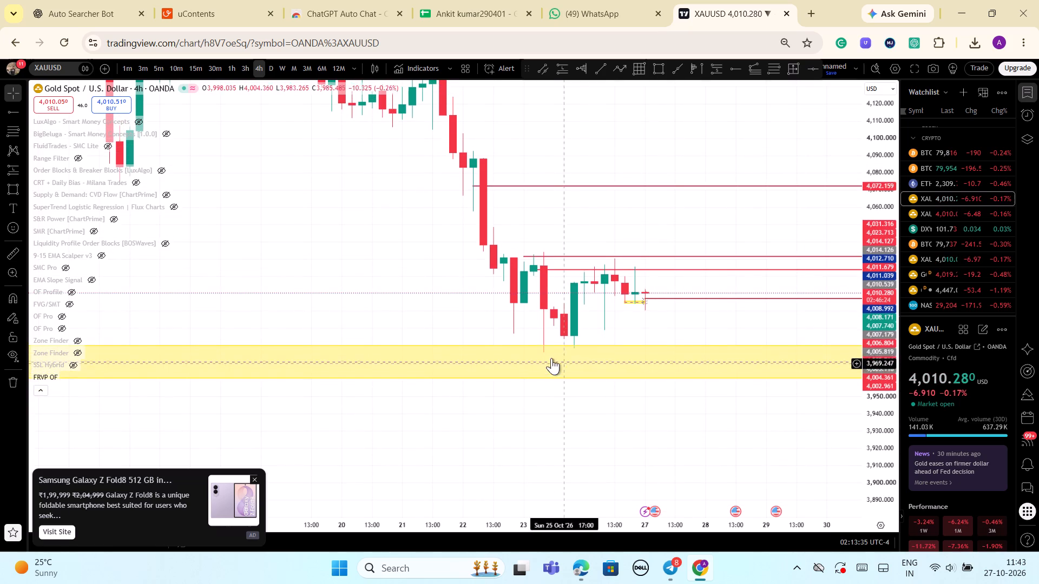
{"action": "scroll", "coordinate": [683, 323], "scroll_direction": "down", "scroll_amount": 1}
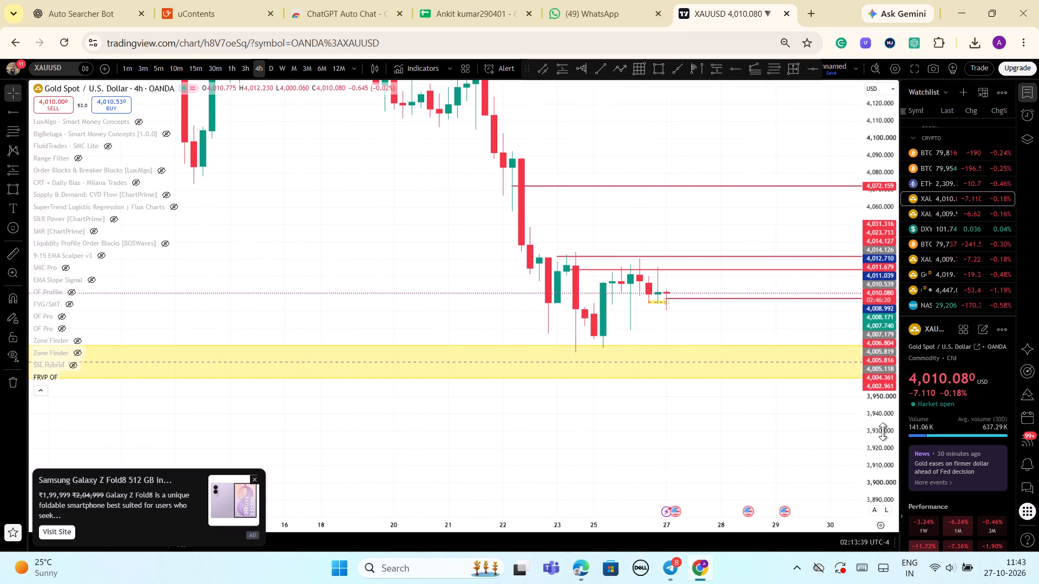
{"action": "left_click_drag", "start_coordinate": [883, 434], "coordinate": [904, 343]}
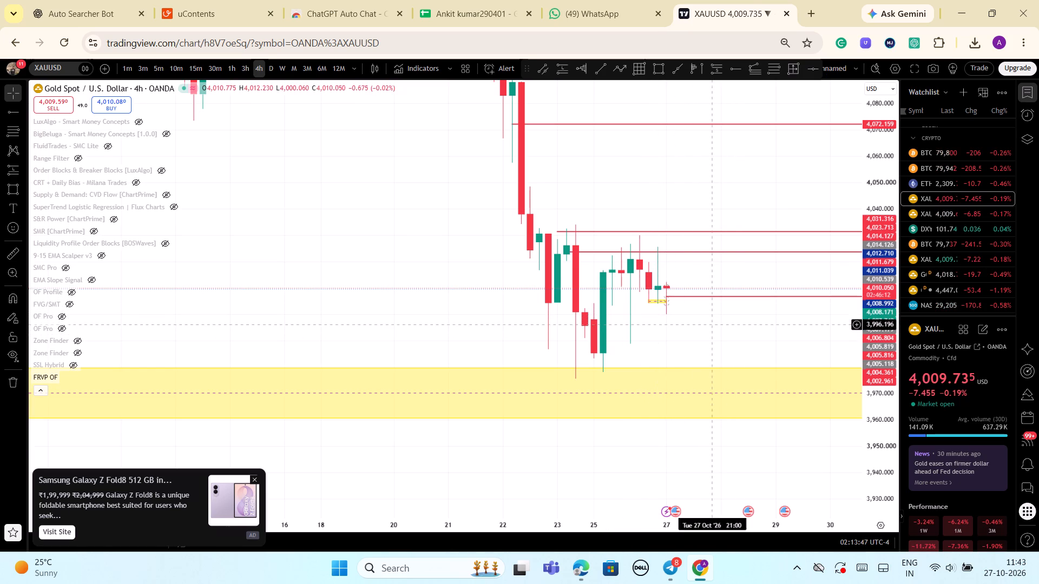
{"action": "left_click_drag", "start_coordinate": [891, 378], "coordinate": [899, 397]}
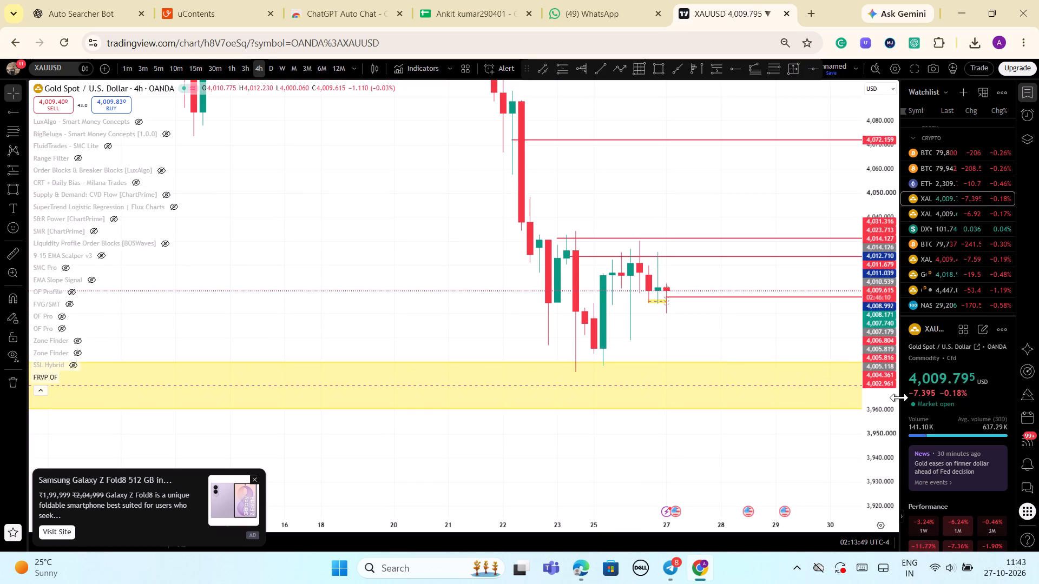
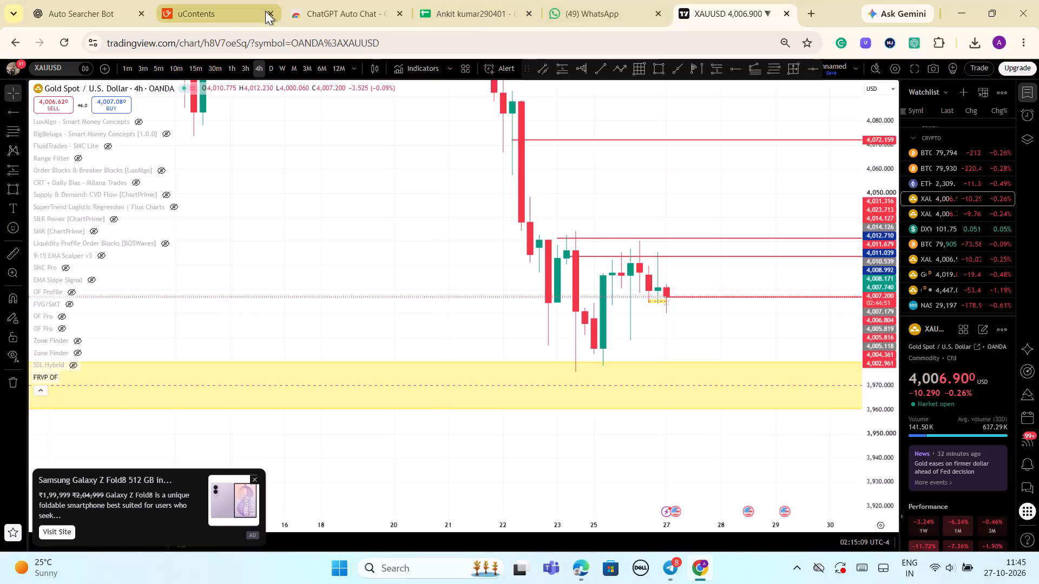
Switch the gold chart to the 1m timeframe and lower the newest long position's stop to about 4,005.35.
{"action": "left_click", "coordinate": [725, 10]}
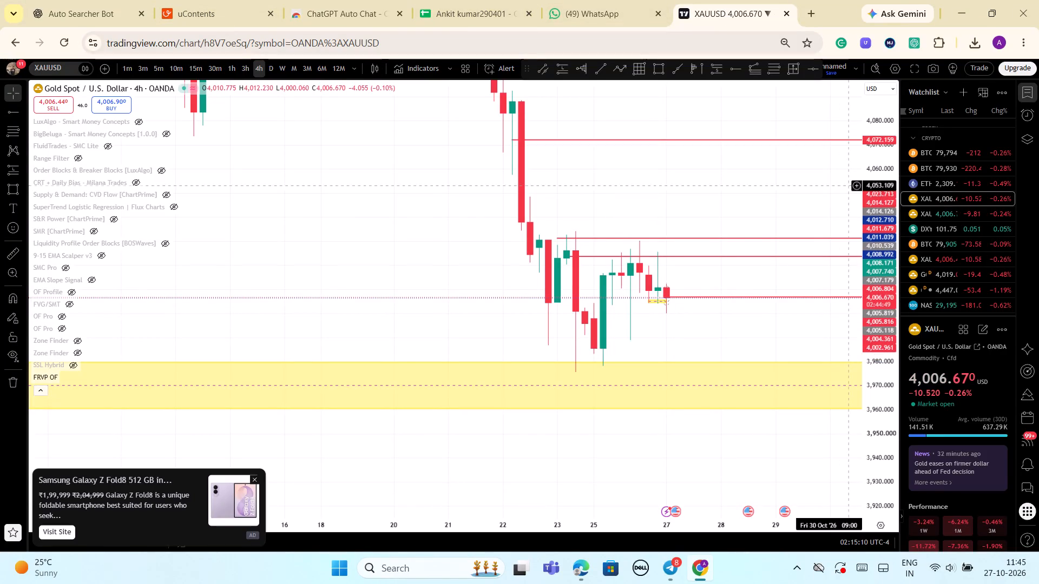
{"action": "left_click", "coordinate": [713, 13]}
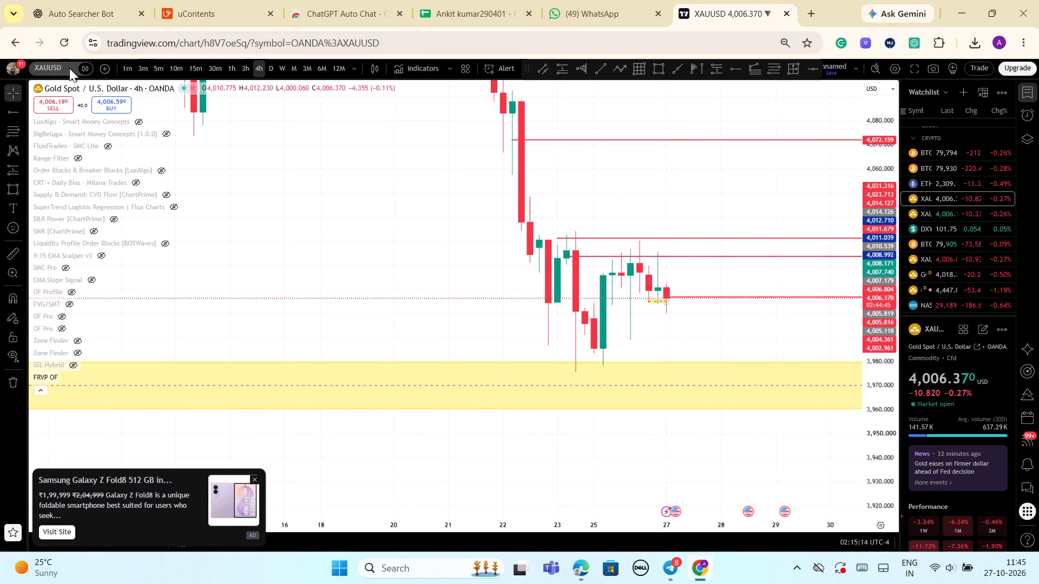
{"action": "left_click", "coordinate": [126, 73]}
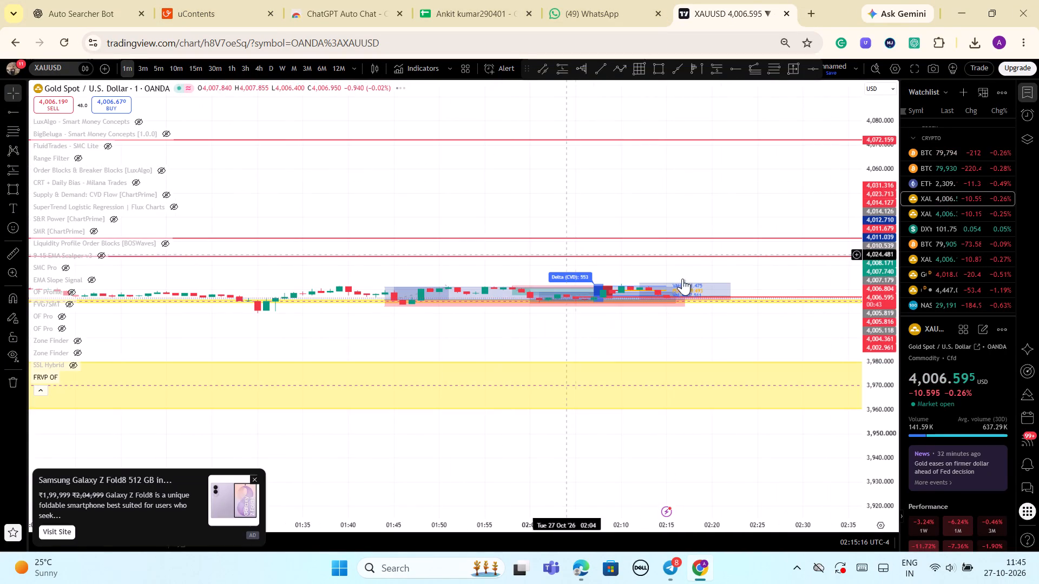
{"action": "left_click_drag", "start_coordinate": [878, 450], "coordinate": [871, 184]}
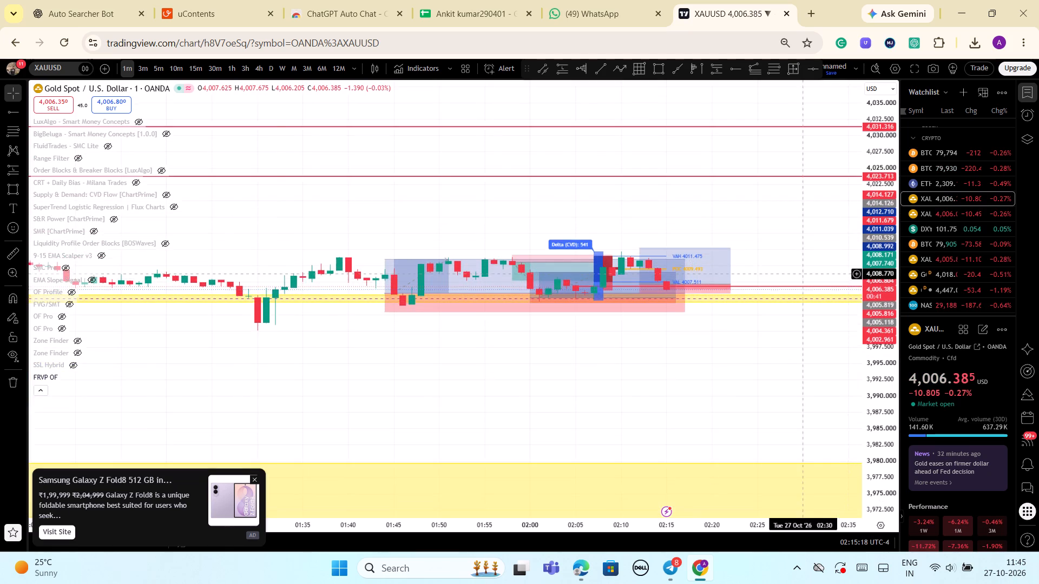
{"action": "scroll", "coordinate": [800, 274], "scroll_direction": "down", "scroll_amount": 1}
{"action": "left_click_drag", "start_coordinate": [871, 453], "coordinate": [880, 253]}
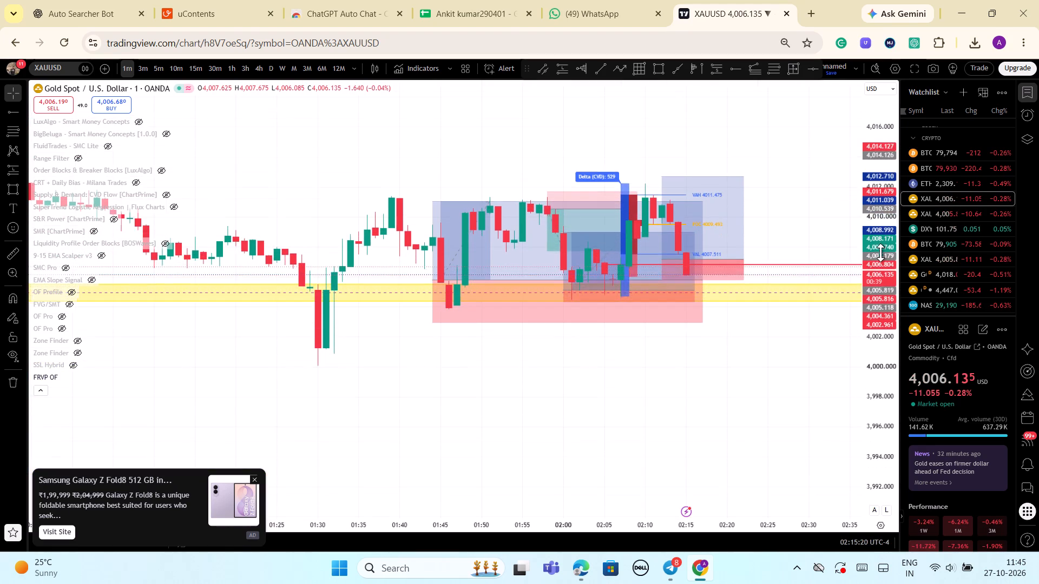
{"action": "scroll", "coordinate": [809, 306], "scroll_direction": "up", "scroll_amount": 2}
{"action": "left_click_drag", "start_coordinate": [867, 344], "coordinate": [871, 352]}
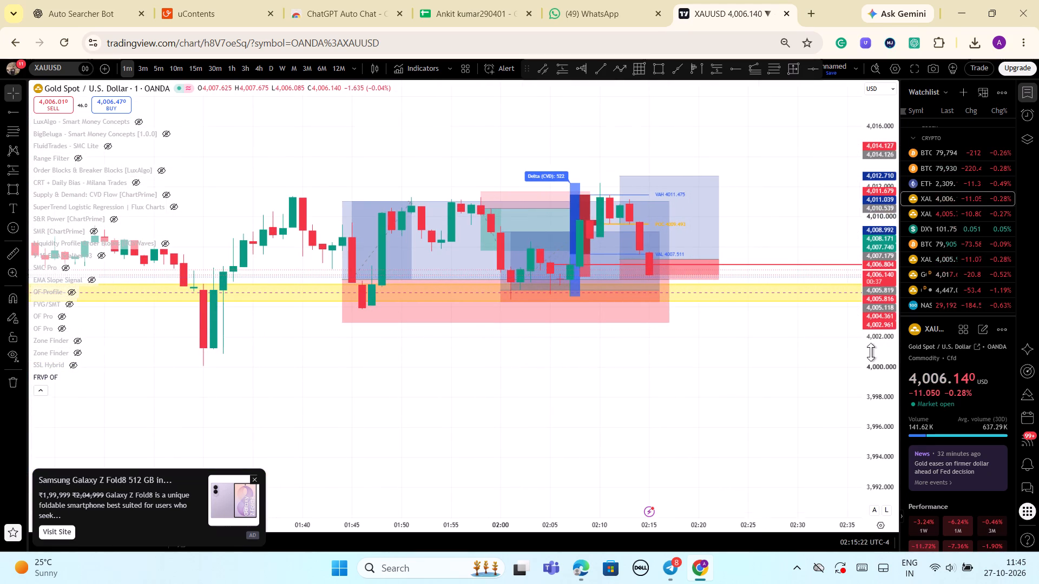
{"action": "left_click_drag", "start_coordinate": [871, 352], "coordinate": [872, 366]}
{"action": "left_click_drag", "start_coordinate": [621, 281], "coordinate": [621, 286]}
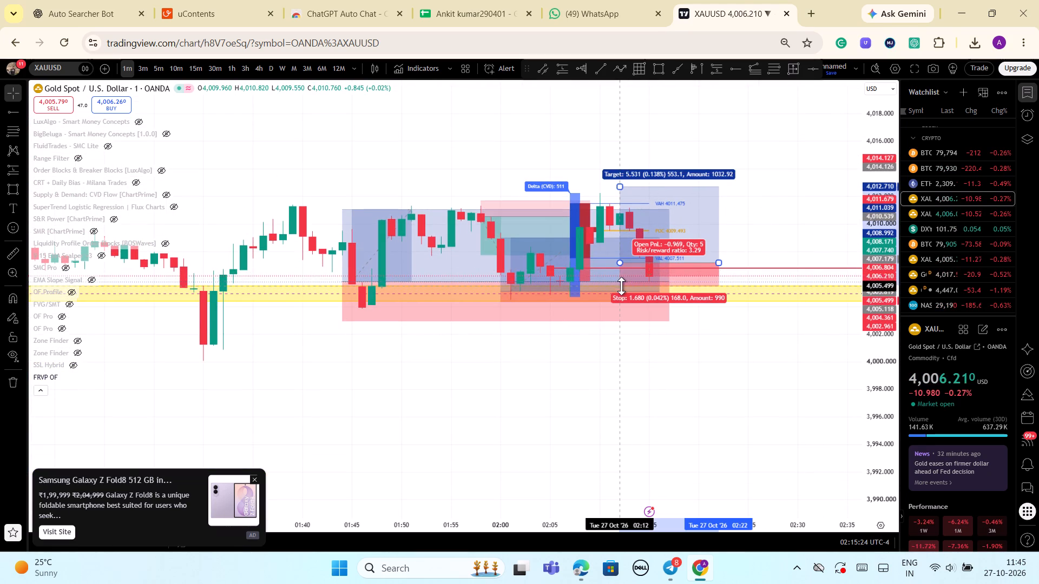
{"action": "left_click_drag", "start_coordinate": [621, 286], "coordinate": [621, 288]}
{"action": "left_click", "coordinate": [719, 373]}
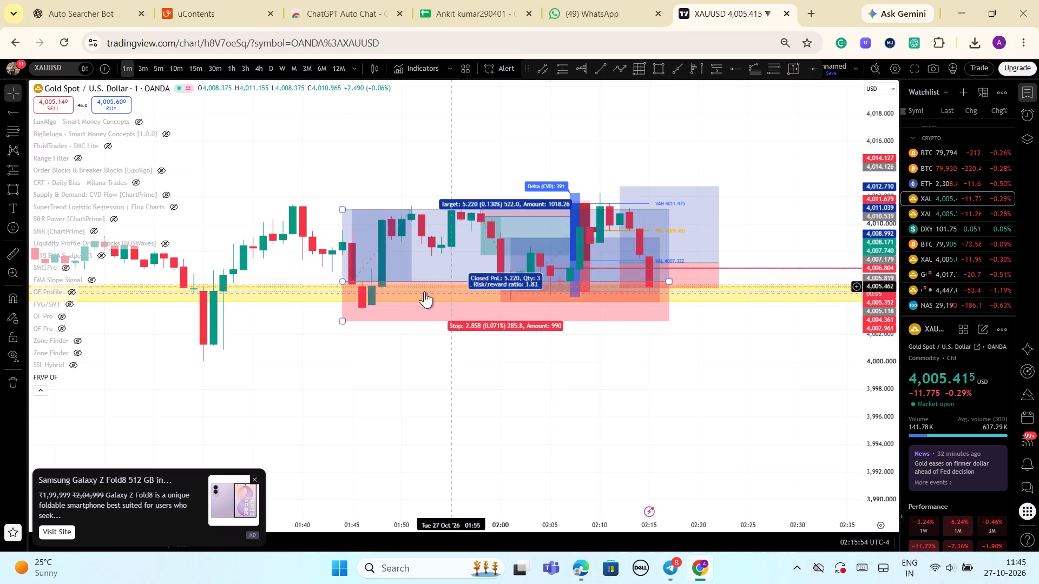
Move the start anchor of the FRVP OF volume profile back to about 01:31, beside the sharp swing low.
{"action": "scroll", "coordinate": [764, 395], "scroll_direction": "down", "scroll_amount": 1}
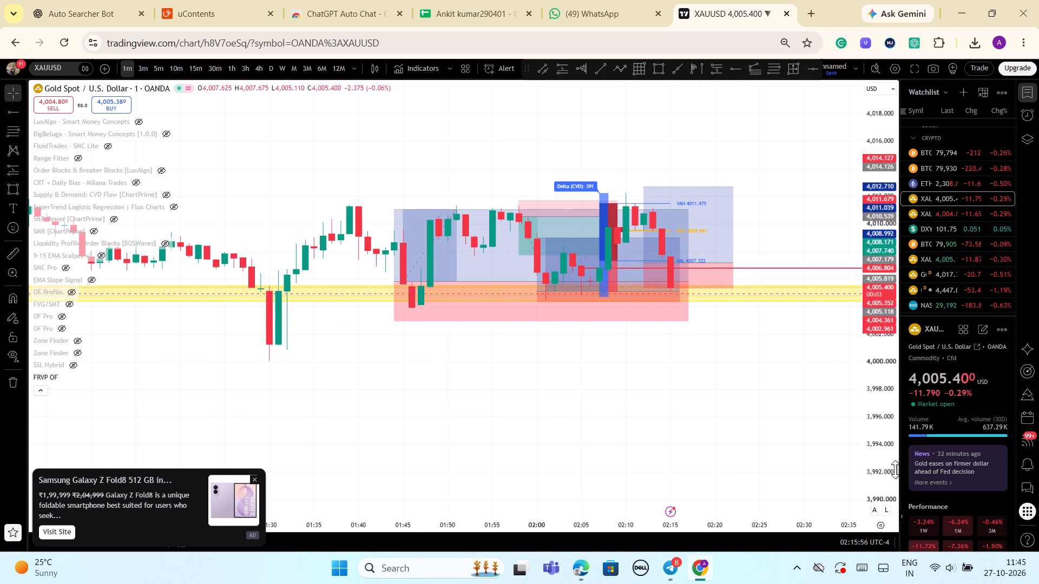
{"action": "left_click_drag", "start_coordinate": [895, 469], "coordinate": [894, 444]}
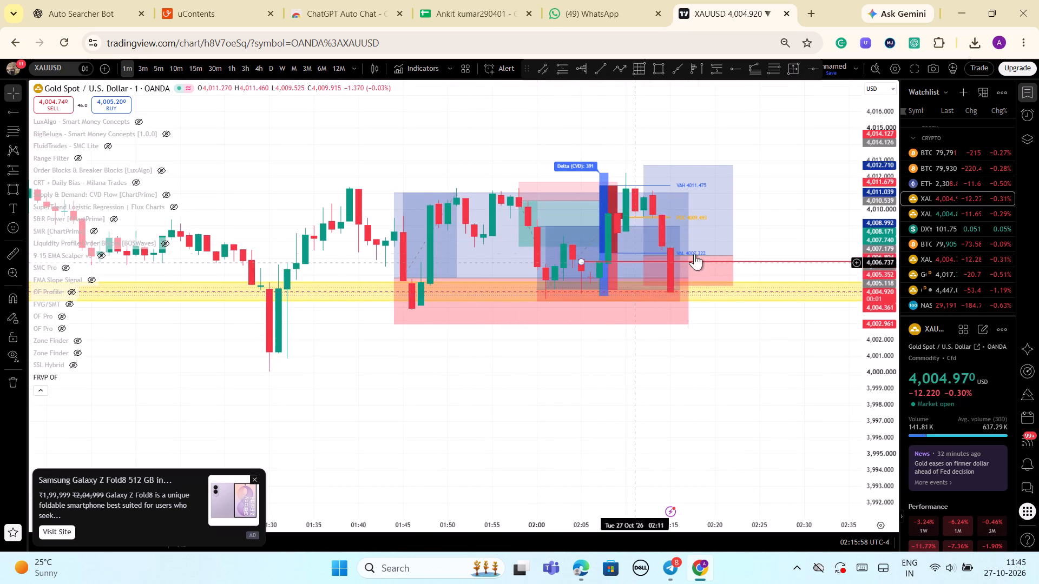
{"action": "left_click", "coordinate": [48, 375]}
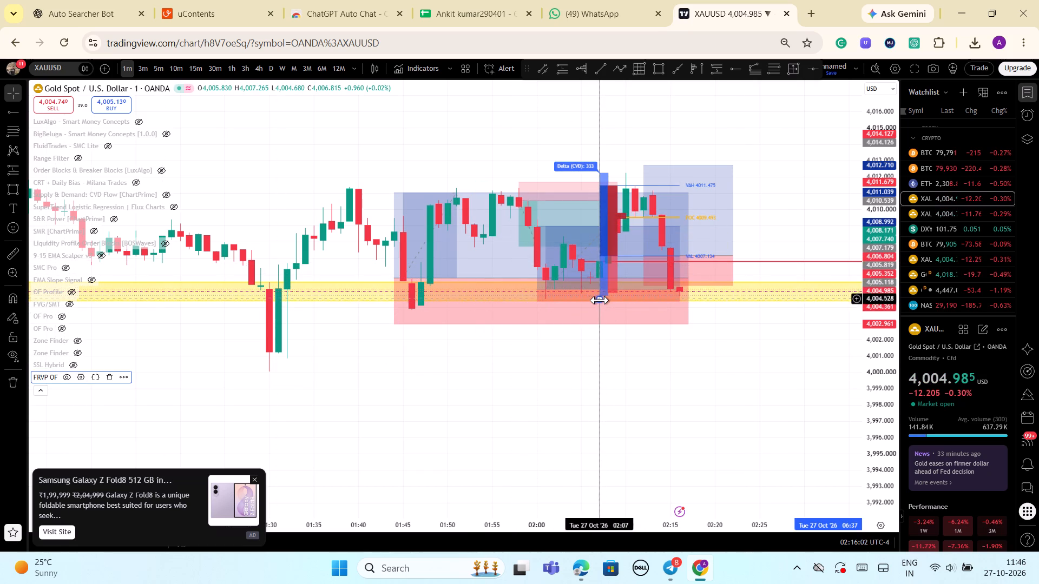
{"action": "left_click_drag", "start_coordinate": [600, 300], "coordinate": [274, 318]}
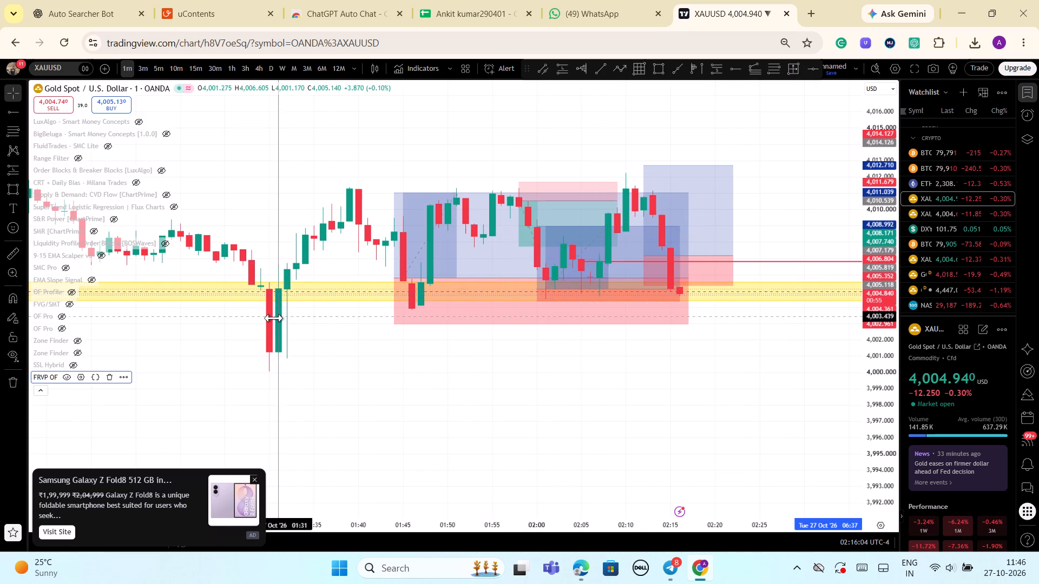
{"action": "left_click_drag", "start_coordinate": [274, 318], "coordinate": [282, 317]}
{"action": "left_click", "coordinate": [497, 420]}
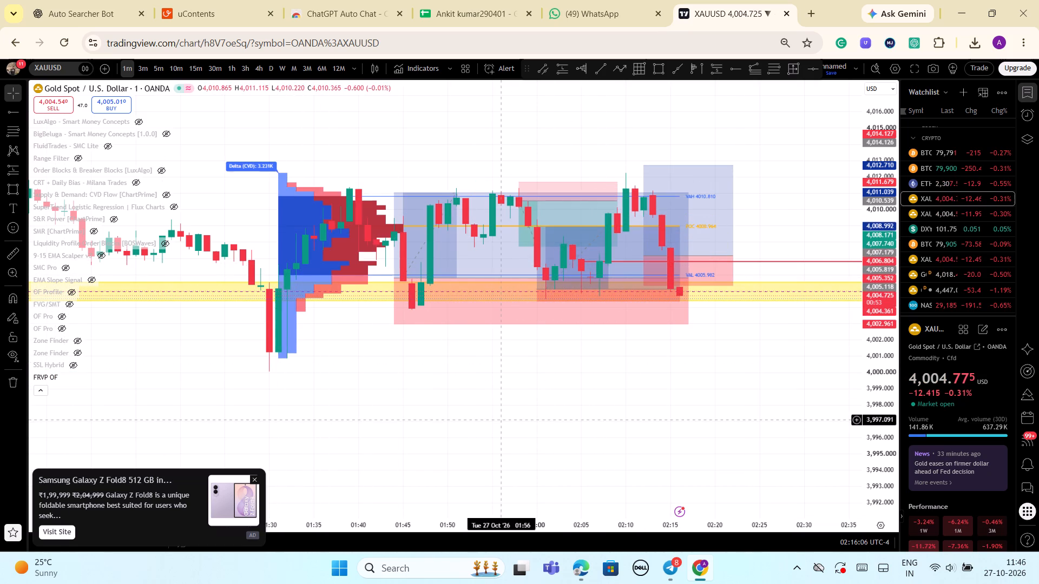
Shift the newest long position down to an entry of about 4,005.84 and lower its stop to about 4,002.91.
{"action": "left_click_drag", "start_coordinate": [873, 390], "coordinate": [877, 396]}
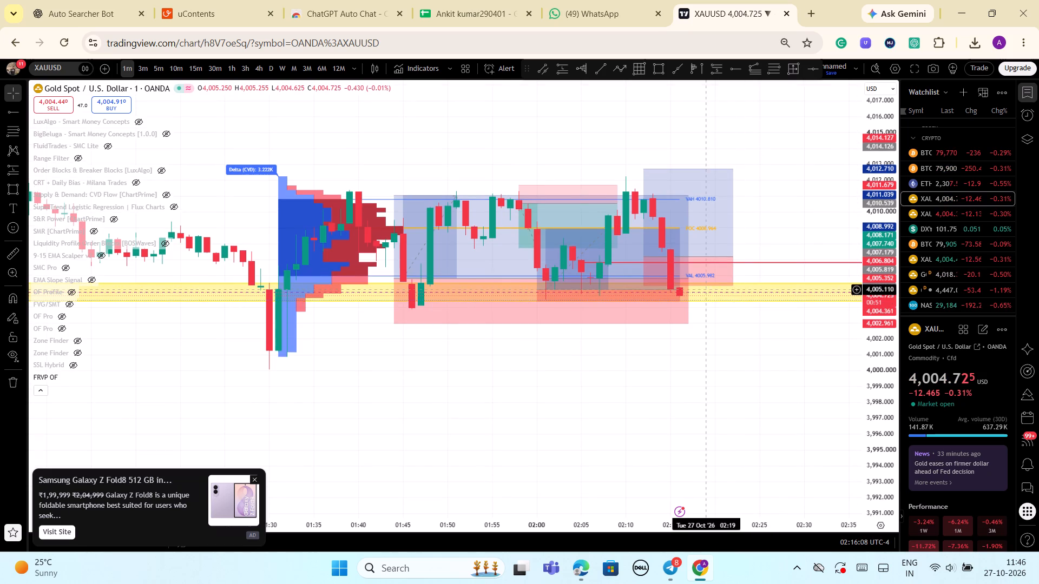
{"action": "left_click_drag", "start_coordinate": [711, 285], "coordinate": [717, 303]}
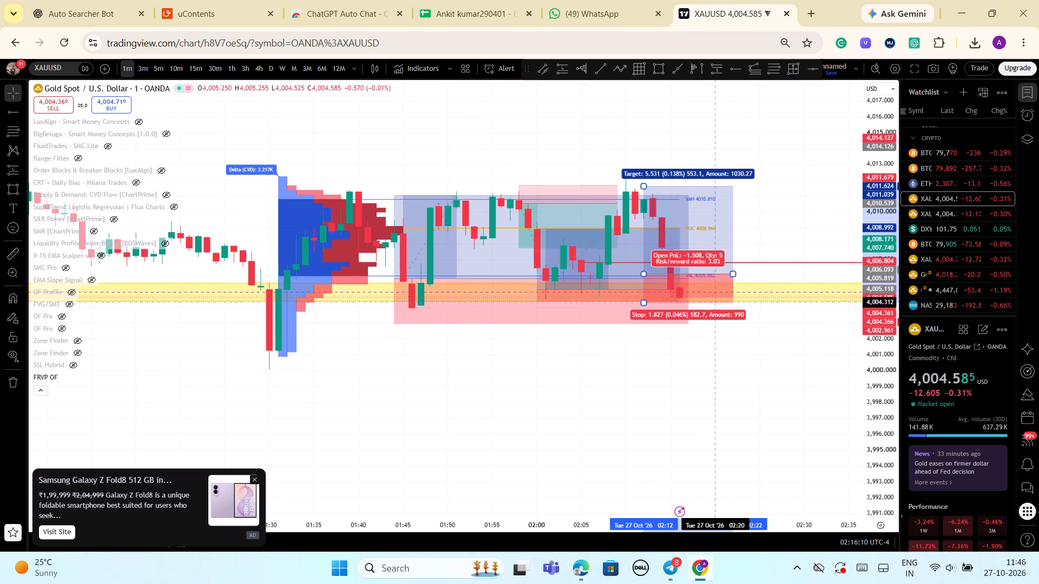
{"action": "left_click_drag", "start_coordinate": [717, 303], "coordinate": [717, 307]}
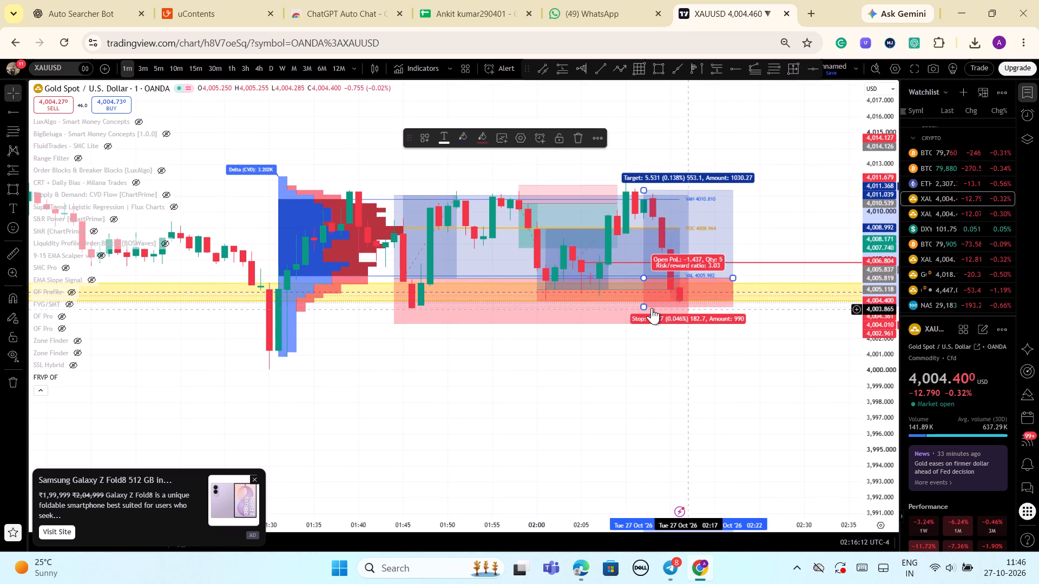
{"action": "left_click_drag", "start_coordinate": [643, 308], "coordinate": [643, 324]}
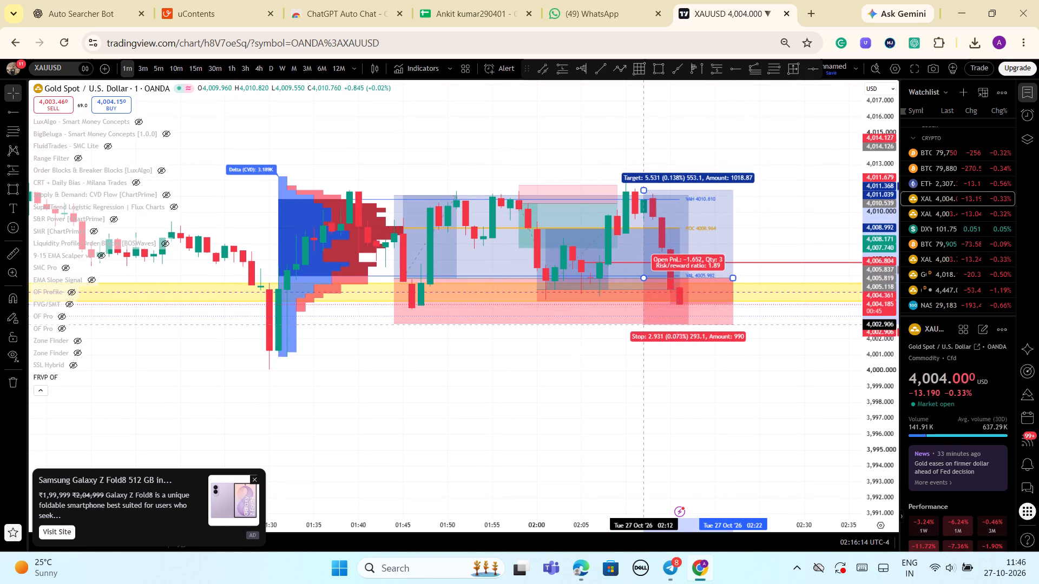
{"action": "left_click", "coordinate": [689, 416]}
{"action": "left_click", "coordinate": [876, 387]}
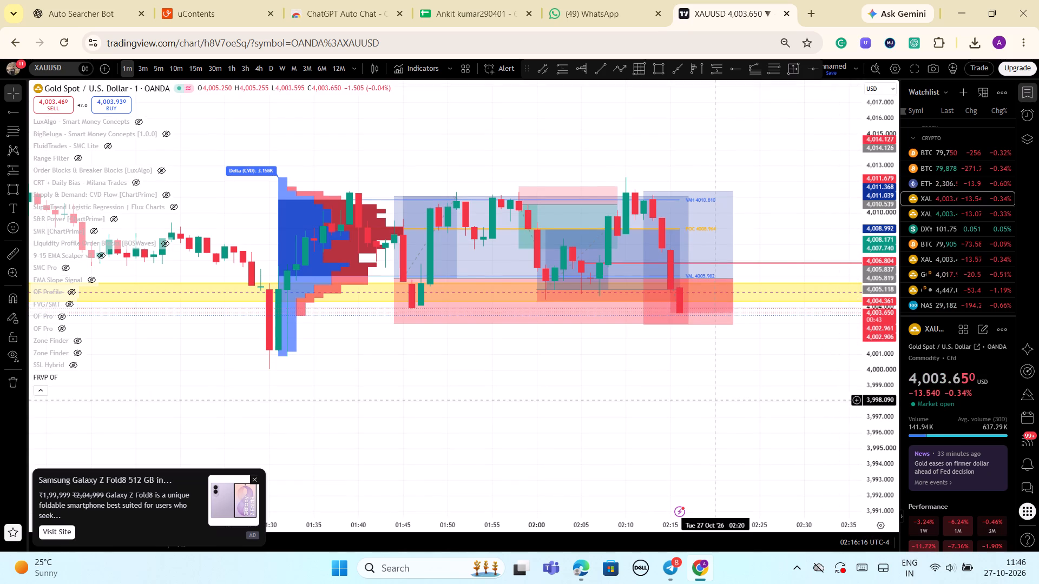
Examine the wider 1m price action against the thin yellow support zone, the volume profile and the red rays above.
{"action": "scroll", "coordinate": [712, 401], "scroll_direction": "down", "scroll_amount": 3}
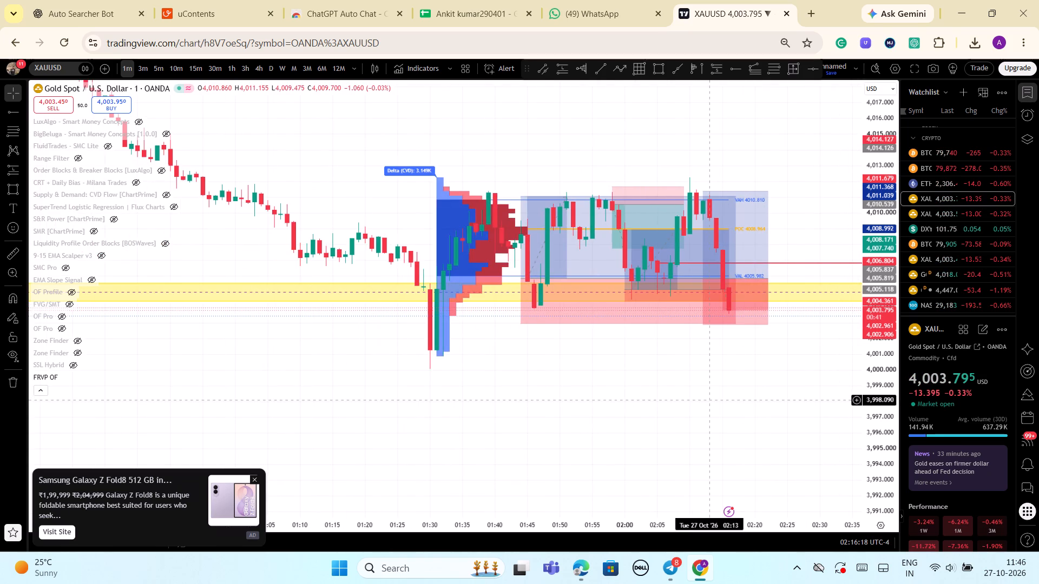
{"action": "scroll", "coordinate": [712, 401], "scroll_direction": "down", "scroll_amount": 1}
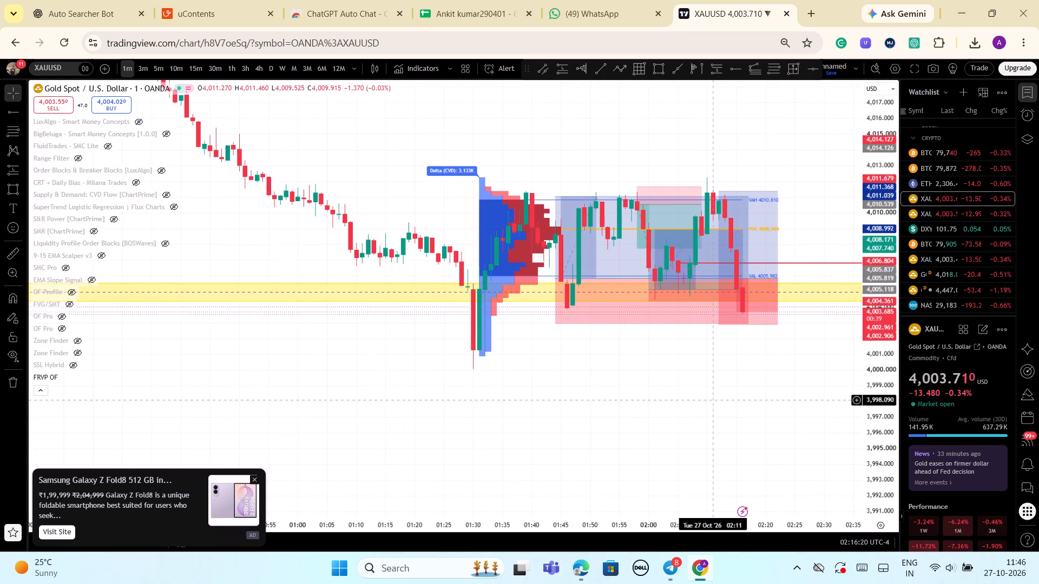
{"action": "left_click_drag", "start_coordinate": [888, 414], "coordinate": [864, 536]}
{"action": "left_click_drag", "start_coordinate": [880, 493], "coordinate": [884, 473]}
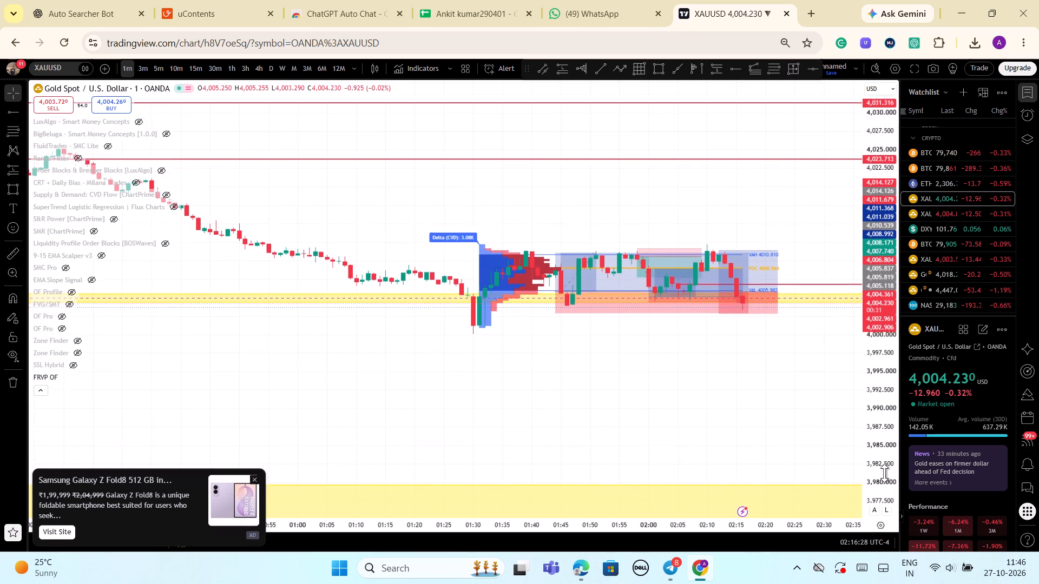
{"action": "left_click_drag", "start_coordinate": [884, 473], "coordinate": [879, 419]}
{"action": "scroll", "coordinate": [864, 424], "scroll_direction": "up", "scroll_amount": 2}
{"action": "scroll", "coordinate": [864, 424], "scroll_direction": "down", "scroll_amount": 2}
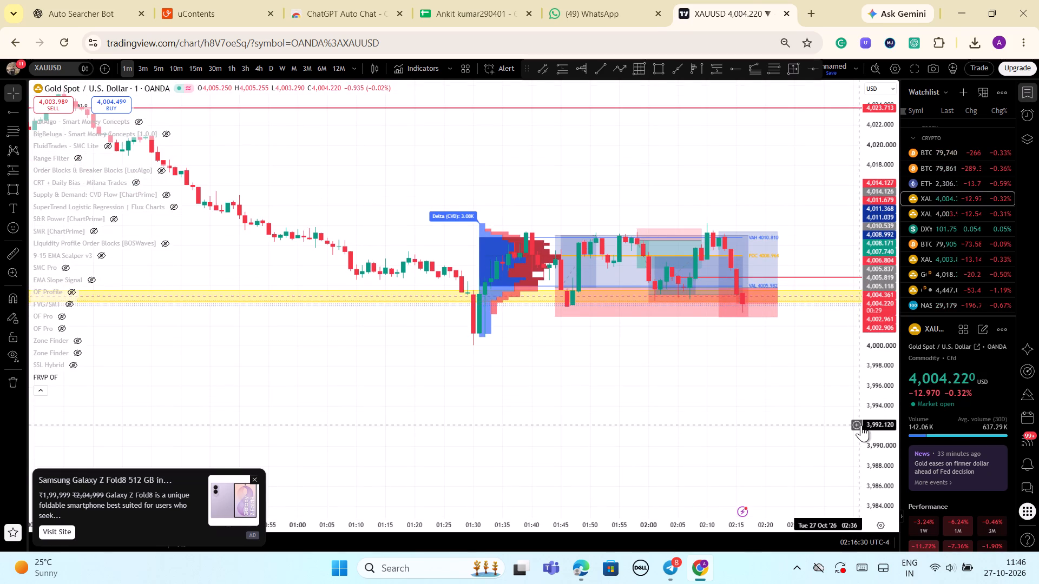
{"action": "left_click_drag", "start_coordinate": [797, 419], "coordinate": [770, 424]}
{"action": "scroll", "coordinate": [657, 384], "scroll_direction": "down", "scroll_amount": 5}
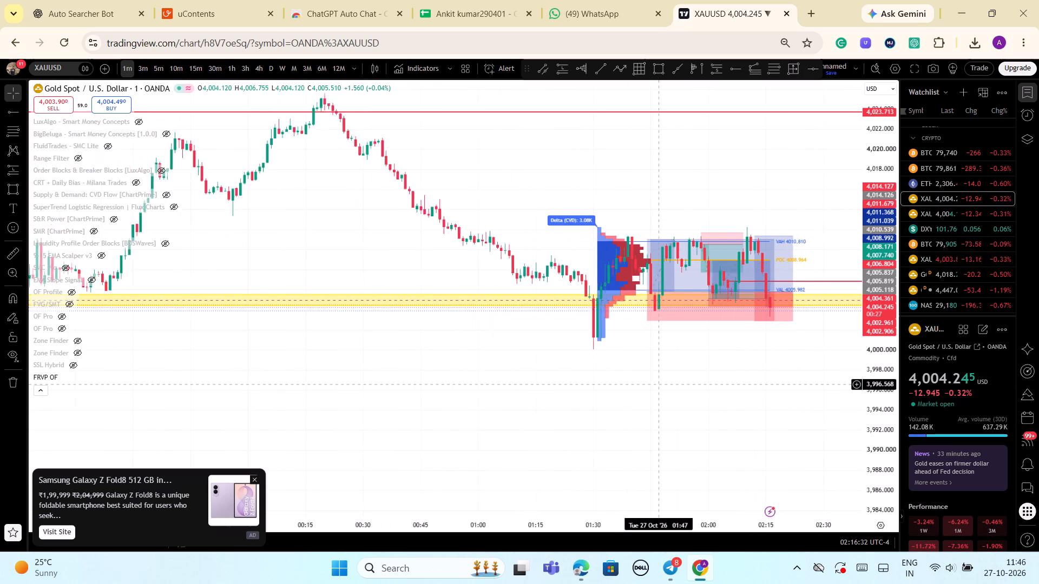
{"action": "scroll", "coordinate": [657, 384], "scroll_direction": "up", "scroll_amount": 2}
Switch the gold chart to the 3m timeframe and re-anchor the FRVP OF volume profile's start at 01:30.
{"action": "left_click", "coordinate": [142, 72]}
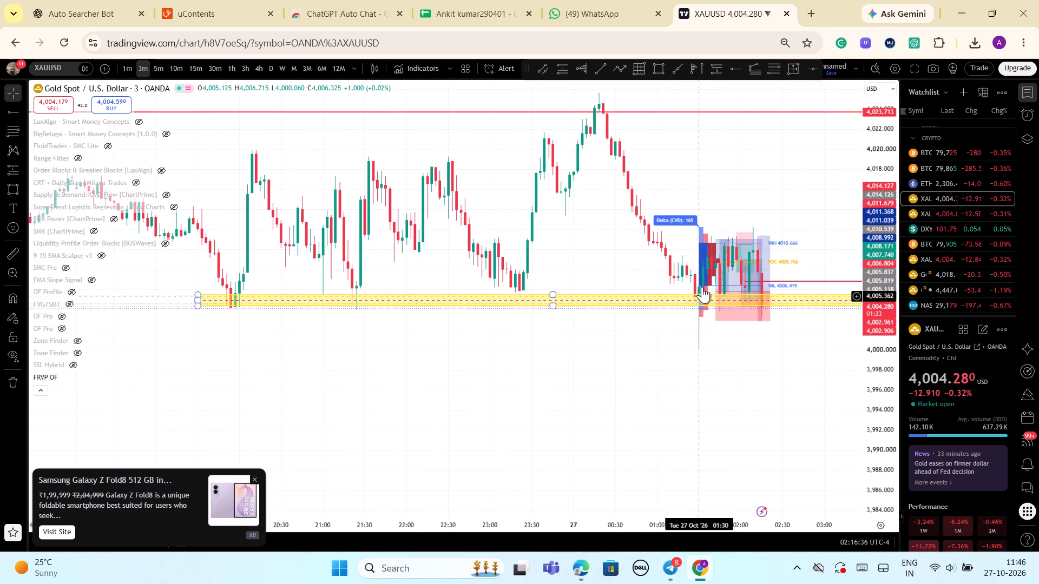
{"action": "scroll", "coordinate": [786, 332], "scroll_direction": "up", "scroll_amount": 2}
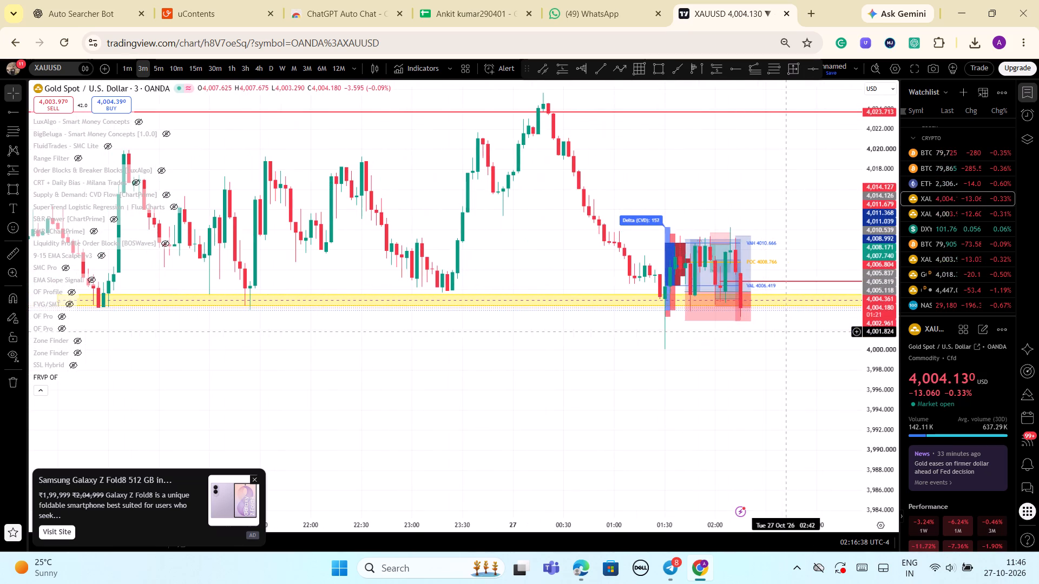
{"action": "left_click_drag", "start_coordinate": [670, 300], "coordinate": [666, 301]}
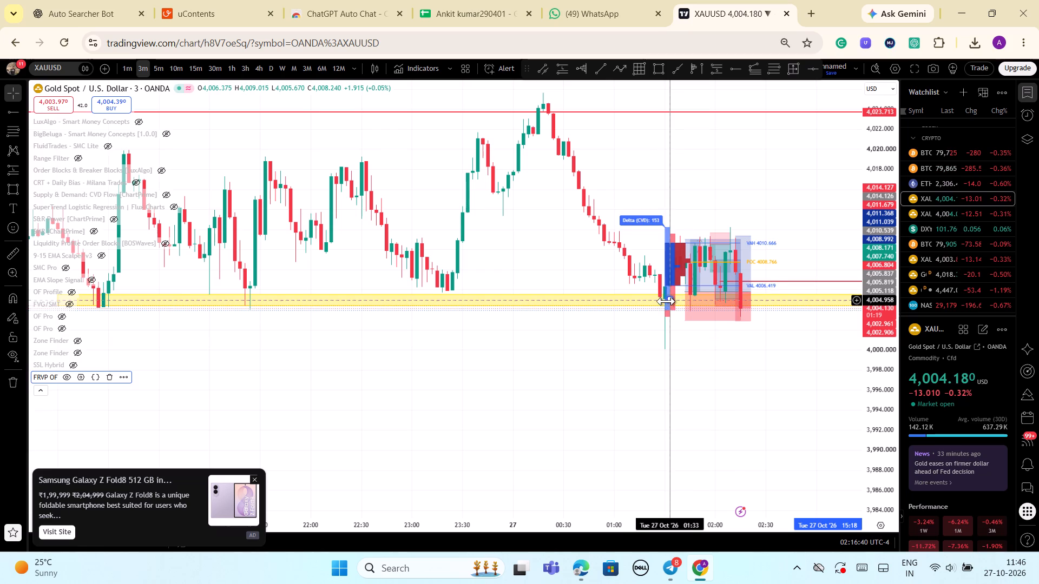
{"action": "left_click_drag", "start_coordinate": [666, 301], "coordinate": [663, 303]}
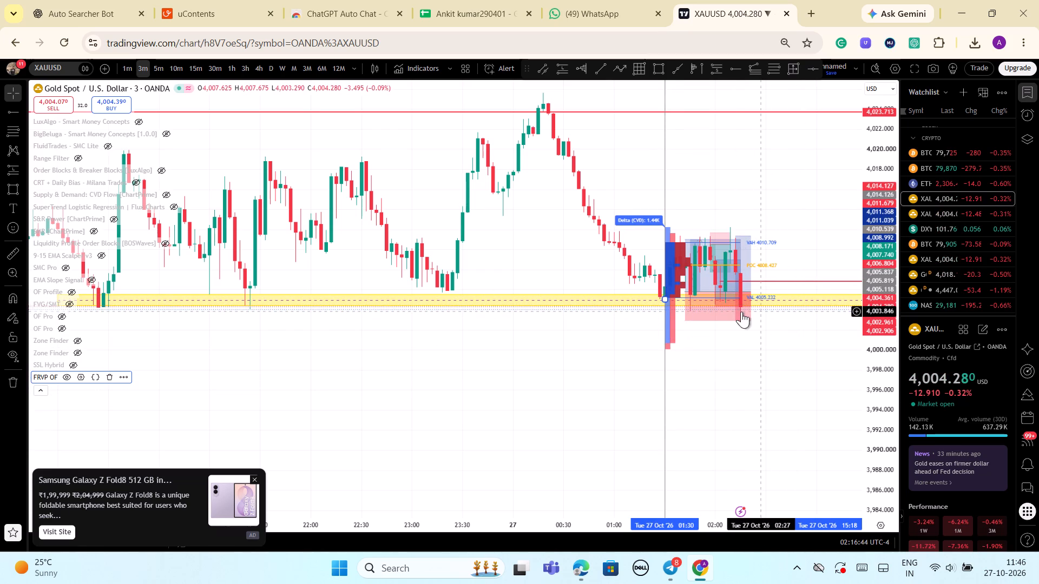
Move the newest long position down to an entry of about 4,005.13, with its stop at about 4,002.20.
{"action": "left_click_drag", "start_coordinate": [735, 311], "coordinate": [743, 316]}
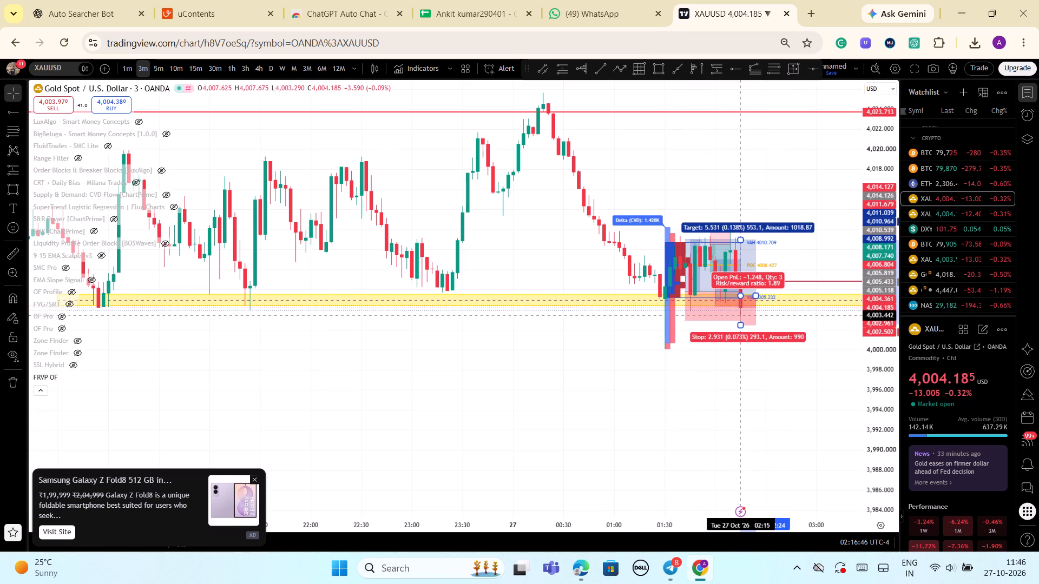
{"action": "left_click_drag", "start_coordinate": [743, 316], "coordinate": [733, 318]}
{"action": "left_click", "coordinate": [793, 348]}
Examine the 3m price history against both yellow support zones, the red rays overhead and the volume profile levels.
{"action": "left_click_drag", "start_coordinate": [874, 361], "coordinate": [878, 397]}
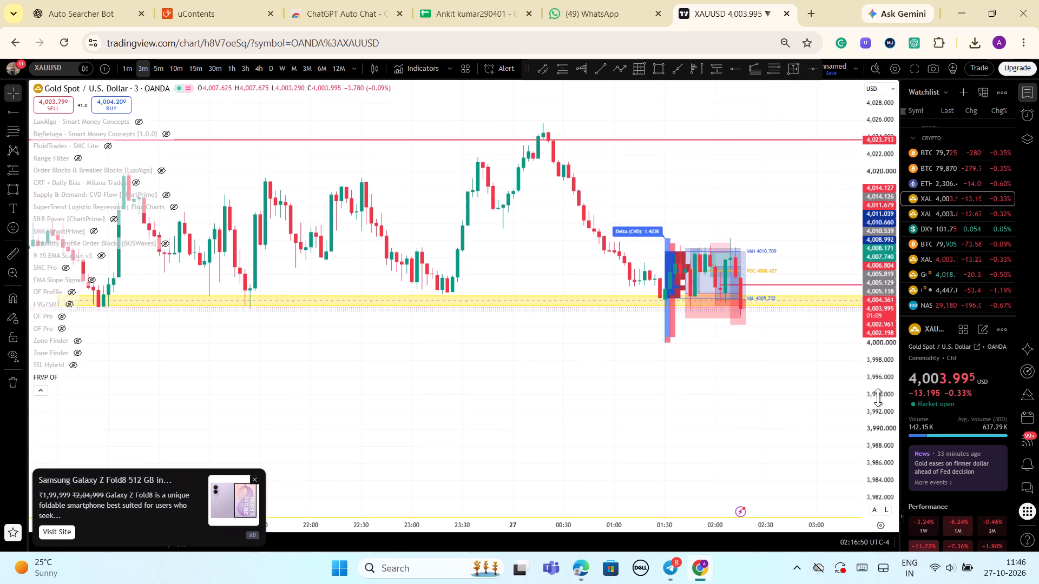
{"action": "left_click_drag", "start_coordinate": [878, 397], "coordinate": [871, 439]}
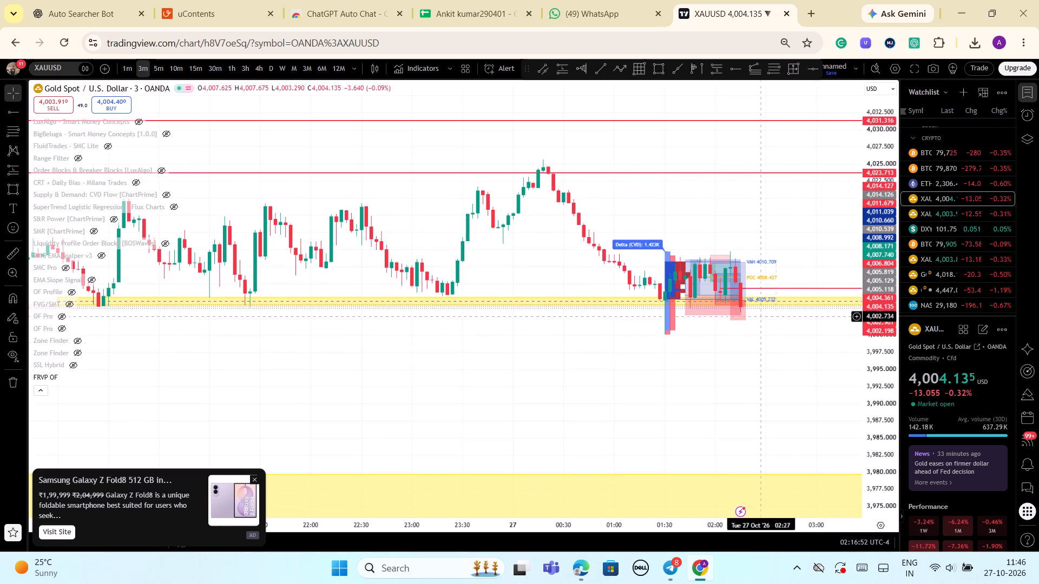
{"action": "left_click_drag", "start_coordinate": [878, 238], "coordinate": [881, 273]}
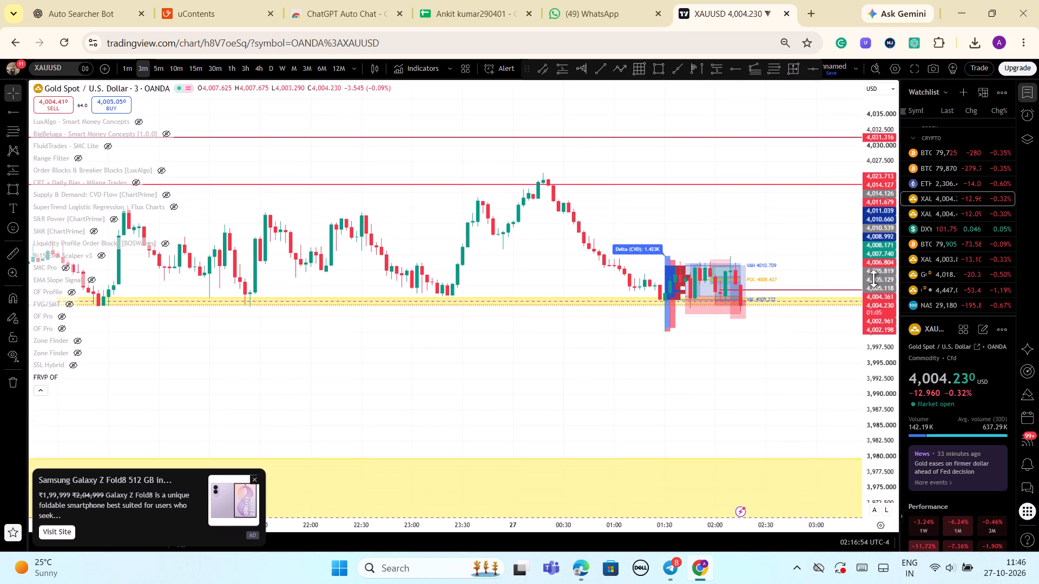
{"action": "scroll", "coordinate": [737, 343], "scroll_direction": "down", "scroll_amount": 11}
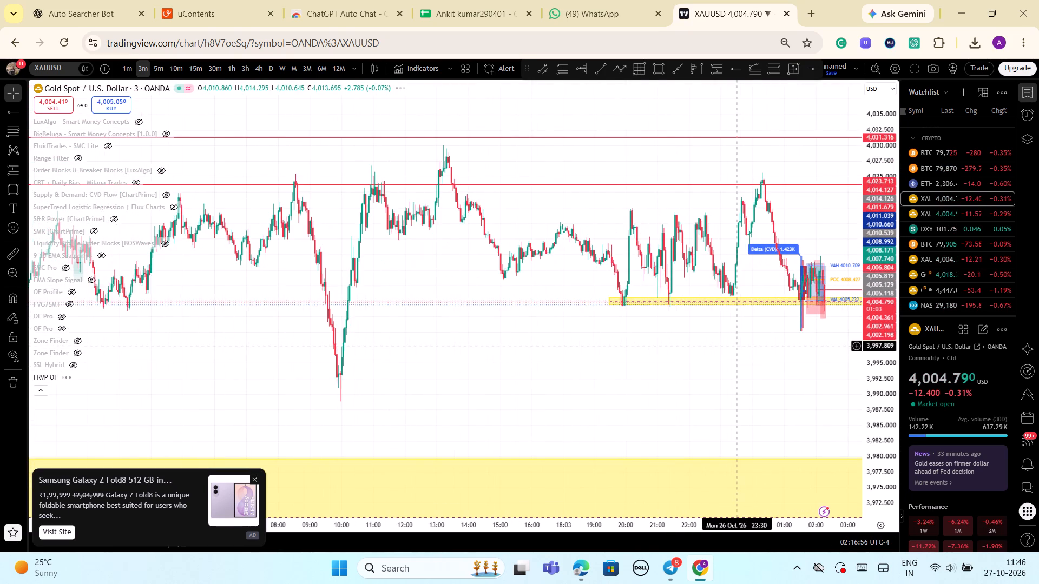
{"action": "scroll", "coordinate": [736, 346], "scroll_direction": "down", "scroll_amount": 1}
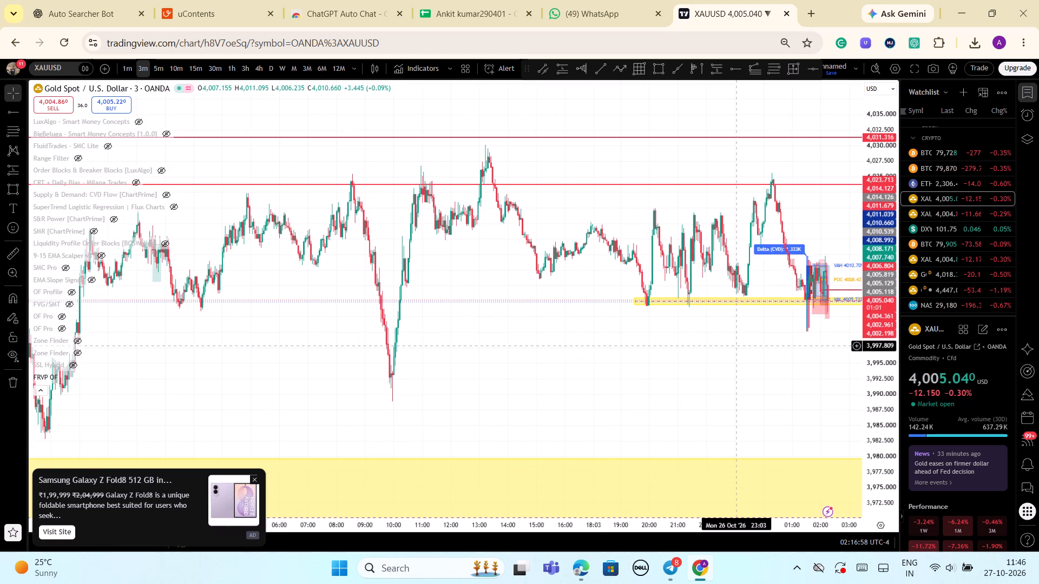
{"action": "scroll", "coordinate": [736, 346], "scroll_direction": "up", "scroll_amount": 15}
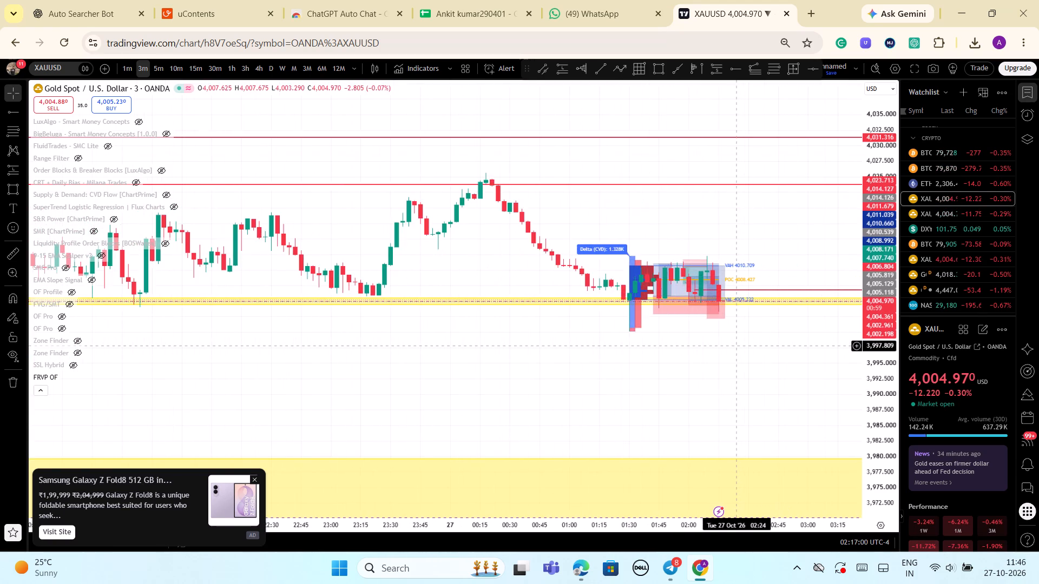
{"action": "scroll", "coordinate": [737, 346], "scroll_direction": "up", "scroll_amount": 5}
{"action": "scroll", "coordinate": [695, 309], "scroll_direction": "up", "scroll_amount": 1}
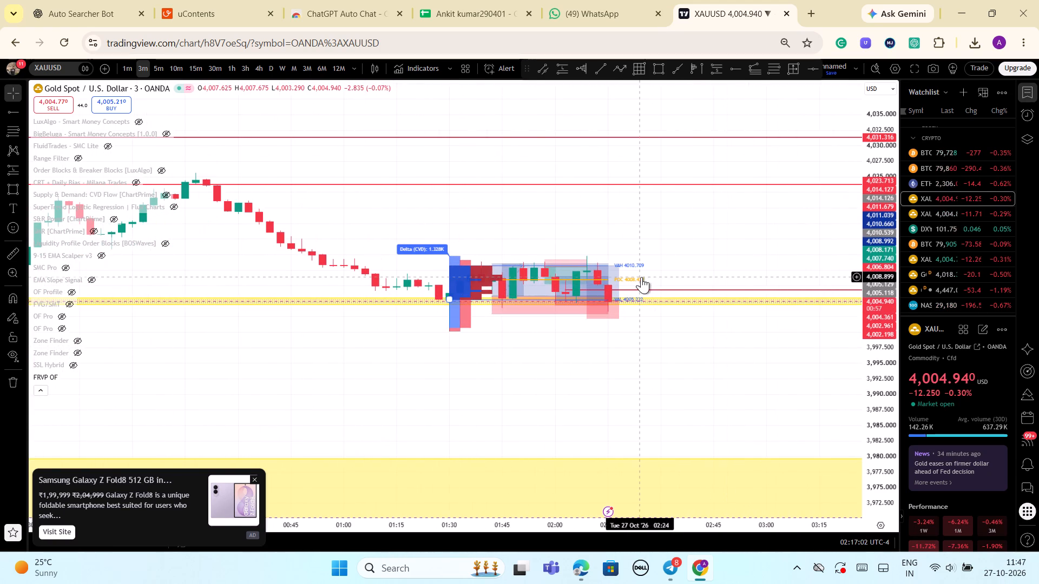
Switch the gold chart back to the 1m timeframe.
{"action": "left_click_drag", "start_coordinate": [868, 369], "coordinate": [871, 383]}
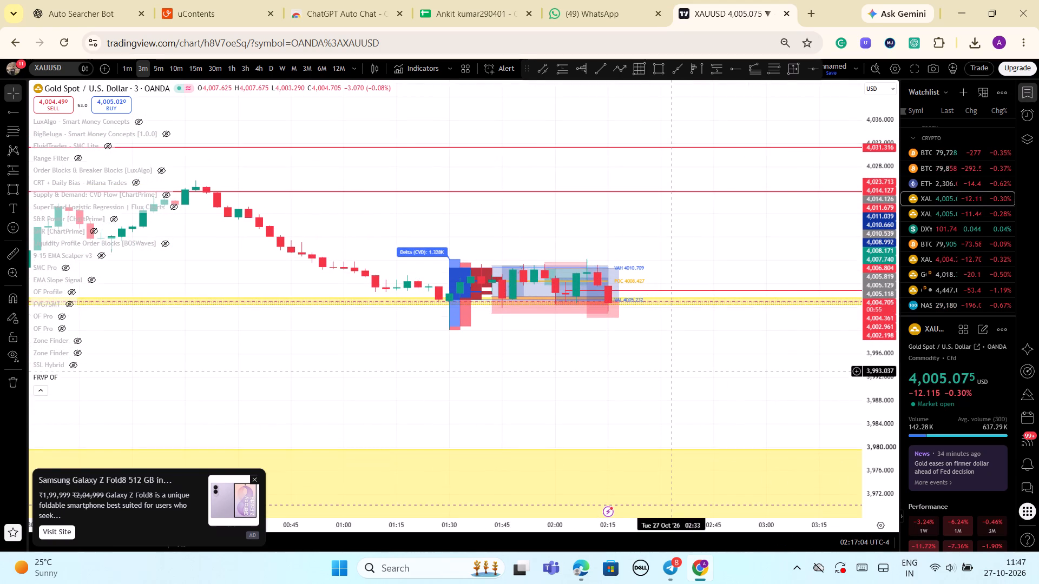
{"action": "scroll", "coordinate": [674, 371], "scroll_direction": "down", "scroll_amount": 1}
{"action": "scroll", "coordinate": [674, 371], "scroll_direction": "up", "scroll_amount": 2}
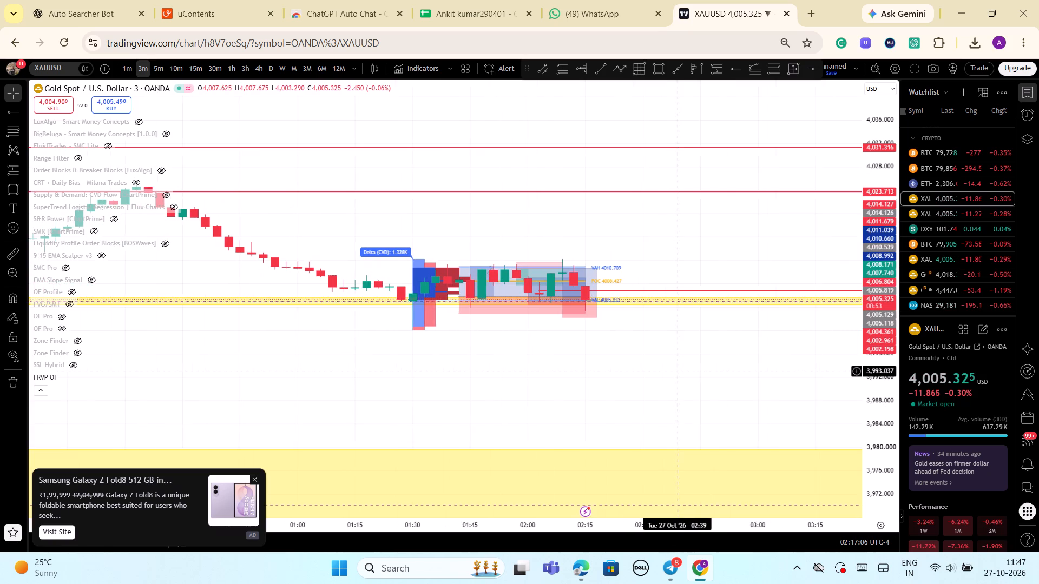
{"action": "scroll", "coordinate": [674, 371], "scroll_direction": "down", "scroll_amount": 2}
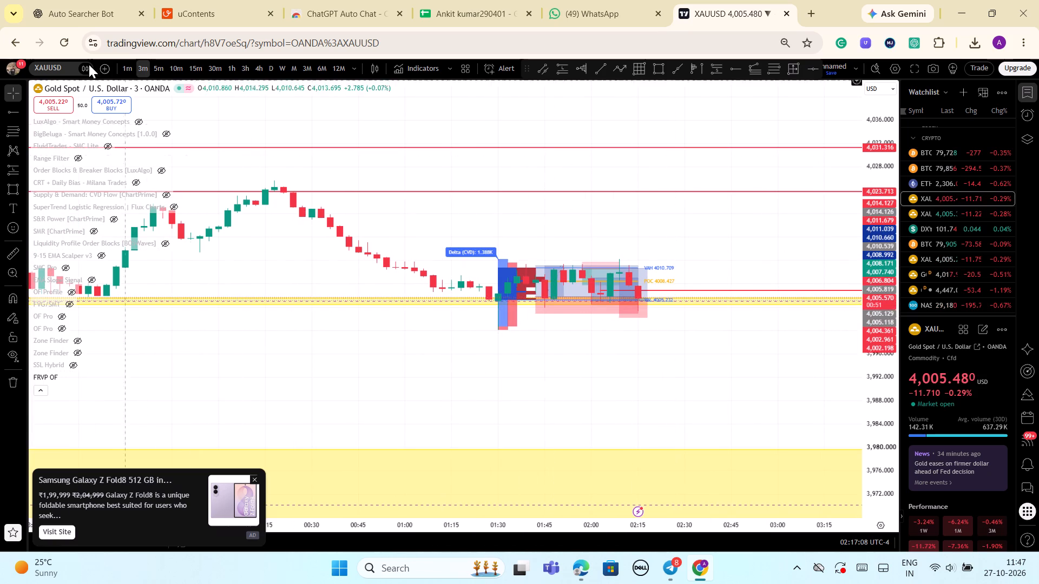
{"action": "left_click", "coordinate": [129, 65]}
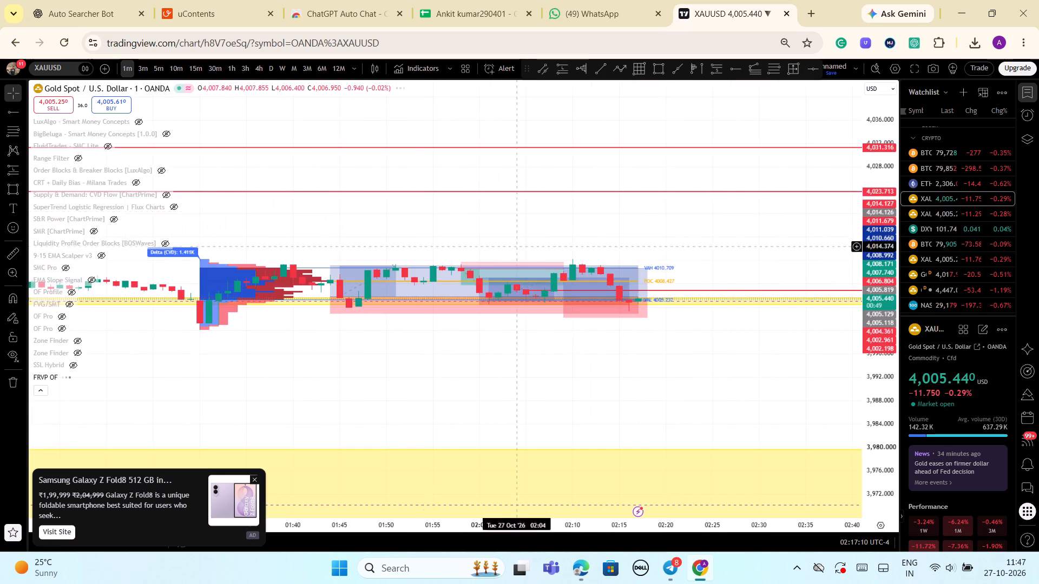
Move the newest long position to start at about 02:16, with its entry at about 4,005.27 and stop at about 4,002.34.
{"action": "scroll", "coordinate": [670, 308], "scroll_direction": "down", "scroll_amount": 3}
{"action": "scroll", "coordinate": [722, 353], "scroll_direction": "down", "scroll_amount": 3}
{"action": "left_click_drag", "start_coordinate": [880, 423], "coordinate": [849, 177]}
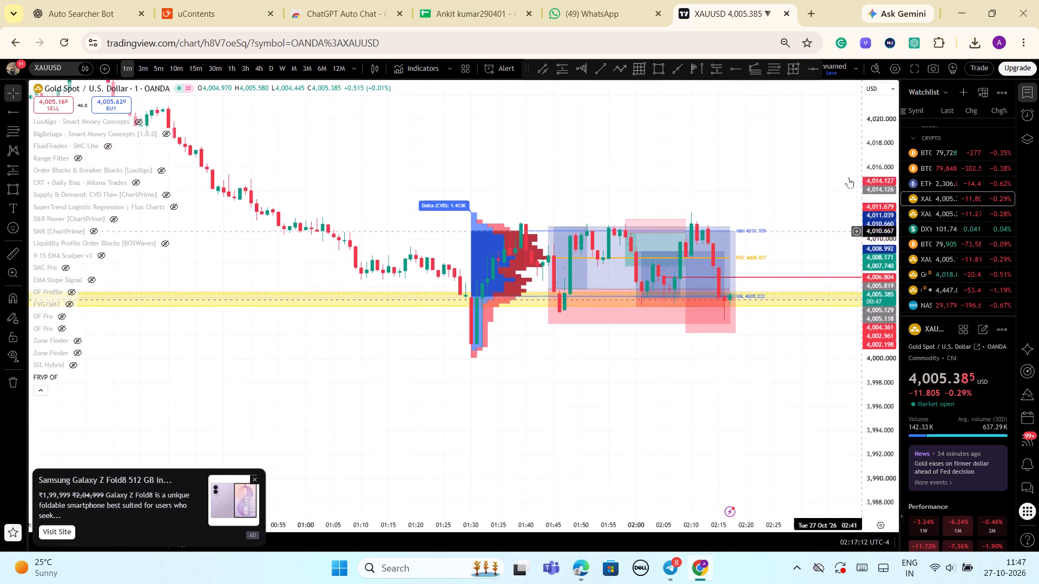
{"action": "left_click_drag", "start_coordinate": [849, 177], "coordinate": [838, 127]}
{"action": "left_click_drag", "start_coordinate": [883, 449], "coordinate": [876, 381]}
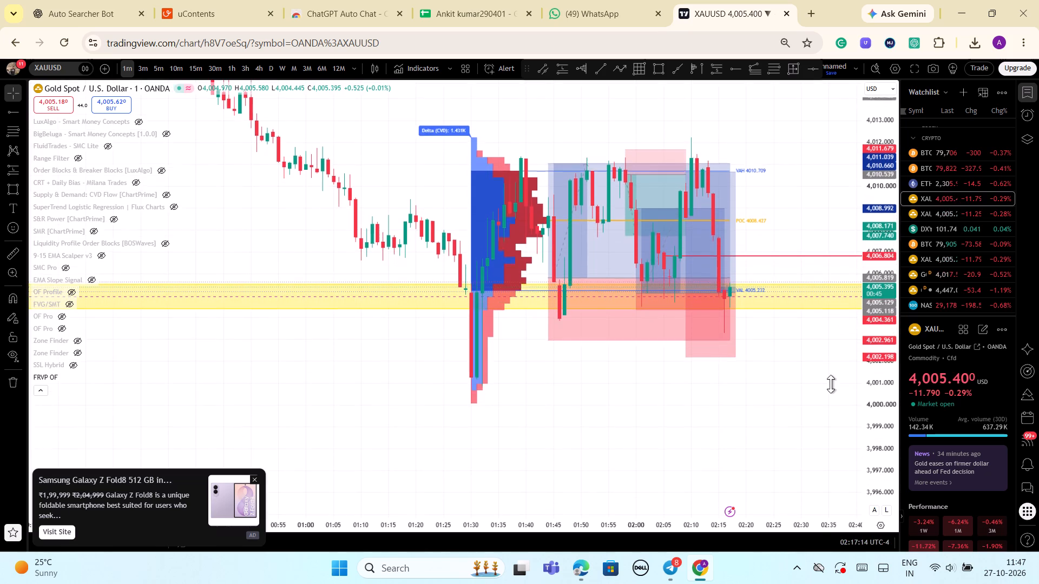
{"action": "scroll", "coordinate": [776, 394], "scroll_direction": "up", "scroll_amount": 3}
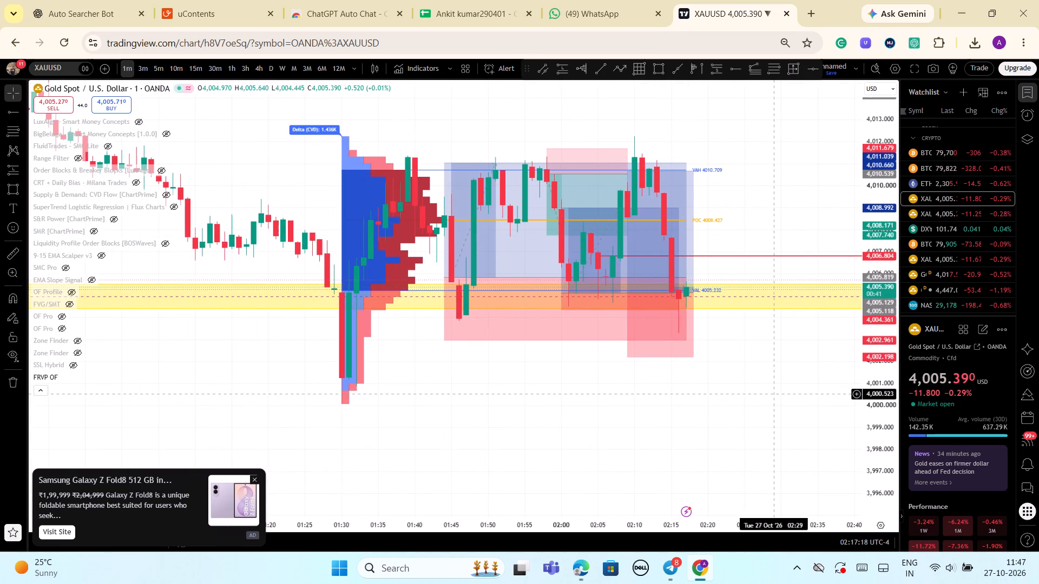
{"action": "left_click_drag", "start_coordinate": [689, 261], "coordinate": [704, 264]}
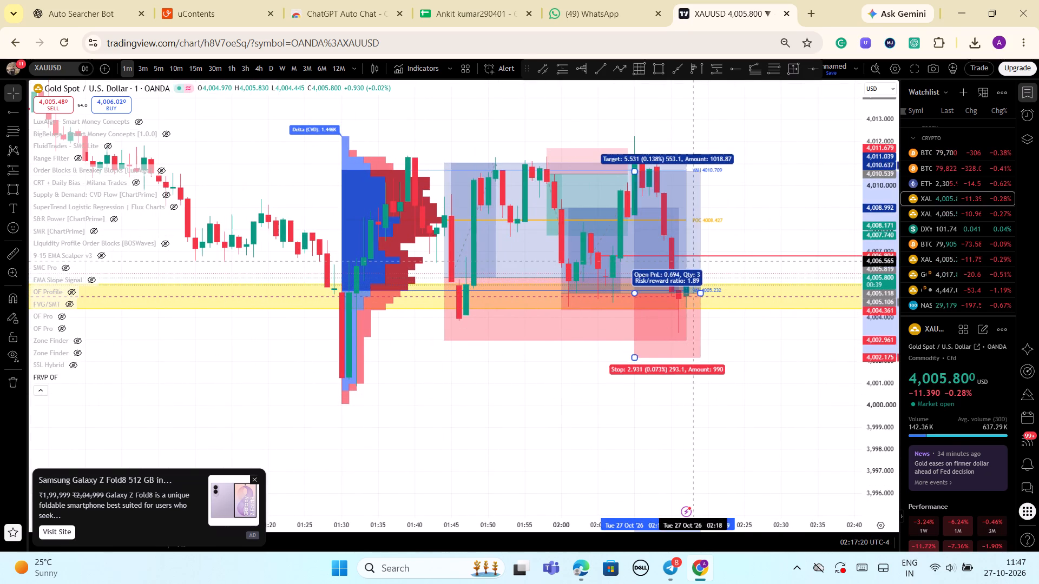
{"action": "left_click_drag", "start_coordinate": [704, 264], "coordinate": [737, 256]}
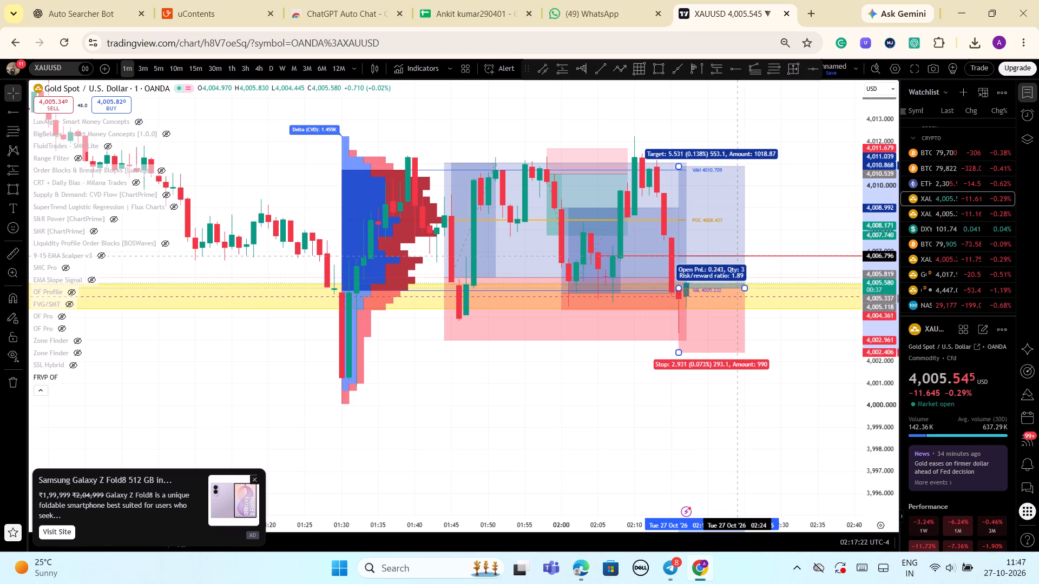
{"action": "left_click_drag", "start_coordinate": [737, 256], "coordinate": [735, 258]}
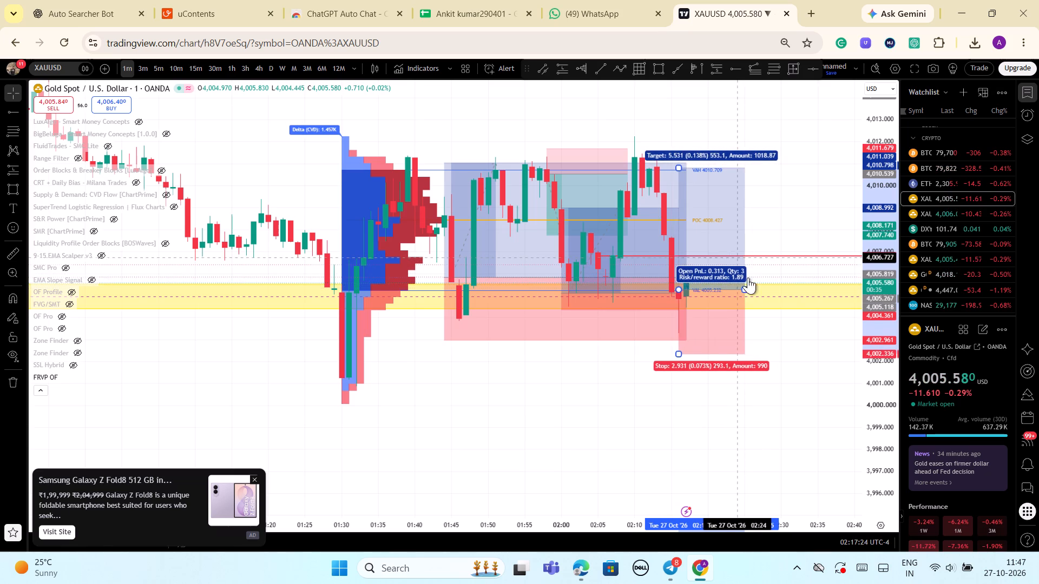
{"action": "left_click", "coordinate": [803, 367]}
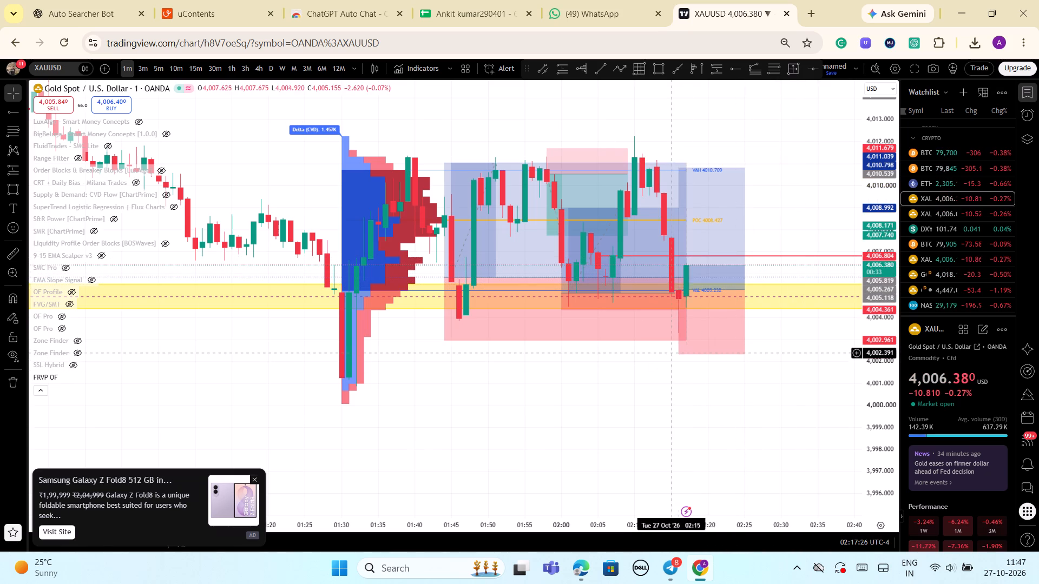
Tighten the newest long position's stop and shift the position to 02:17, with entry about 4,005.29 and stop about 4,003.96.
{"action": "left_click_drag", "start_coordinate": [678, 354], "coordinate": [687, 319]}
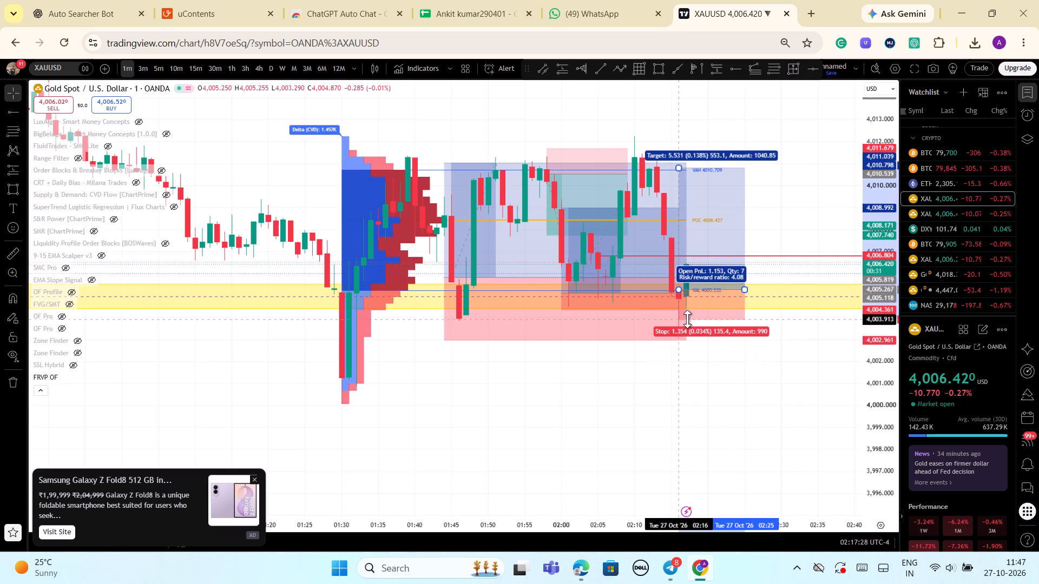
{"action": "left_click_drag", "start_coordinate": [687, 319], "coordinate": [690, 319]}
{"action": "left_click_drag", "start_coordinate": [714, 302], "coordinate": [720, 300]}
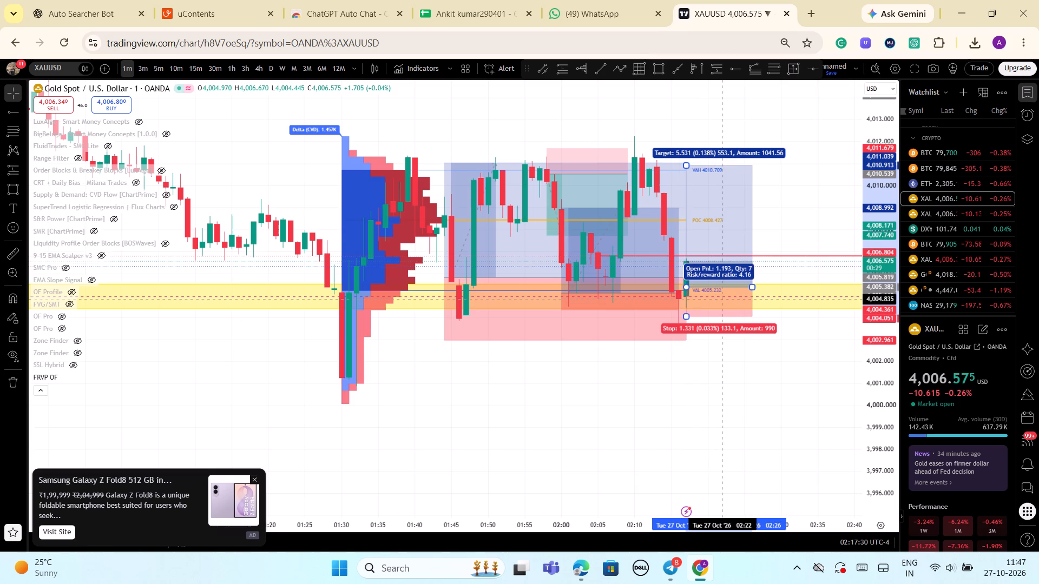
{"action": "left_click_drag", "start_coordinate": [720, 300], "coordinate": [720, 301]}
{"action": "left_click", "coordinate": [776, 214]}
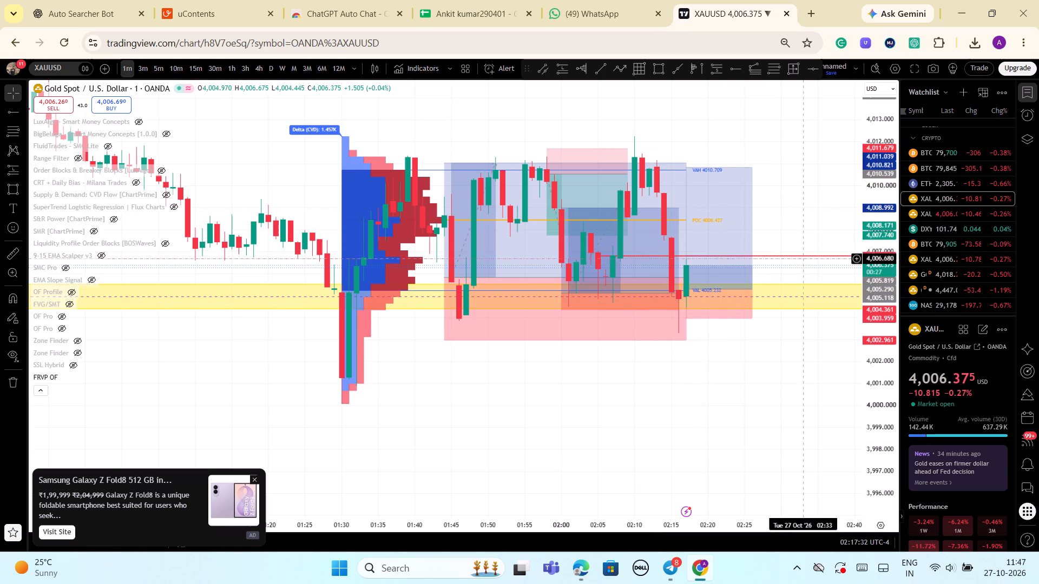
Re-anchor the FRVP OF volume profile's start at 02:13.
{"action": "left_click_drag", "start_coordinate": [879, 209], "coordinate": [880, 220]}
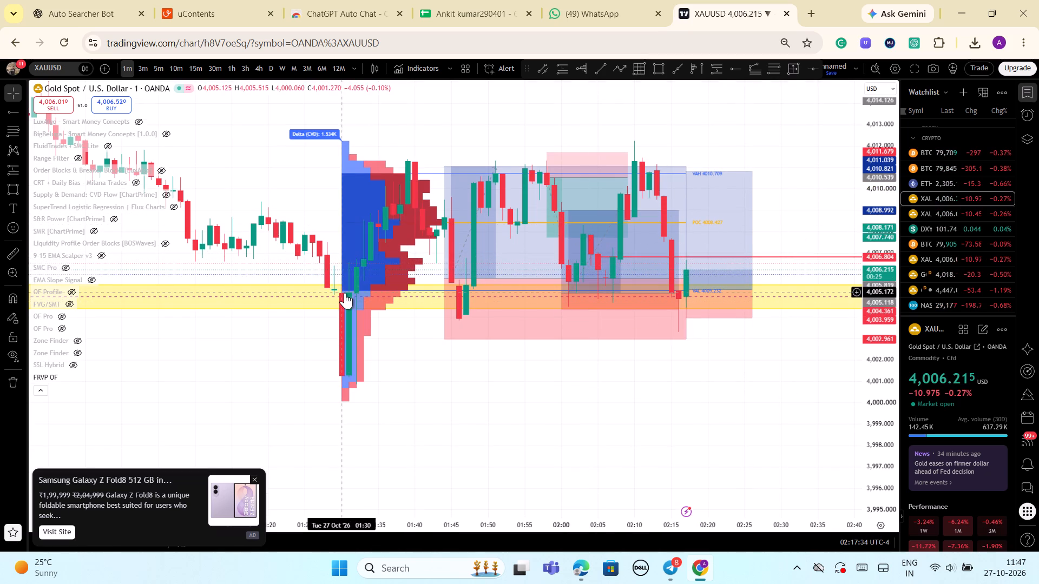
{"action": "left_click", "coordinate": [46, 375]}
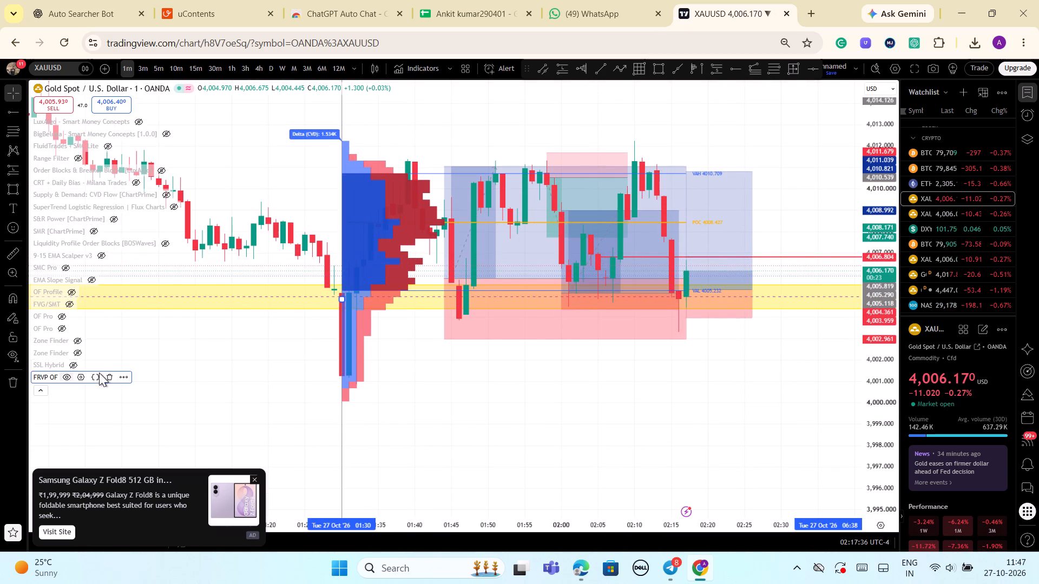
{"action": "left_click_drag", "start_coordinate": [343, 298], "coordinate": [515, 311]}
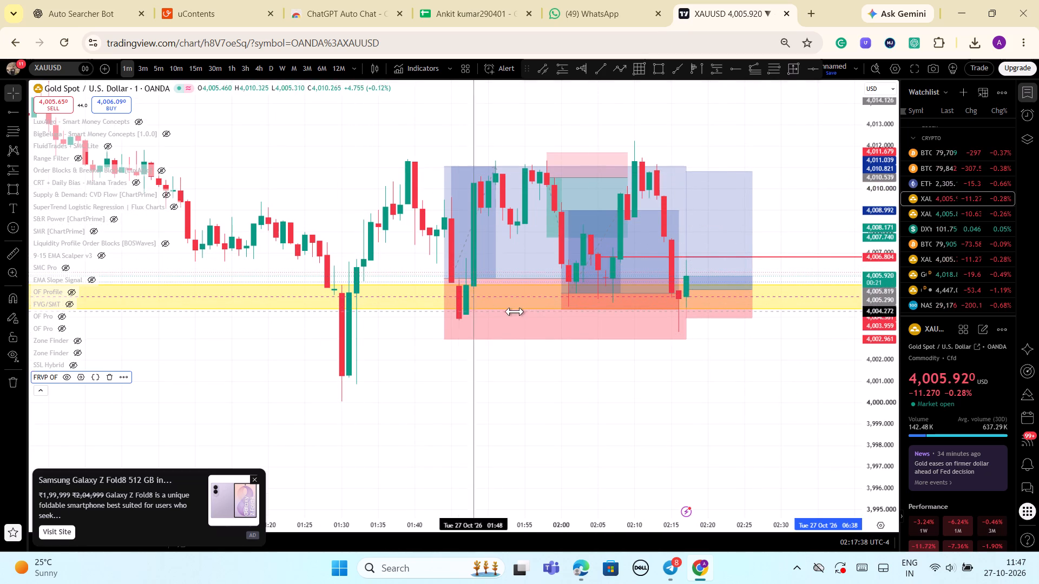
{"action": "left_click_drag", "start_coordinate": [515, 311], "coordinate": [653, 307]}
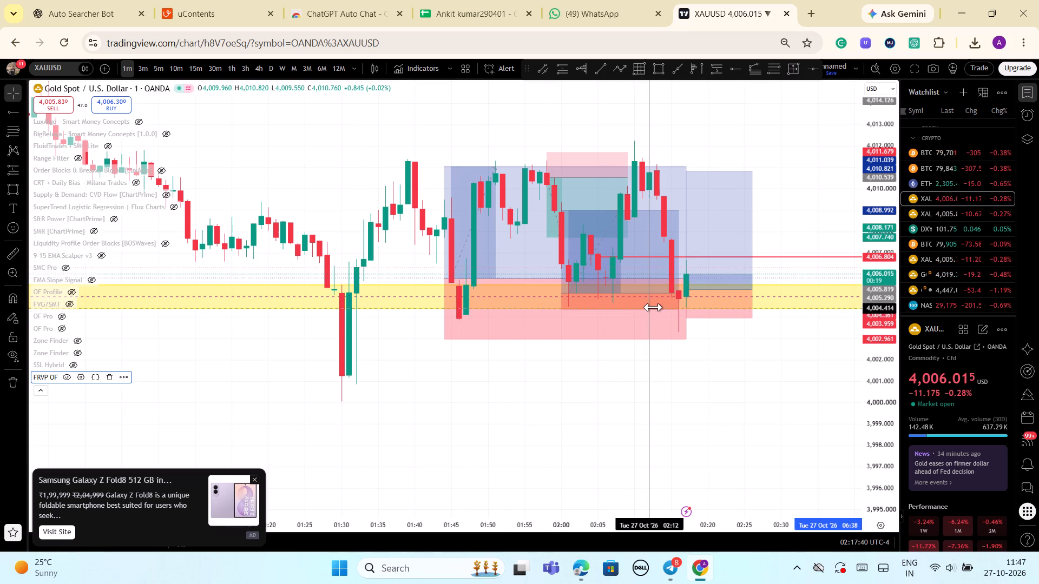
{"action": "left_click_drag", "start_coordinate": [653, 307], "coordinate": [655, 307]}
Lower the newest long position's target to about 4,008.70, near the volume profile's VAH line.
{"action": "scroll", "coordinate": [720, 423], "scroll_direction": "up", "scroll_amount": 5}
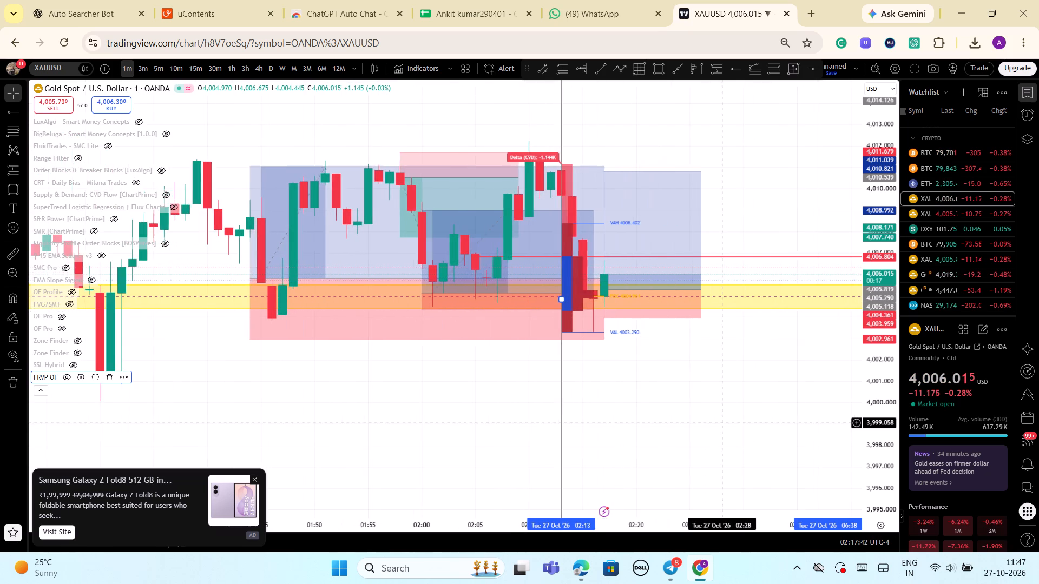
{"action": "scroll", "coordinate": [720, 423], "scroll_direction": "up", "scroll_amount": 8}
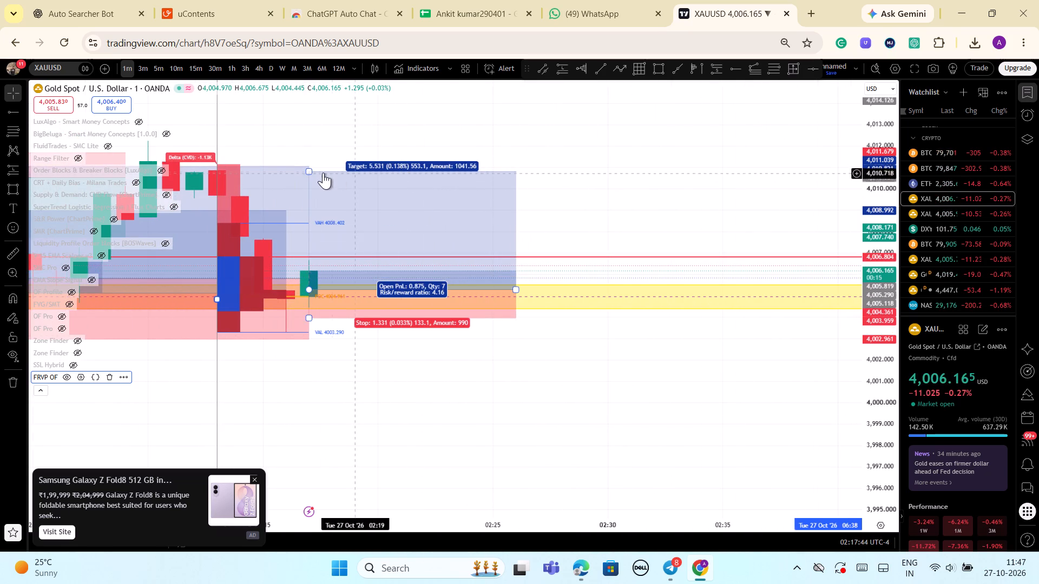
{"action": "left_click_drag", "start_coordinate": [307, 169], "coordinate": [306, 207]}
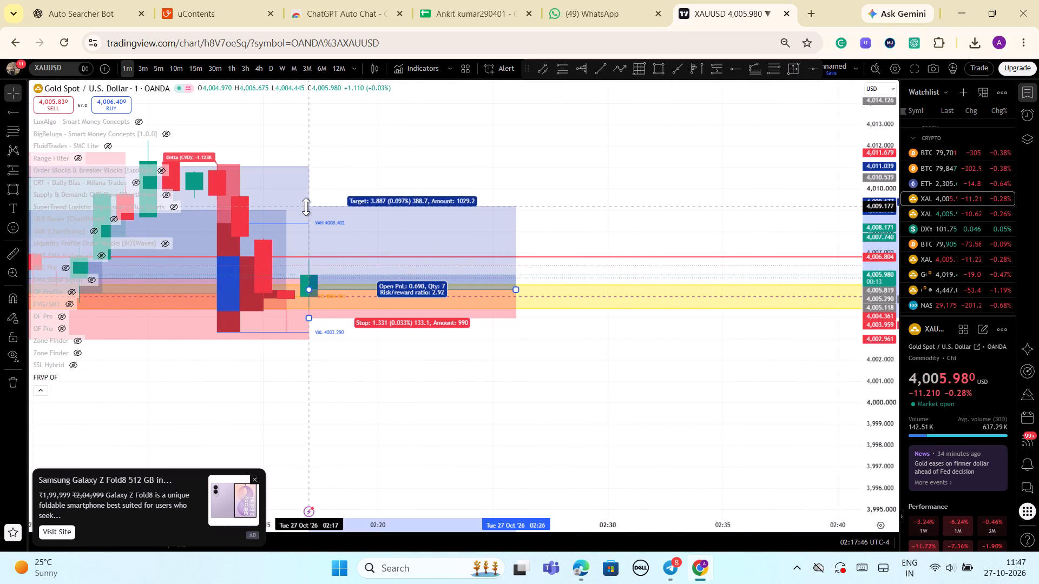
{"action": "left_click_drag", "start_coordinate": [306, 207], "coordinate": [306, 217]}
{"action": "left_click_drag", "start_coordinate": [346, 178], "coordinate": [351, 178]}
{"action": "scroll", "coordinate": [573, 282], "scroll_direction": "down", "scroll_amount": 3}
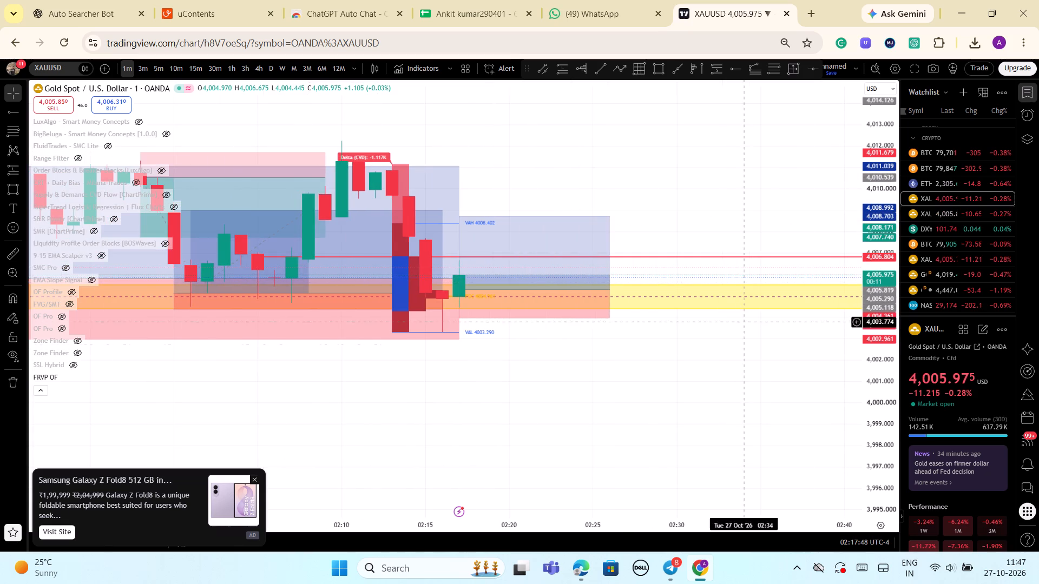
{"action": "left_click_drag", "start_coordinate": [886, 475], "coordinate": [878, 404]}
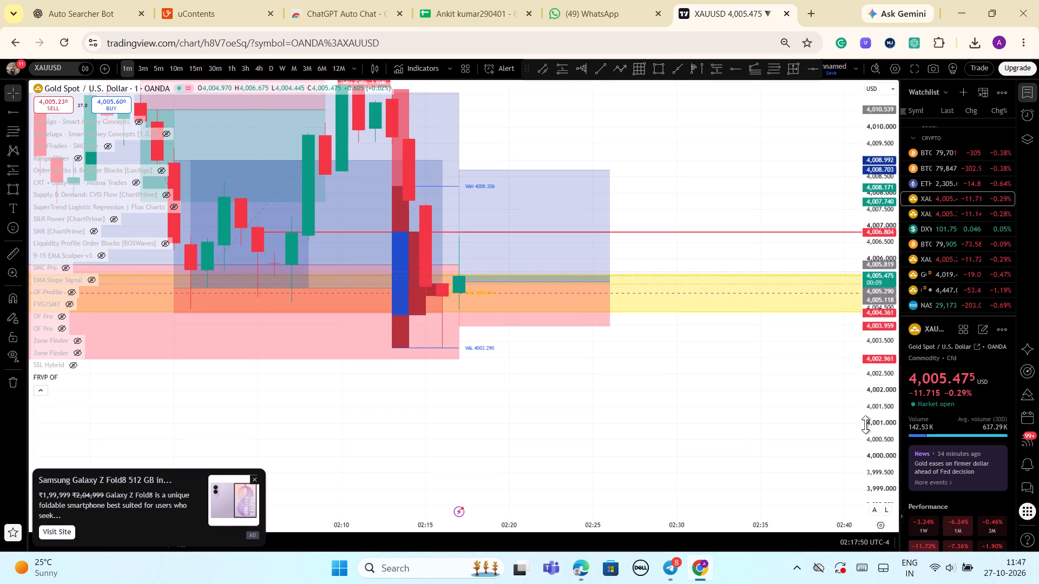
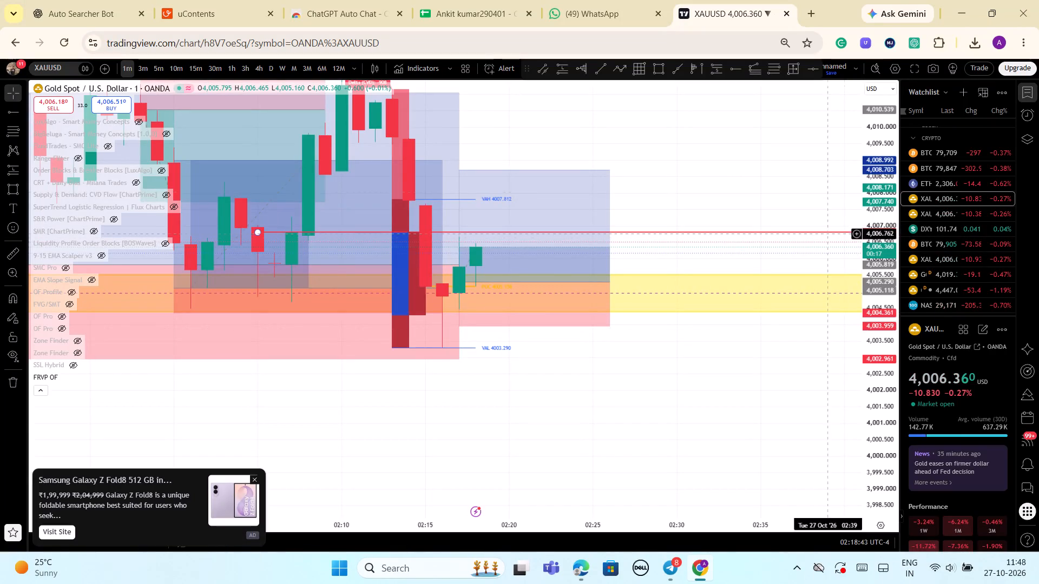
Examine the latest 1-minute XAUUSD candles against the newest long position, the yellow support zone and the FRVP OF volume profile levels.
{"action": "left_click_drag", "start_coordinate": [885, 141], "coordinate": [884, 213]}
{"action": "scroll", "coordinate": [758, 230], "scroll_direction": "down", "scroll_amount": 7}
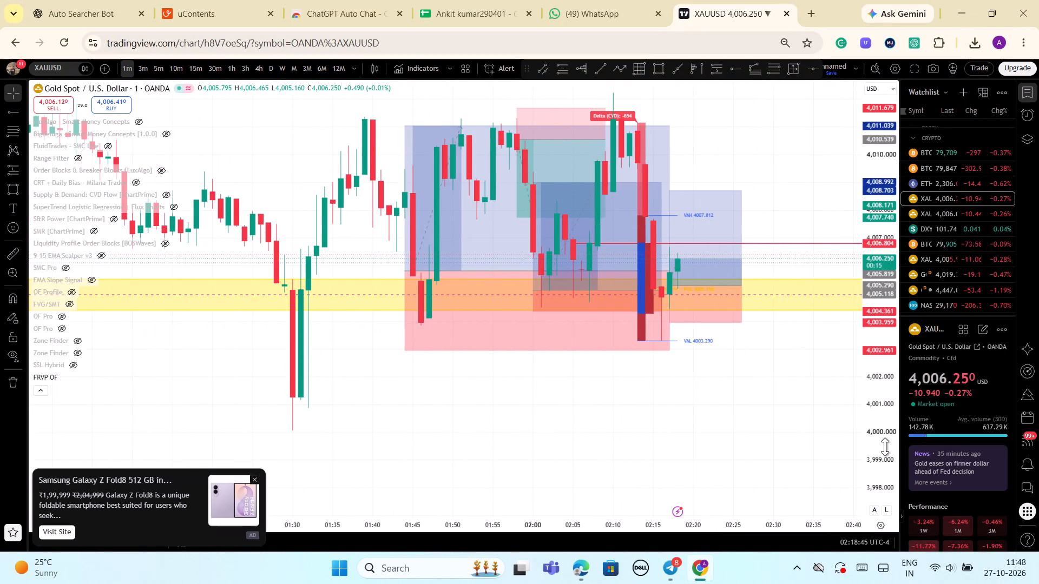
{"action": "left_click_drag", "start_coordinate": [886, 457], "coordinate": [866, 411]}
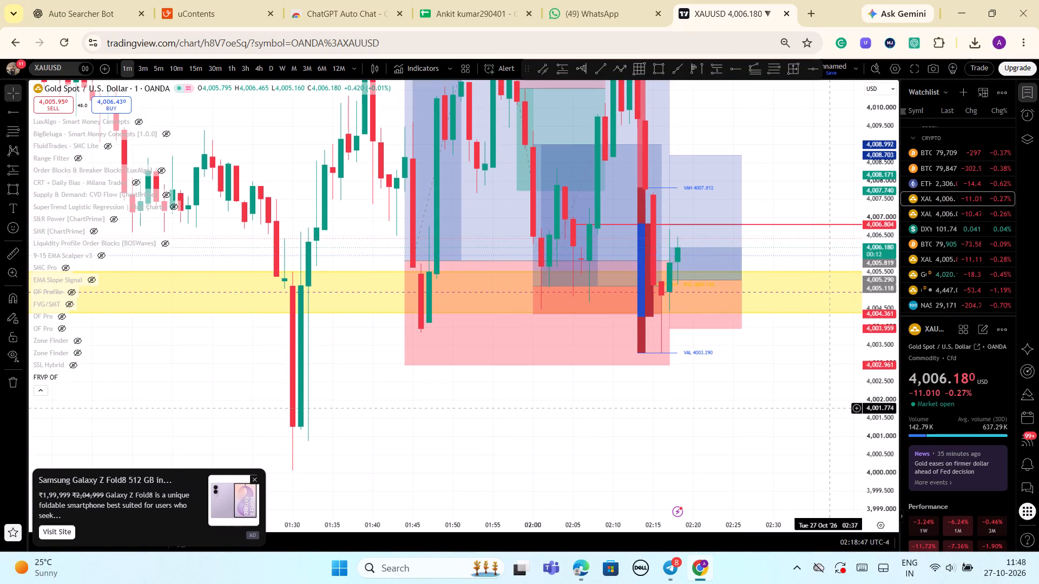
{"action": "scroll", "coordinate": [828, 408], "scroll_direction": "up", "scroll_amount": 2}
{"action": "left_click_drag", "start_coordinate": [874, 395], "coordinate": [870, 446]}
{"action": "scroll", "coordinate": [847, 446], "scroll_direction": "down", "scroll_amount": 1}
{"action": "left_click_drag", "start_coordinate": [874, 446], "coordinate": [858, 432]}
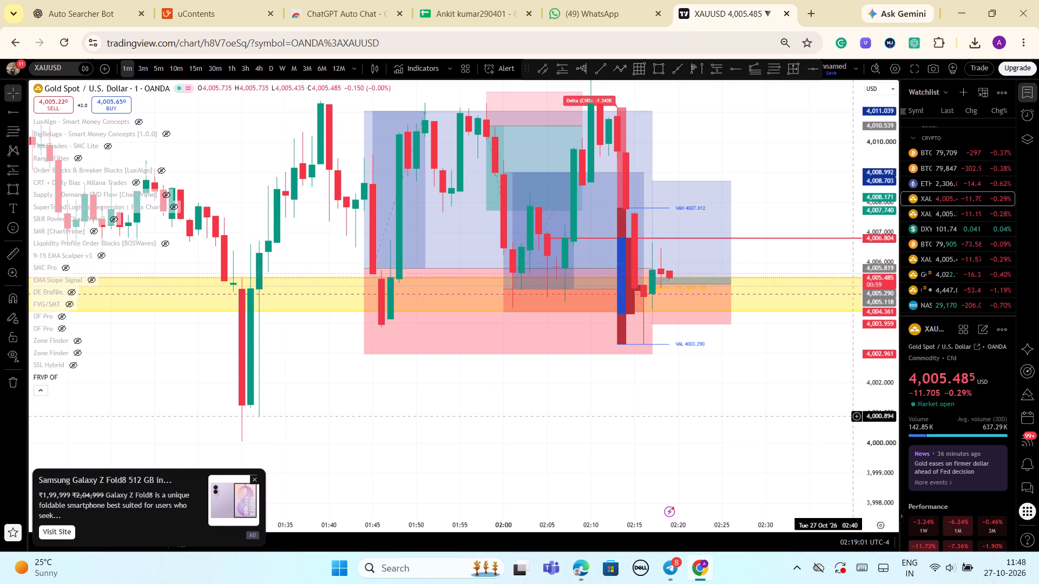
{"action": "scroll", "coordinate": [769, 412], "scroll_direction": "up", "scroll_amount": 1}
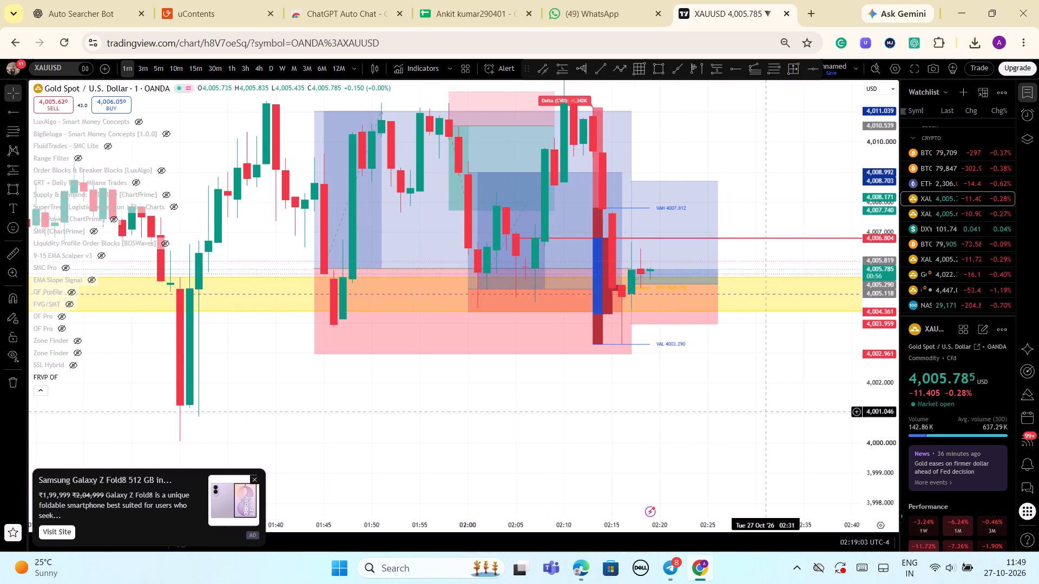
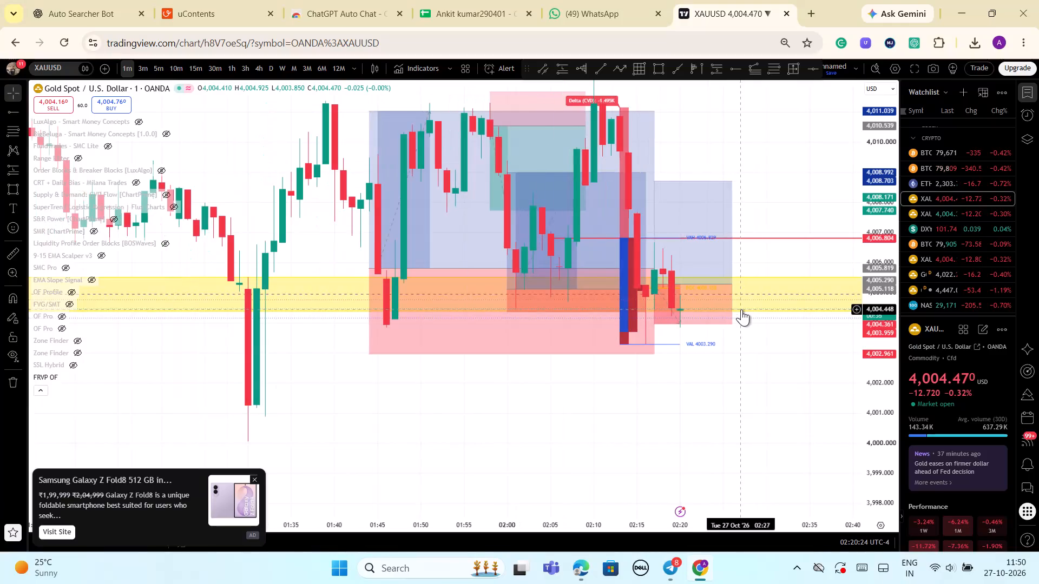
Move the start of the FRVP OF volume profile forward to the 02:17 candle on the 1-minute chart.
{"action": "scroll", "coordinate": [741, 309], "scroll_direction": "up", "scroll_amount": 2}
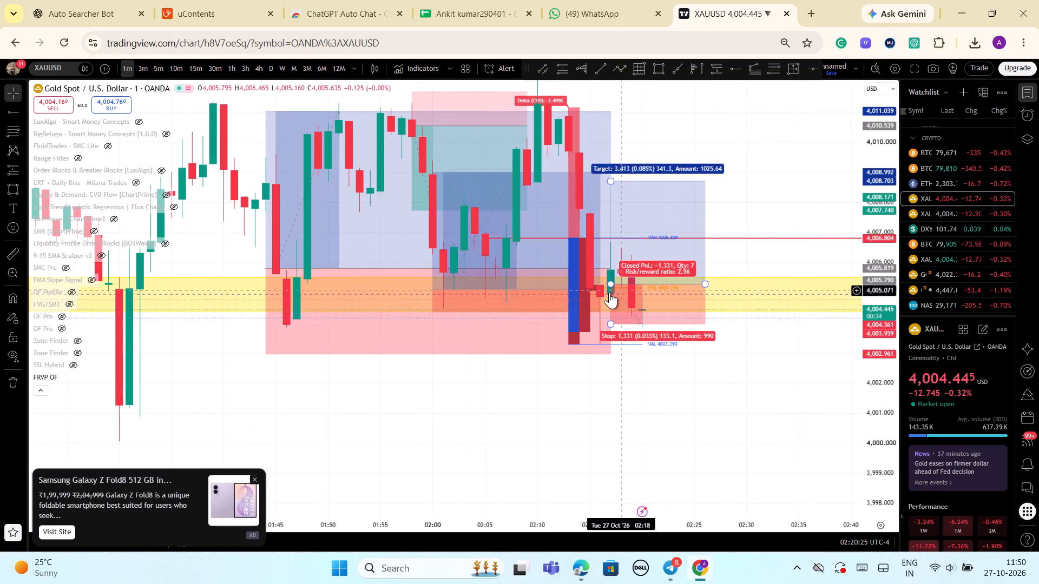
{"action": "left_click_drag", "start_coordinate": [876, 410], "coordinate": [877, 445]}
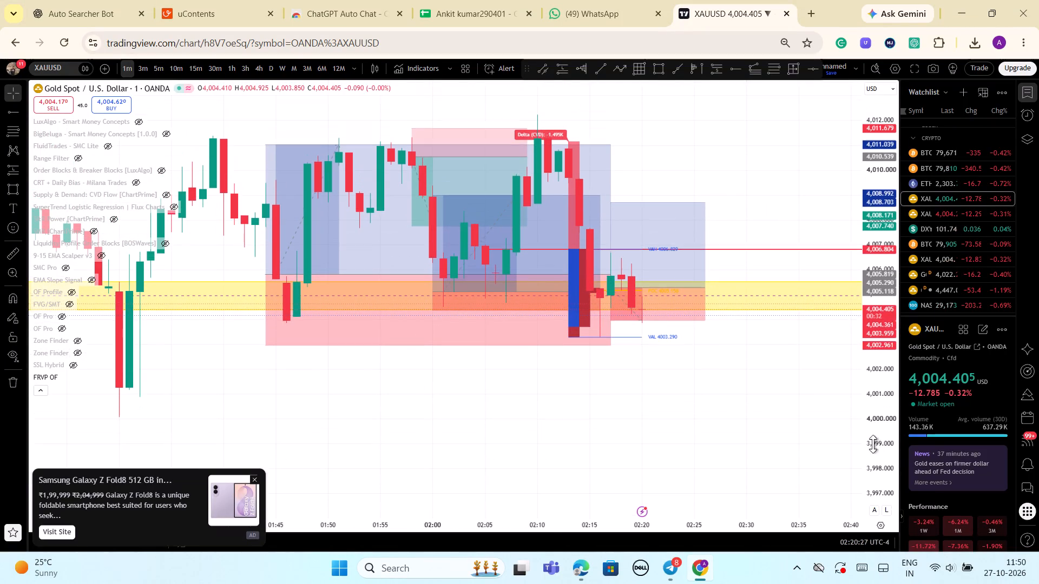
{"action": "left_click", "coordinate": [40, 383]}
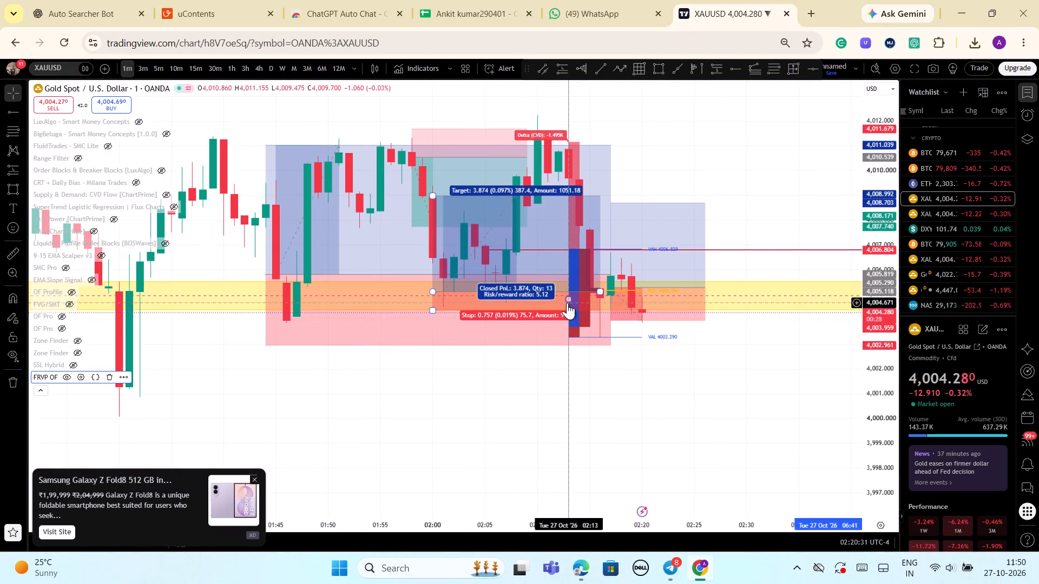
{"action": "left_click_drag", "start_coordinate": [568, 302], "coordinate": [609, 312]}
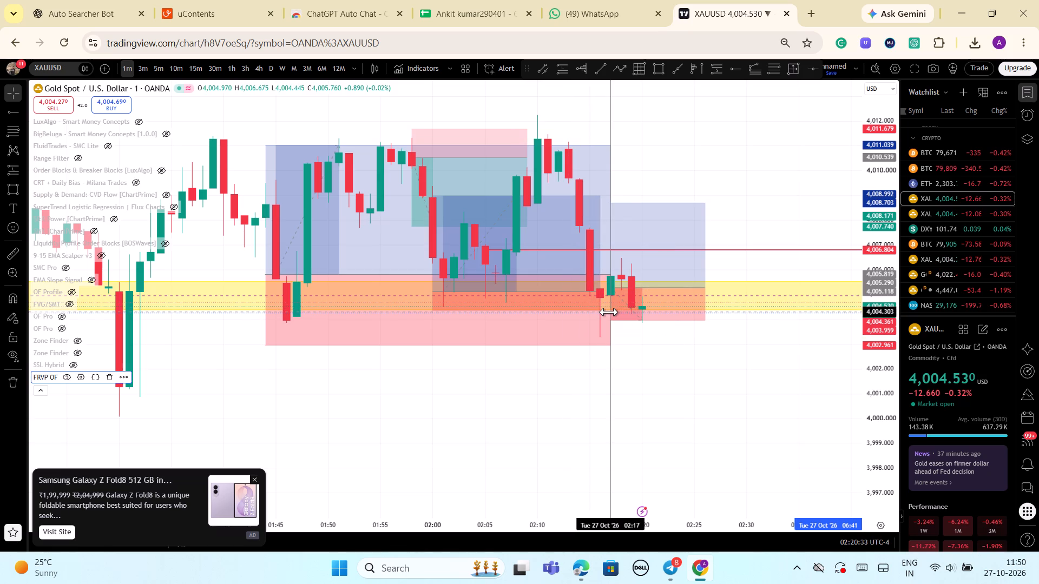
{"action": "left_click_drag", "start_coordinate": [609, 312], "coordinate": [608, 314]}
Move the start of the FRVP OF volume profile back to 01:31, beside the sharp swing low.
{"action": "scroll", "coordinate": [701, 356], "scroll_direction": "up", "scroll_amount": 2}
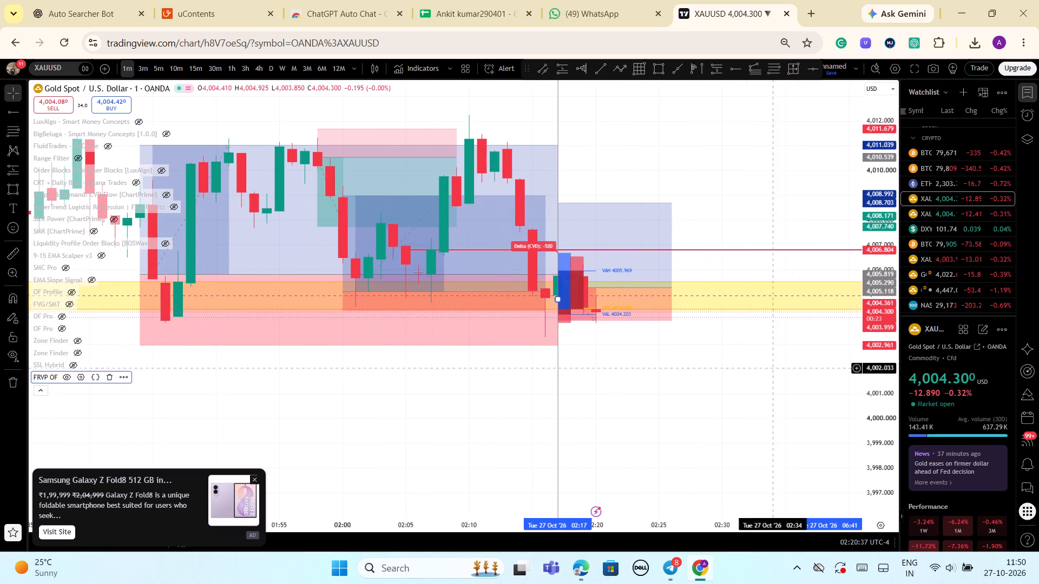
{"action": "left_click_drag", "start_coordinate": [893, 463], "coordinate": [879, 391]}
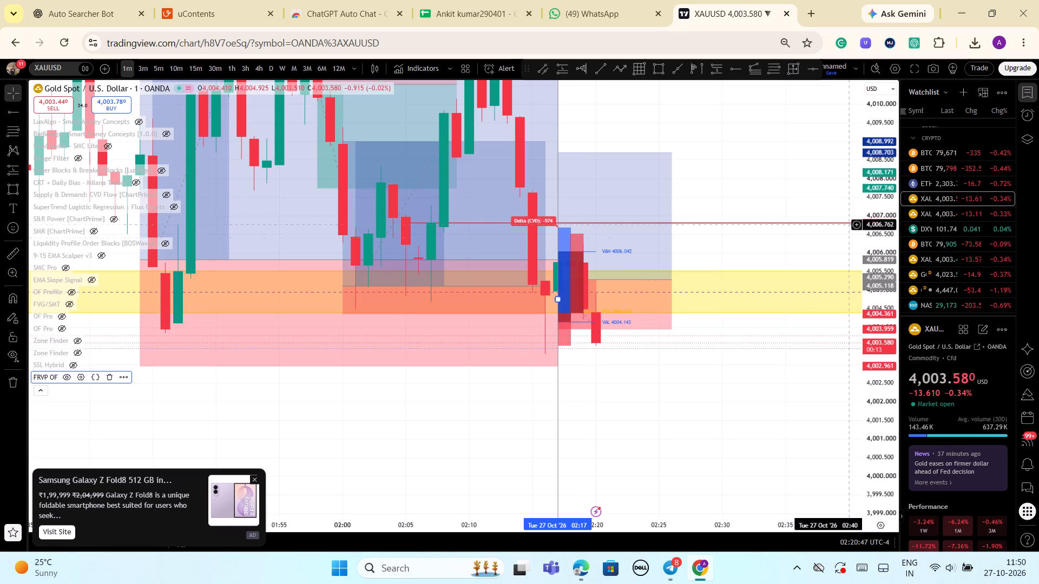
{"action": "left_click_drag", "start_coordinate": [889, 158], "coordinate": [879, 316]}
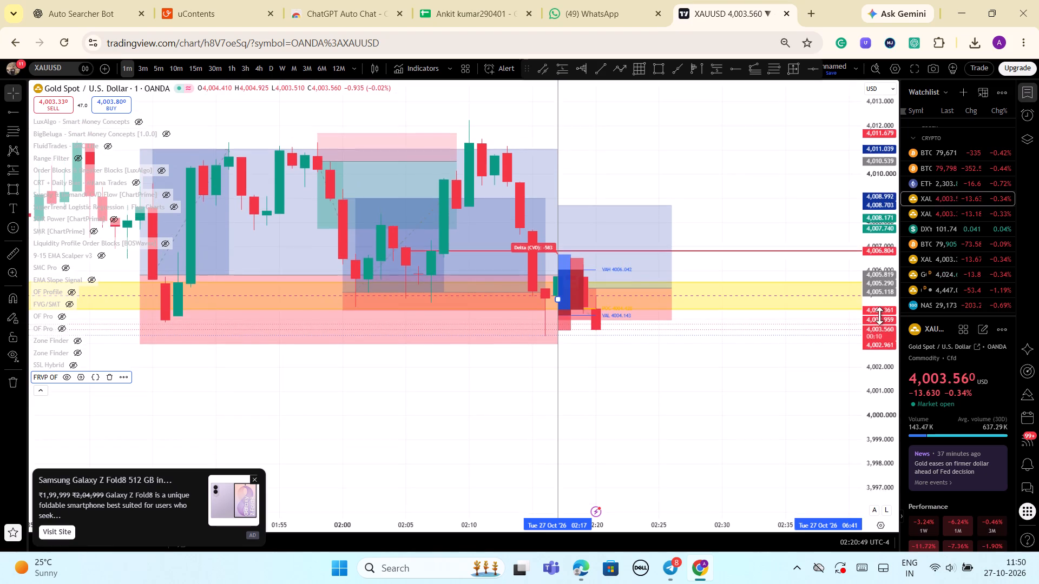
{"action": "left_click_drag", "start_coordinate": [879, 316], "coordinate": [887, 400]}
{"action": "scroll", "coordinate": [773, 380], "scroll_direction": "down", "scroll_amount": 6}
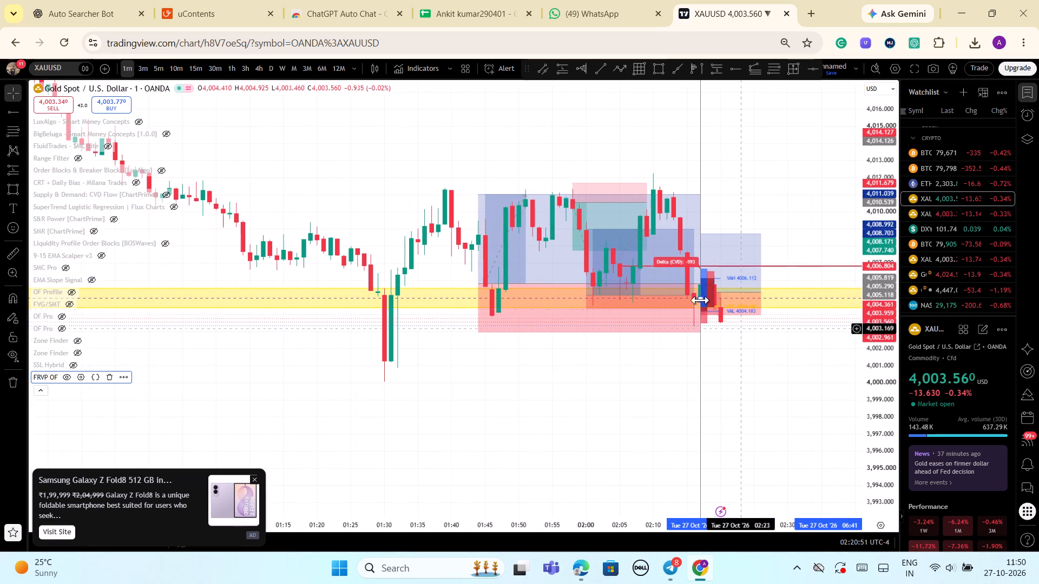
{"action": "left_click_drag", "start_coordinate": [700, 299], "coordinate": [393, 311]}
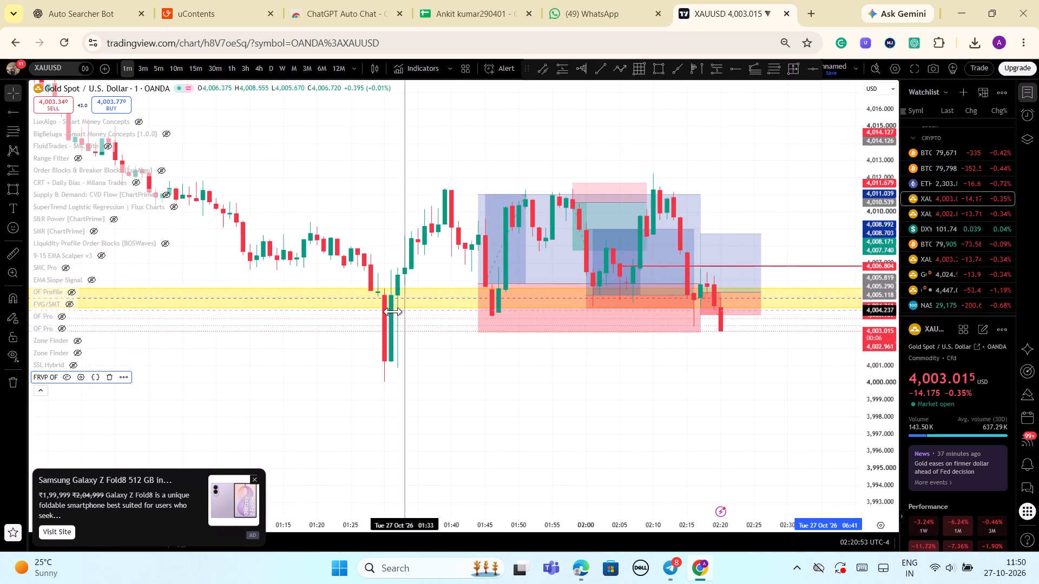
{"action": "left_click_drag", "start_coordinate": [393, 311], "coordinate": [391, 313]}
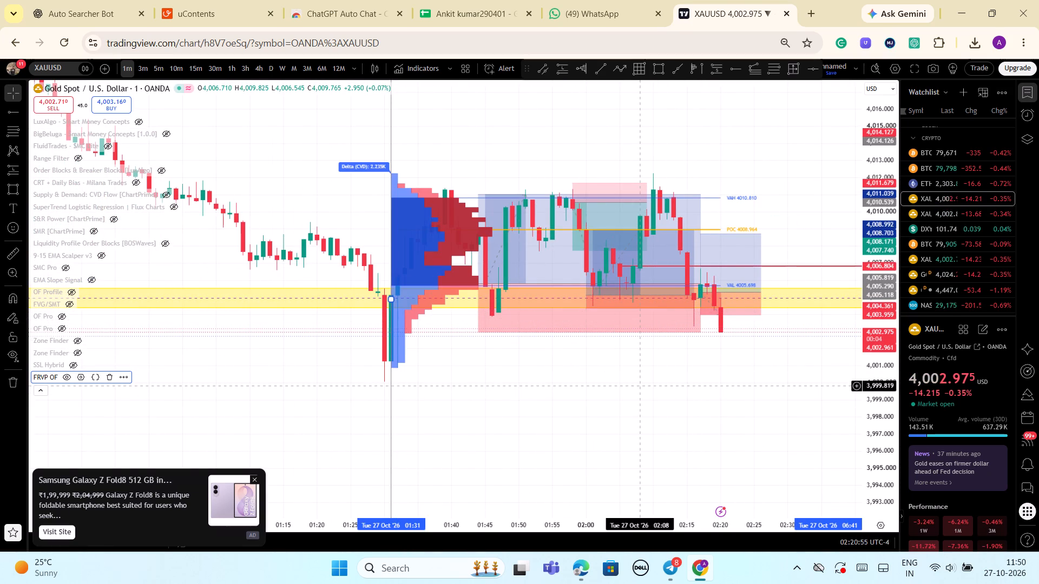
{"action": "scroll", "coordinate": [640, 386], "scroll_direction": "down", "scroll_amount": 3}
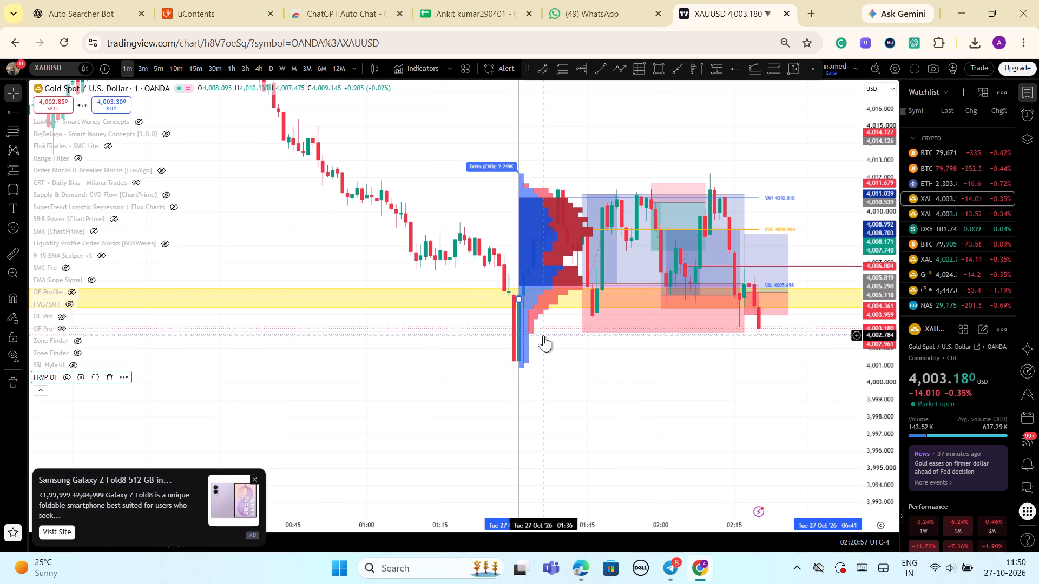
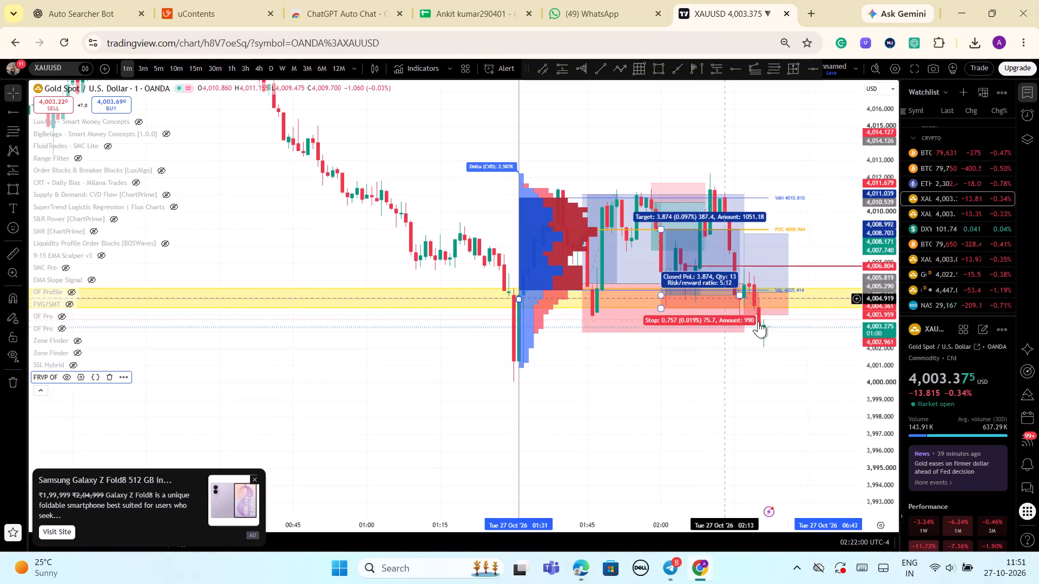
Move the start of the FRVP OF volume profile forward to the 02:18 candle on the 1-minute chart.
{"action": "scroll", "coordinate": [764, 322], "scroll_direction": "up", "scroll_amount": 1}
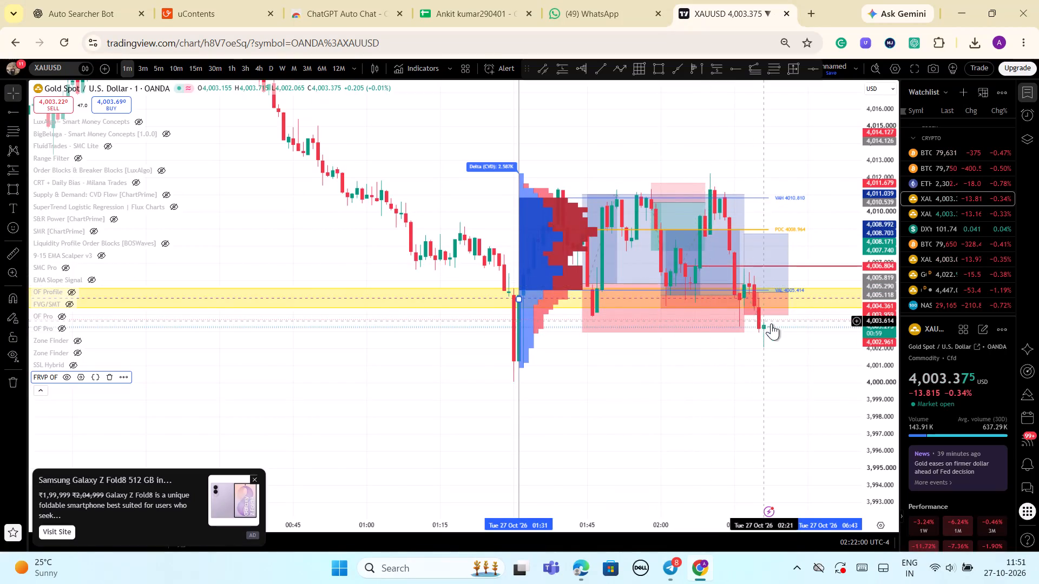
{"action": "scroll", "coordinate": [771, 323], "scroll_direction": "up", "scroll_amount": 3}
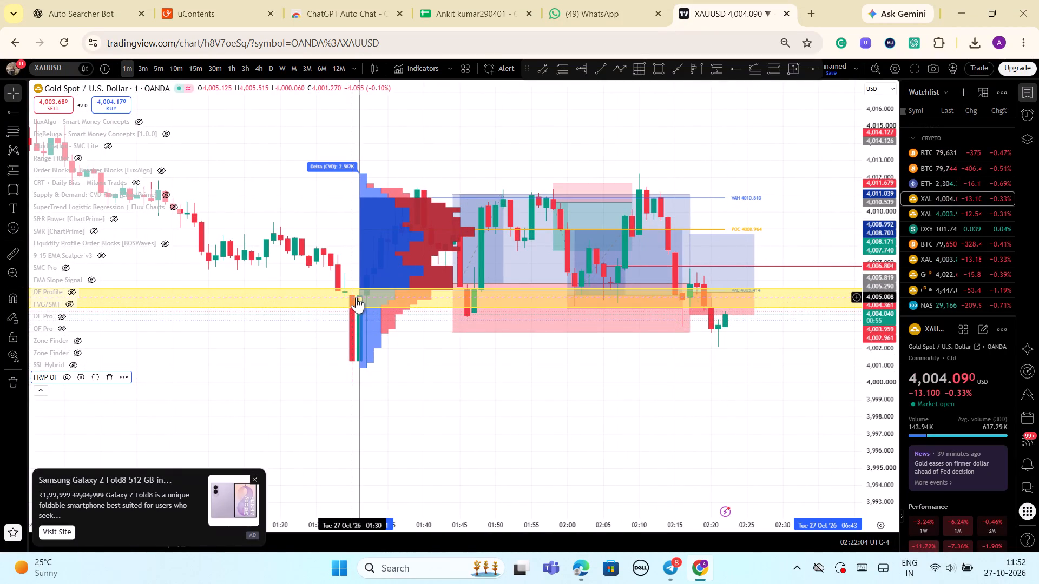
{"action": "left_click_drag", "start_coordinate": [361, 300], "coordinate": [699, 311]}
Examine the latest 1-minute candles against the re-anchored volume profile, the yellow support zone and the long positions at several zoom levels.
{"action": "scroll", "coordinate": [791, 384], "scroll_direction": "up", "scroll_amount": 2}
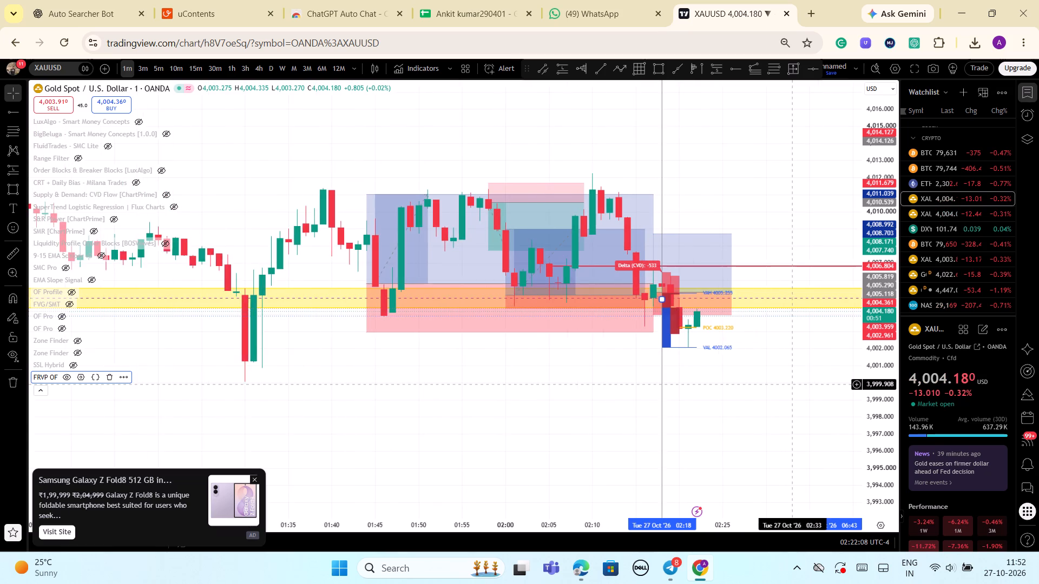
{"action": "scroll", "coordinate": [791, 384], "scroll_direction": "up", "scroll_amount": 2}
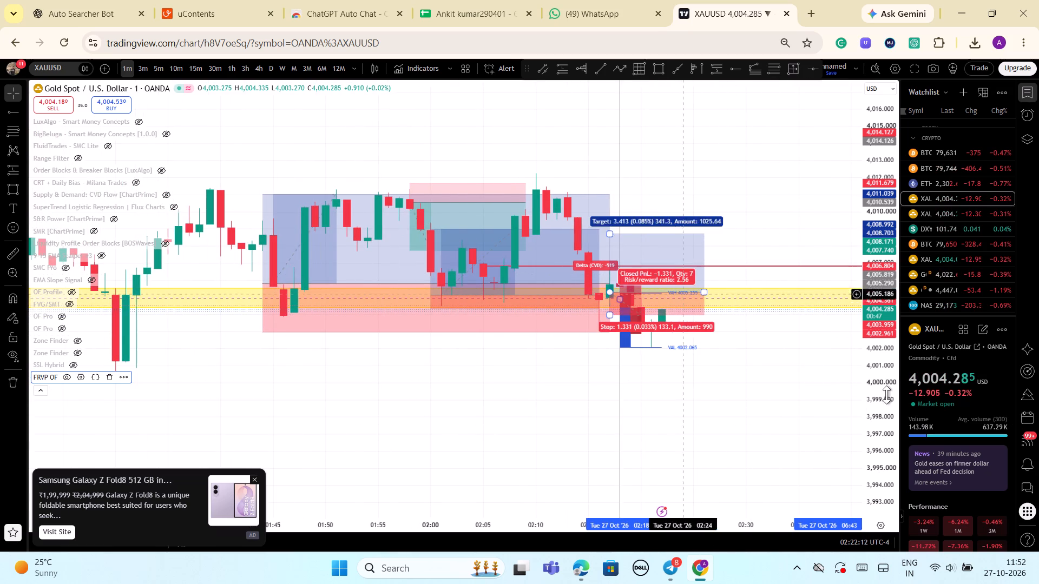
{"action": "left_click_drag", "start_coordinate": [896, 469], "coordinate": [879, 443]}
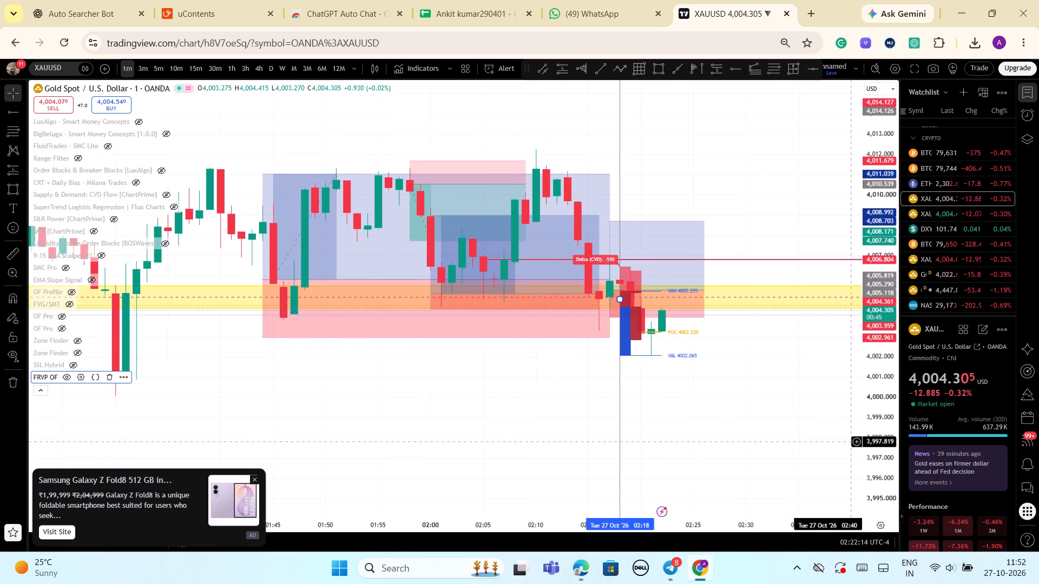
{"action": "scroll", "coordinate": [848, 442], "scroll_direction": "up", "scroll_amount": 4}
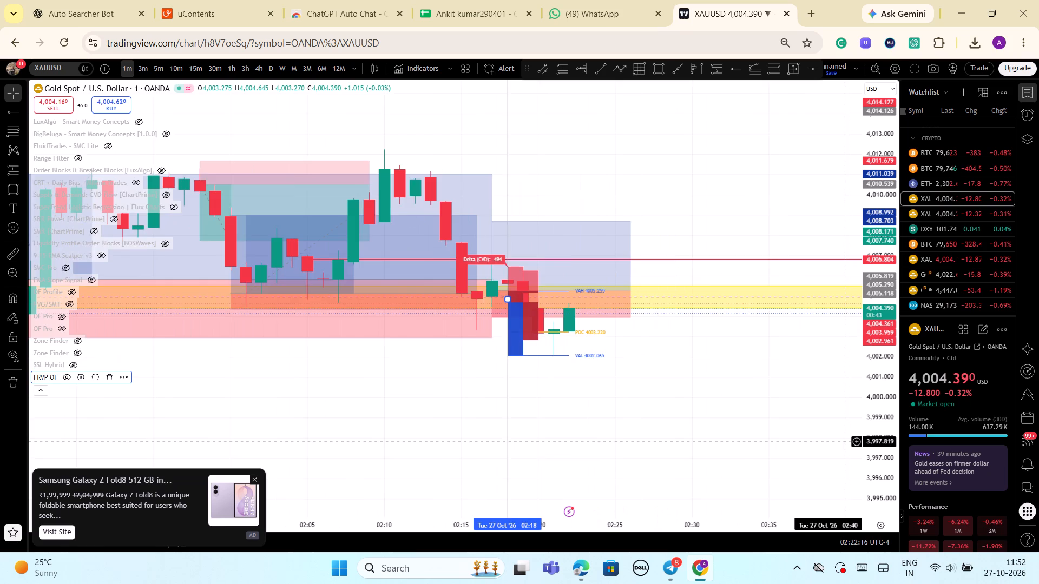
{"action": "scroll", "coordinate": [848, 442], "scroll_direction": "down", "scroll_amount": 7}
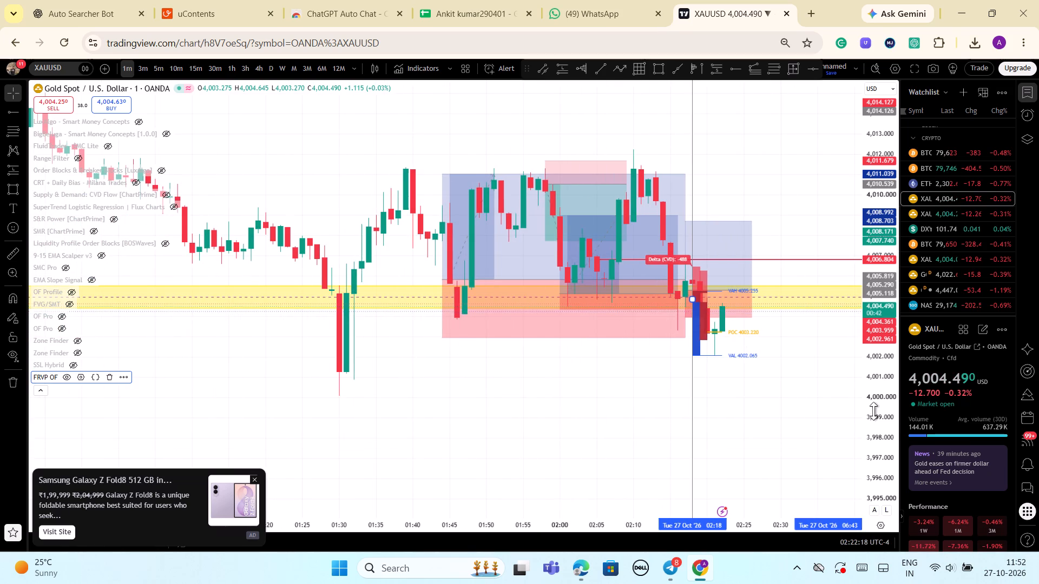
{"action": "left_click_drag", "start_coordinate": [874, 411], "coordinate": [891, 490]}
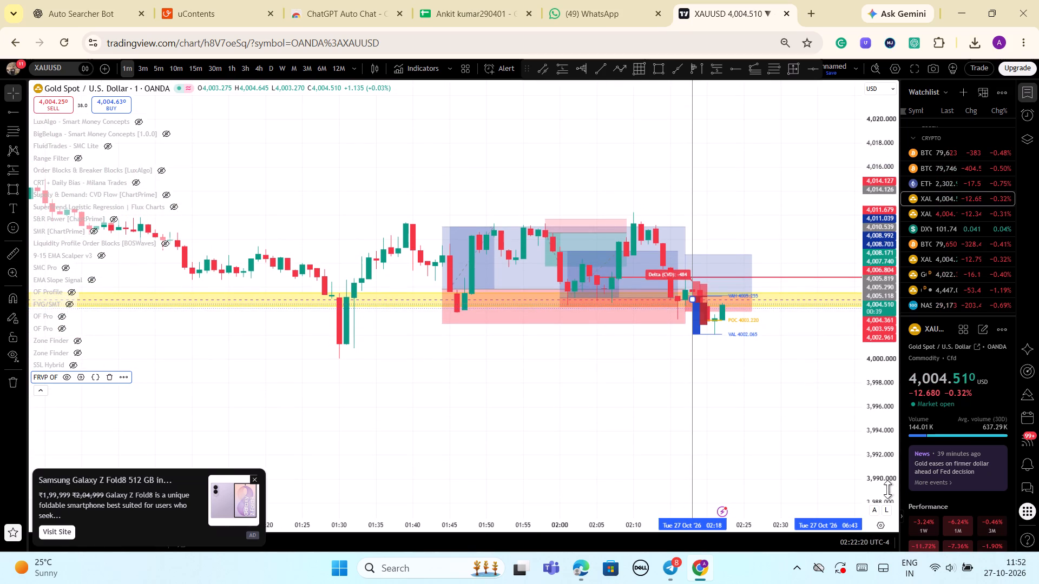
{"action": "left_click_drag", "start_coordinate": [875, 482], "coordinate": [876, 465]}
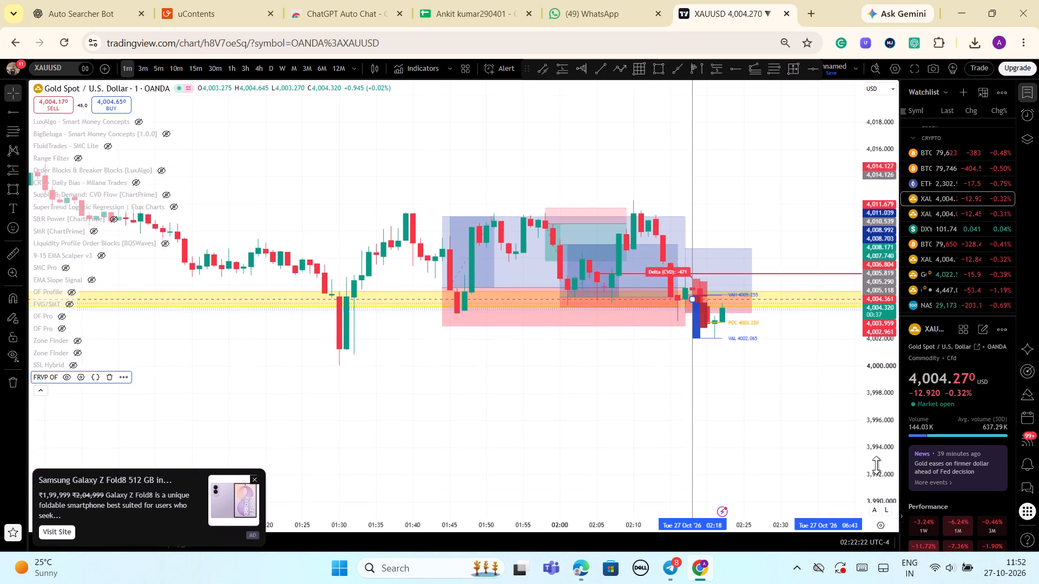
{"action": "left_click_drag", "start_coordinate": [876, 465], "coordinate": [882, 490]}
{"action": "scroll", "coordinate": [611, 328], "scroll_direction": "down", "scroll_amount": 3}
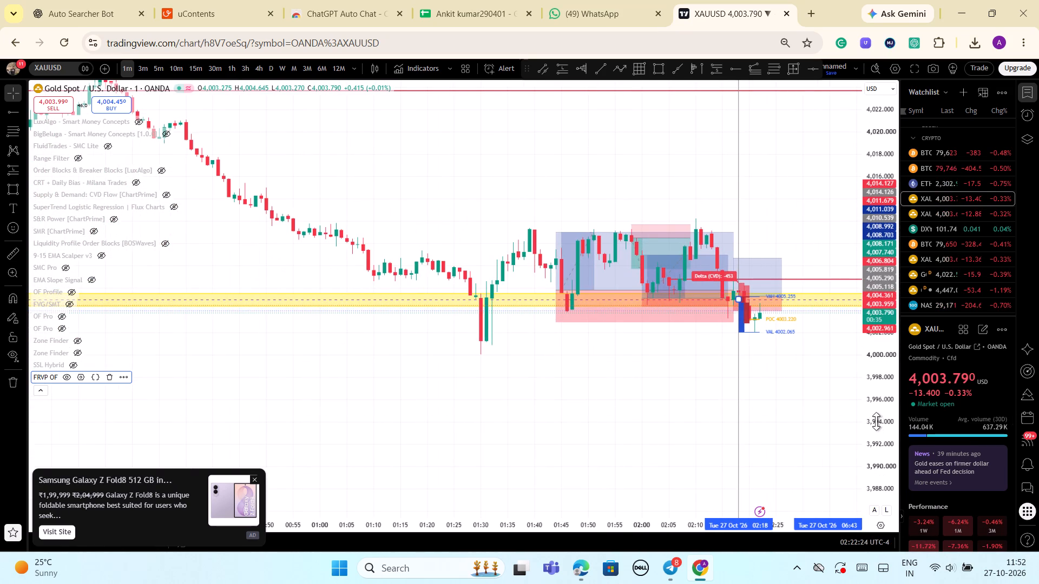
{"action": "left_click_drag", "start_coordinate": [876, 421], "coordinate": [876, 485]}
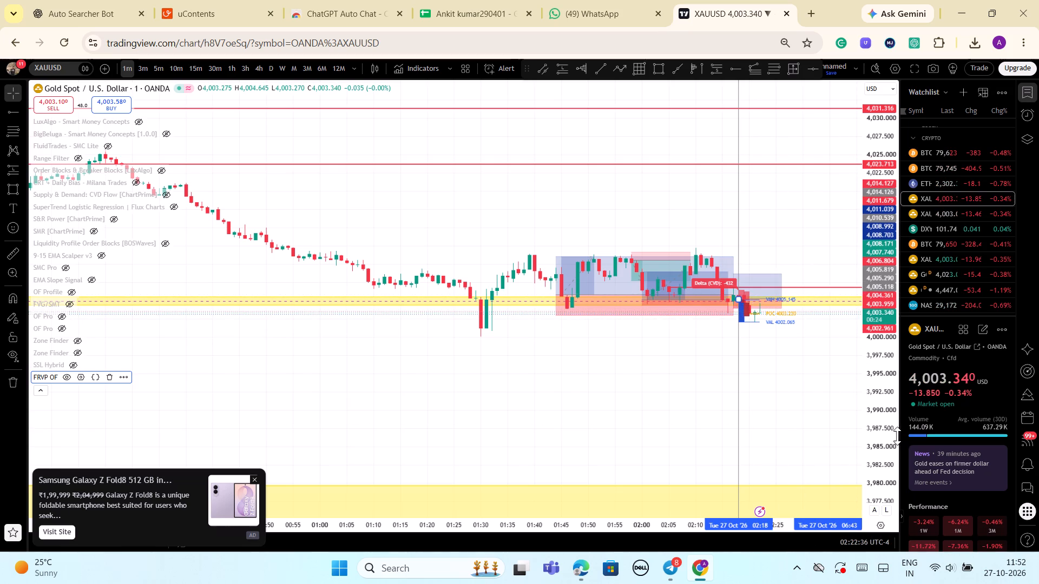
{"action": "left_click_drag", "start_coordinate": [886, 446], "coordinate": [881, 228]}
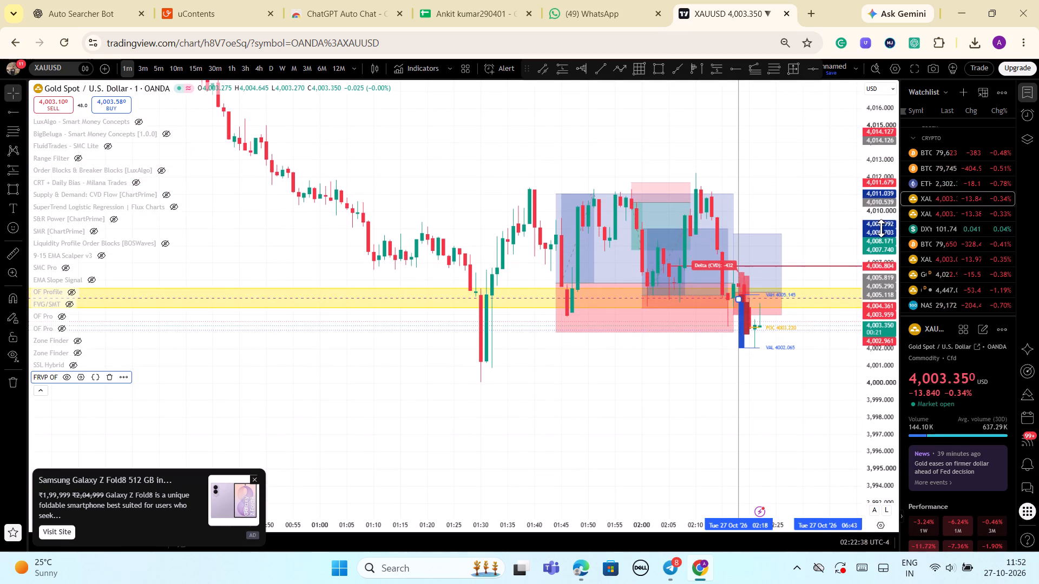
{"action": "left_click_drag", "start_coordinate": [881, 228], "coordinate": [887, 278]}
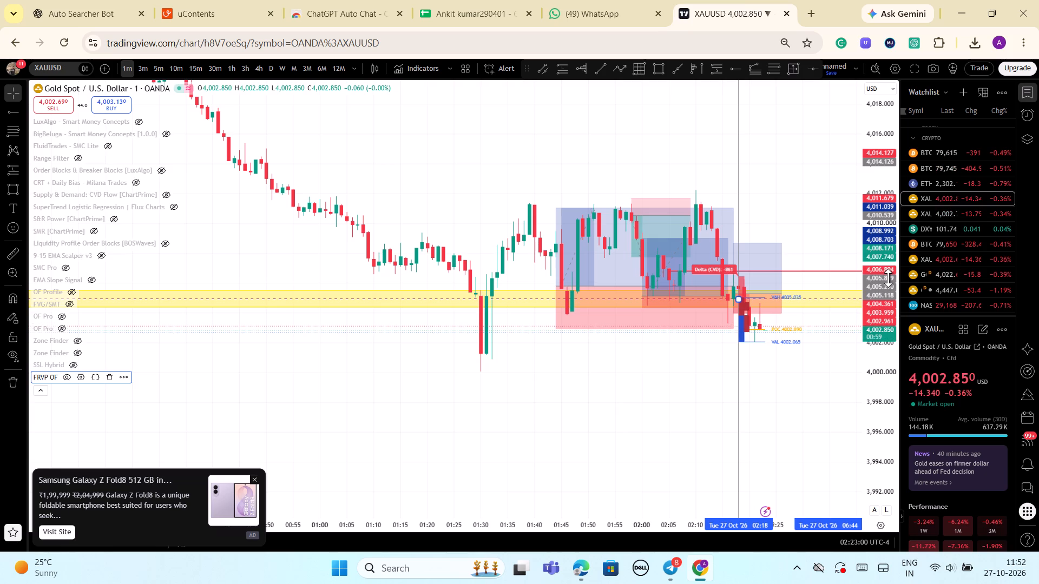
{"action": "scroll", "coordinate": [888, 278], "scroll_direction": "up", "scroll_amount": 1}
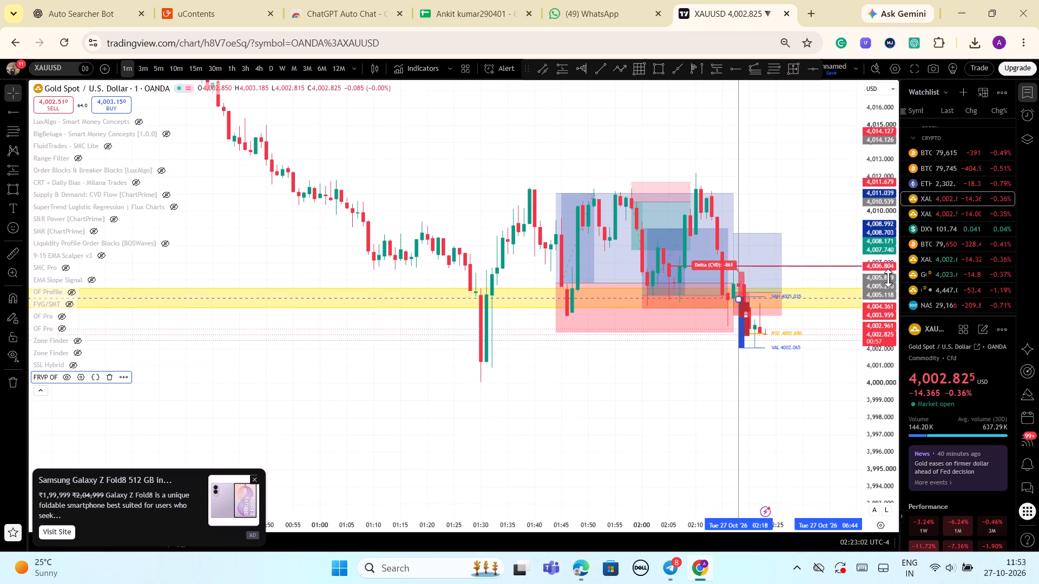
{"action": "scroll", "coordinate": [888, 278], "scroll_direction": "up", "scroll_amount": 4}
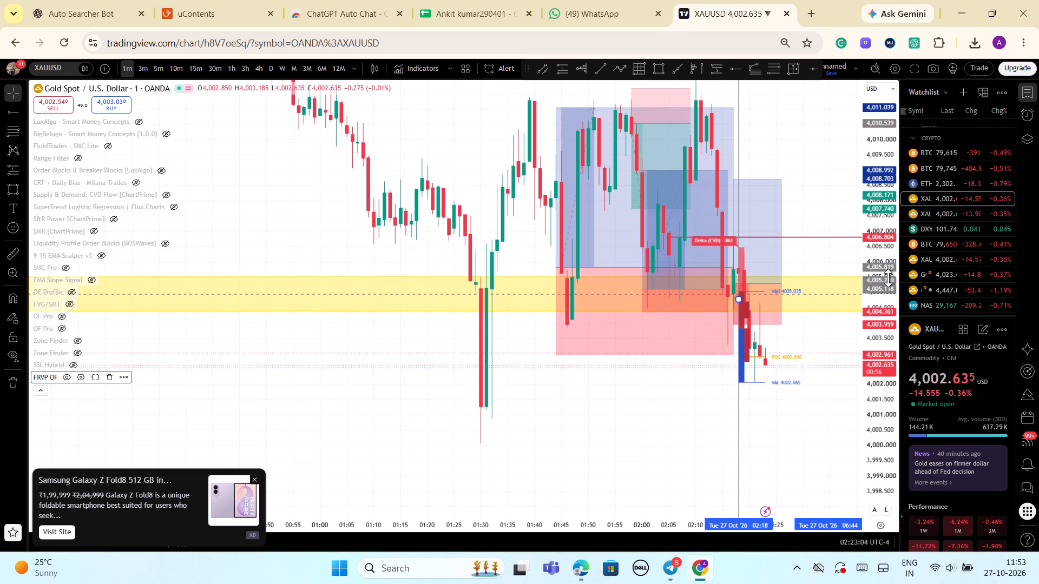
{"action": "scroll", "coordinate": [888, 278], "scroll_direction": "down", "scroll_amount": 2}
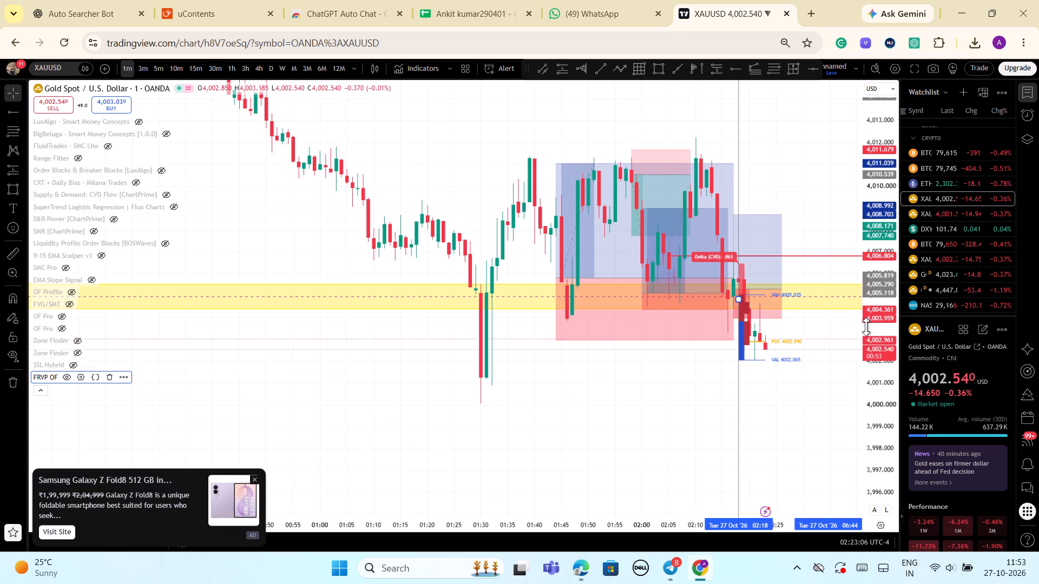
{"action": "left_click_drag", "start_coordinate": [866, 330], "coordinate": [874, 383]}
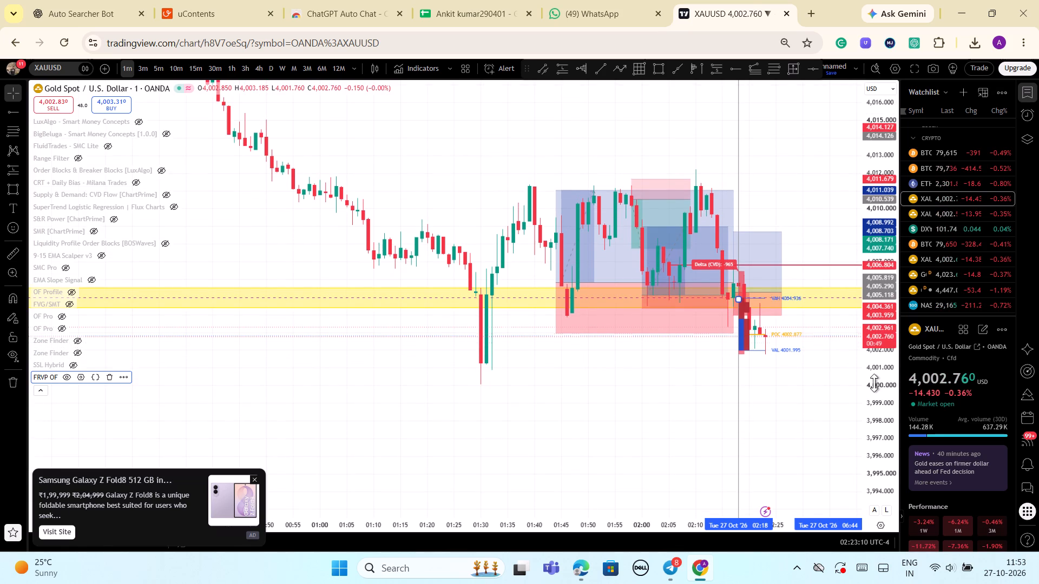
{"action": "scroll", "coordinate": [874, 383], "scroll_direction": "up", "scroll_amount": 3}
{"action": "scroll", "coordinate": [874, 383], "scroll_direction": "down", "scroll_amount": 2}
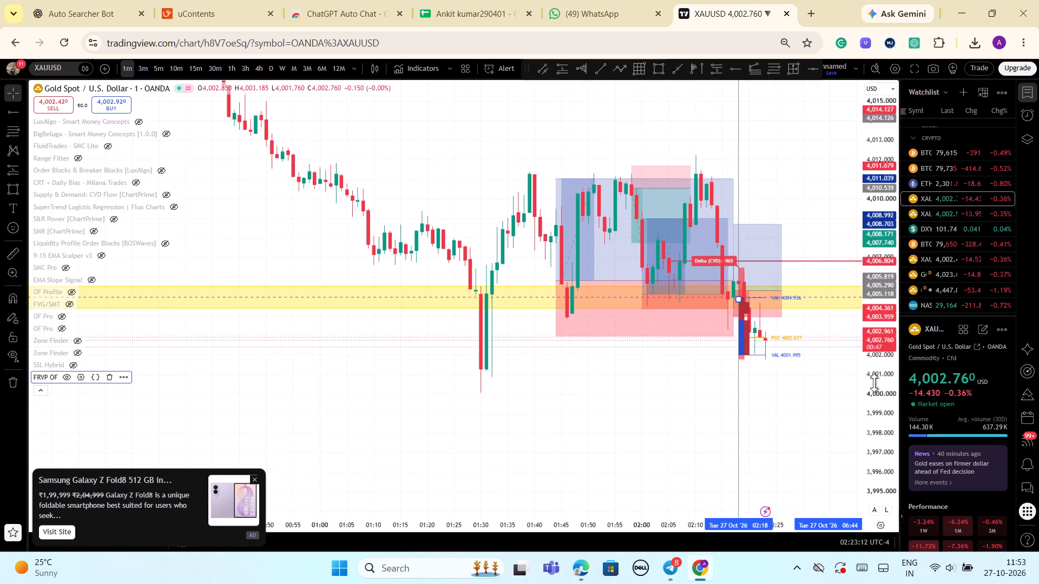
{"action": "scroll", "coordinate": [874, 383], "scroll_direction": "down", "scroll_amount": 2}
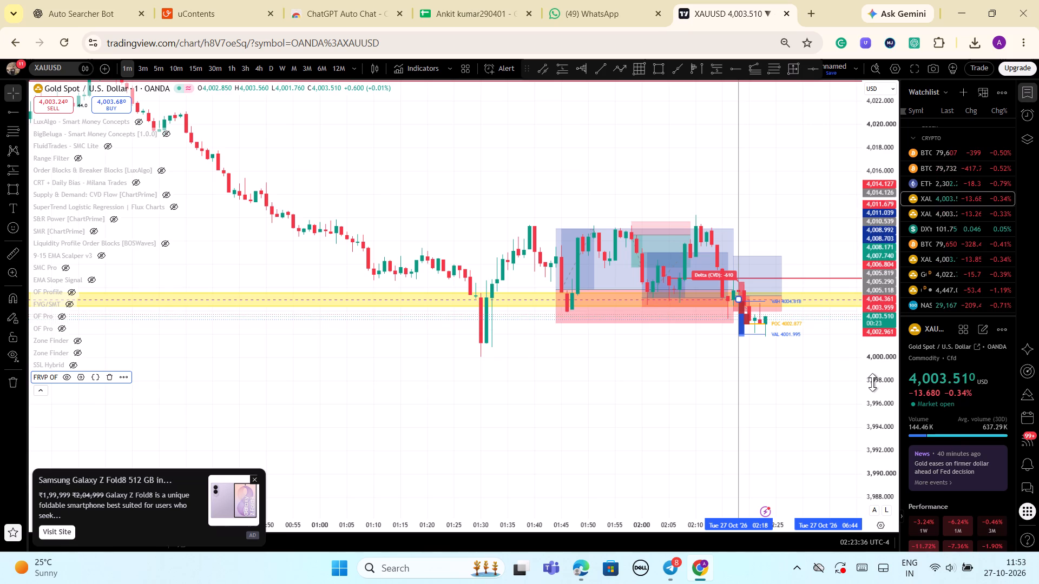
{"action": "scroll", "coordinate": [872, 382], "scroll_direction": "up", "scroll_amount": 5}
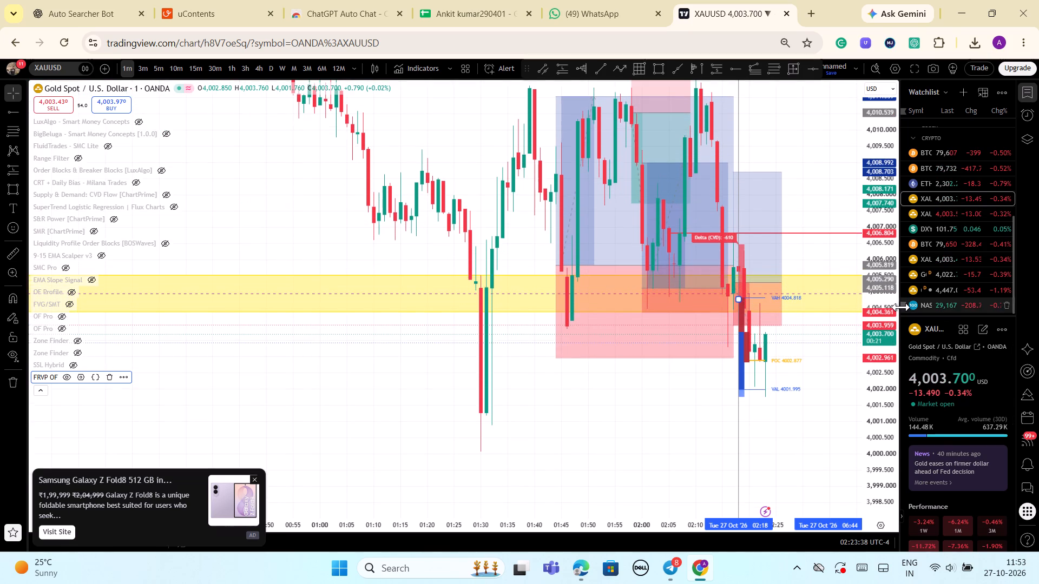
Delete the most recent long position, the one with the 2.56 risk/reward ratio beside the re-anchored profile.
{"action": "left_click_drag", "start_coordinate": [873, 262], "coordinate": [890, 339]}
{"action": "left_click", "coordinate": [768, 229]}
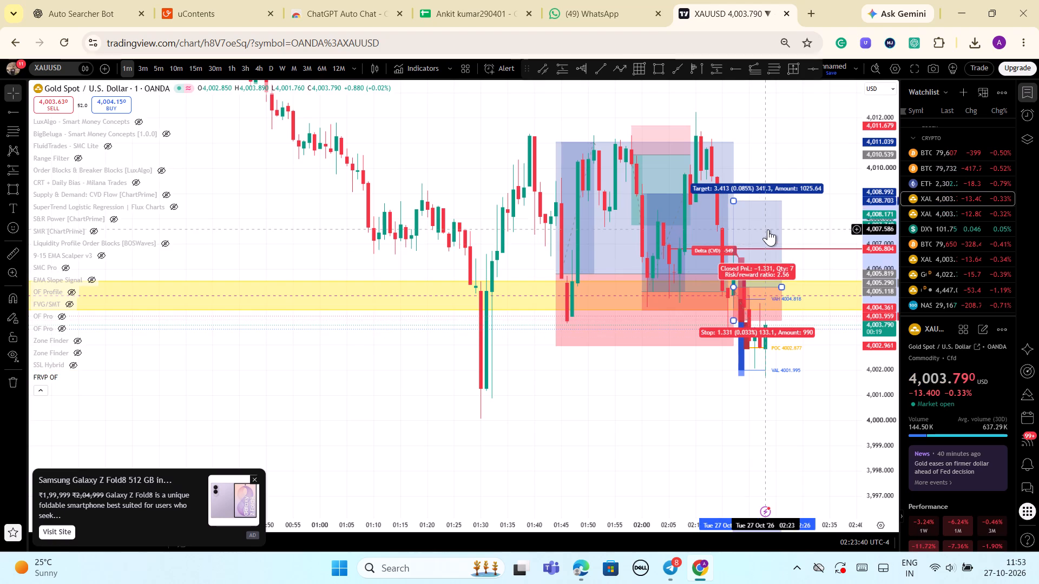
{"action": "left_click", "coordinate": [576, 136]}
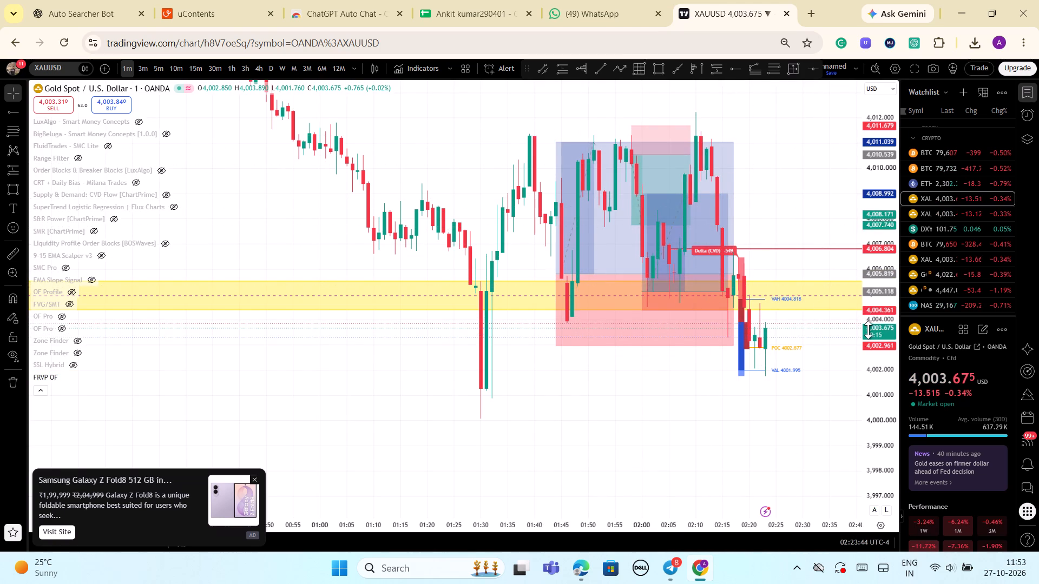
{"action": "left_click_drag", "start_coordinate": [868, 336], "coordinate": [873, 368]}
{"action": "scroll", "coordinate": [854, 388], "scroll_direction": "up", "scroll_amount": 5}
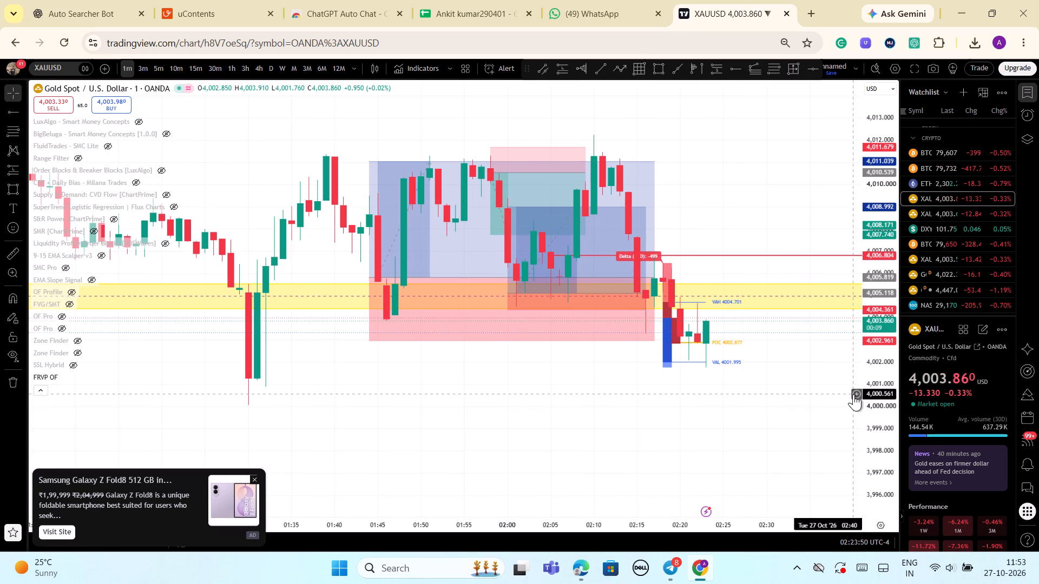
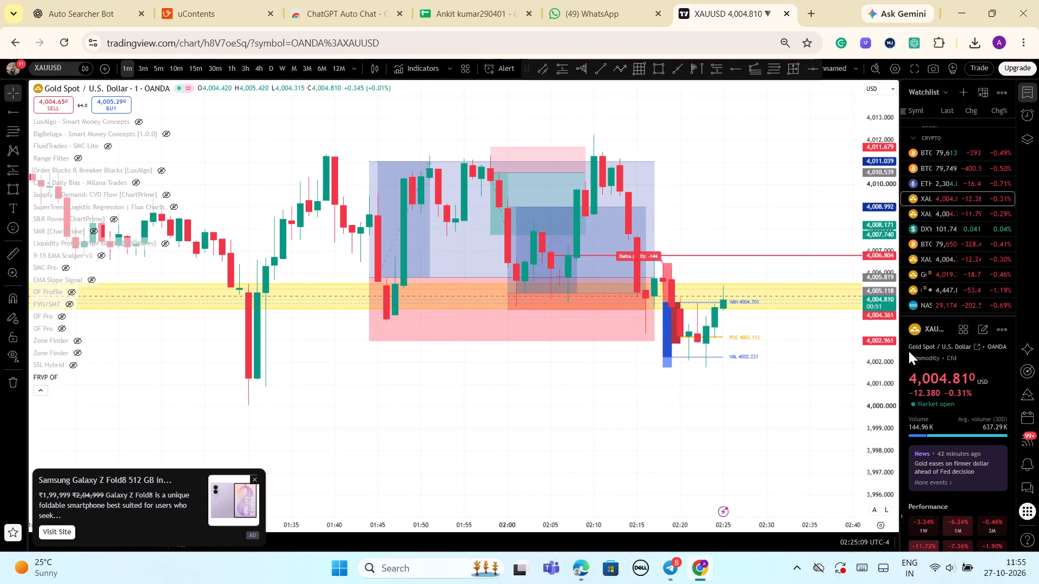
Move the start of the FRVP OF volume profile back to the 02:13 candle on the 1-minute chart.
{"action": "left_click_drag", "start_coordinate": [874, 299], "coordinate": [884, 369]}
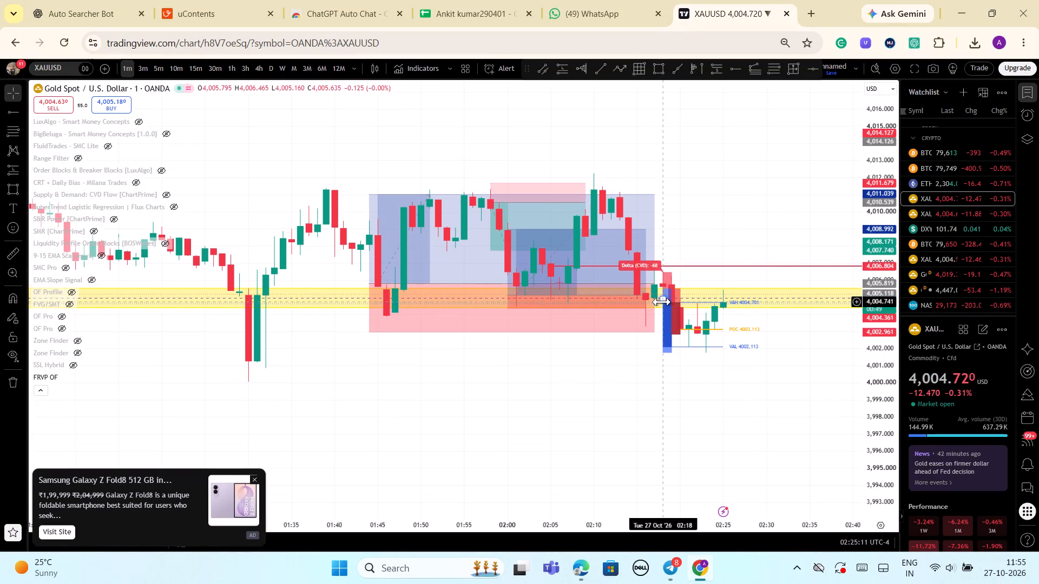
{"action": "left_click_drag", "start_coordinate": [662, 302], "coordinate": [617, 300]}
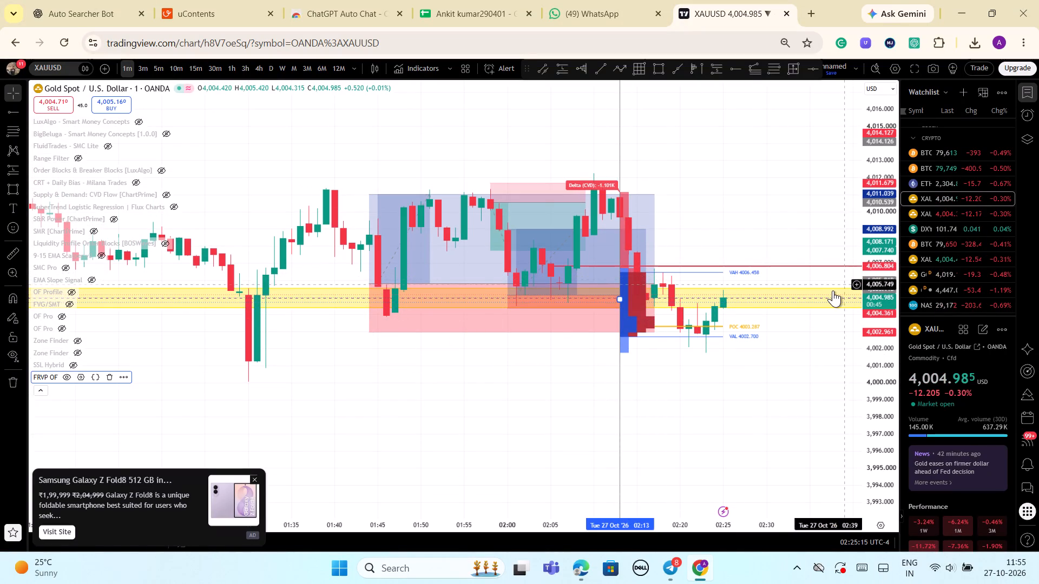
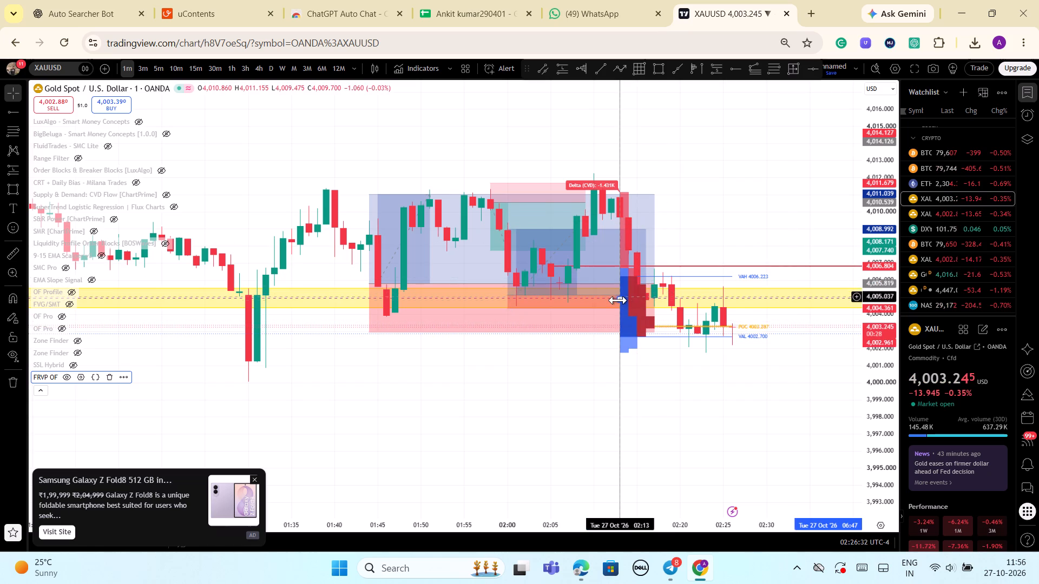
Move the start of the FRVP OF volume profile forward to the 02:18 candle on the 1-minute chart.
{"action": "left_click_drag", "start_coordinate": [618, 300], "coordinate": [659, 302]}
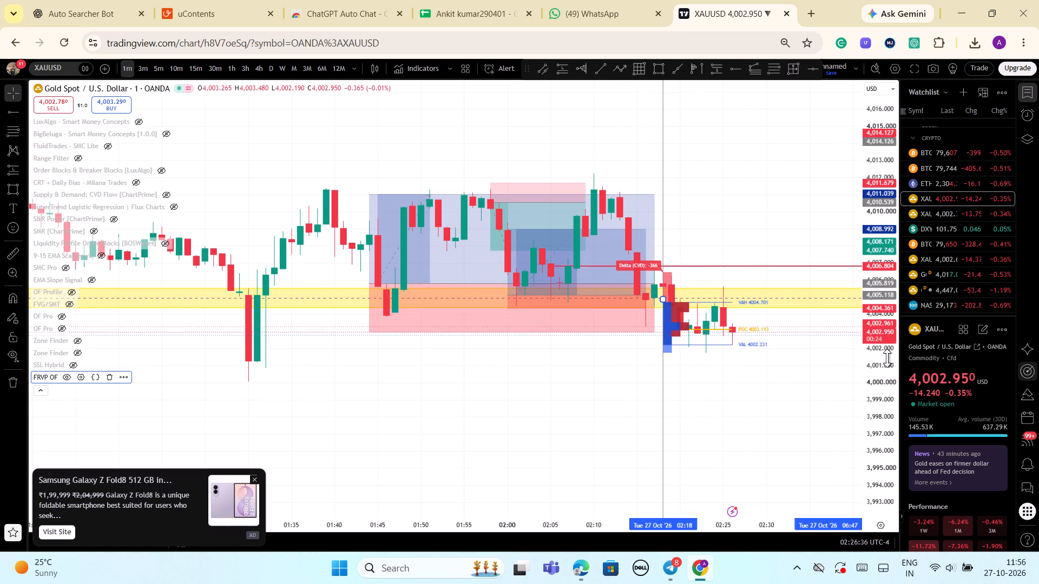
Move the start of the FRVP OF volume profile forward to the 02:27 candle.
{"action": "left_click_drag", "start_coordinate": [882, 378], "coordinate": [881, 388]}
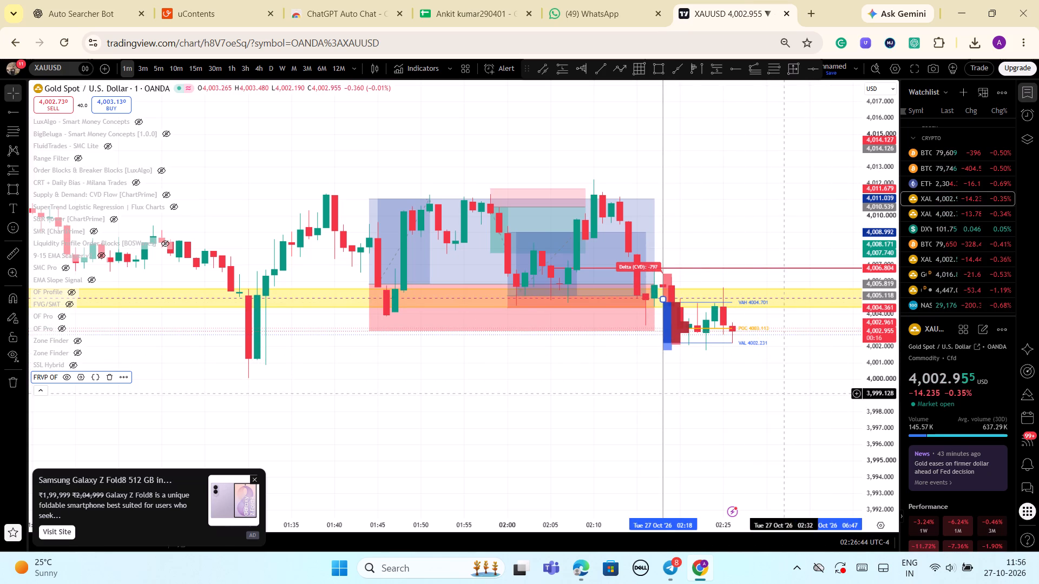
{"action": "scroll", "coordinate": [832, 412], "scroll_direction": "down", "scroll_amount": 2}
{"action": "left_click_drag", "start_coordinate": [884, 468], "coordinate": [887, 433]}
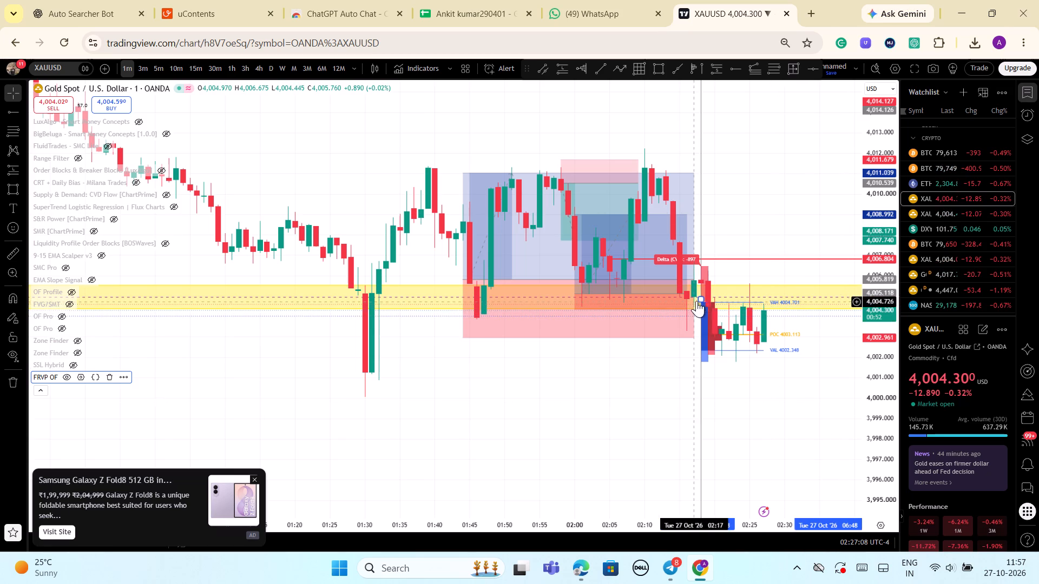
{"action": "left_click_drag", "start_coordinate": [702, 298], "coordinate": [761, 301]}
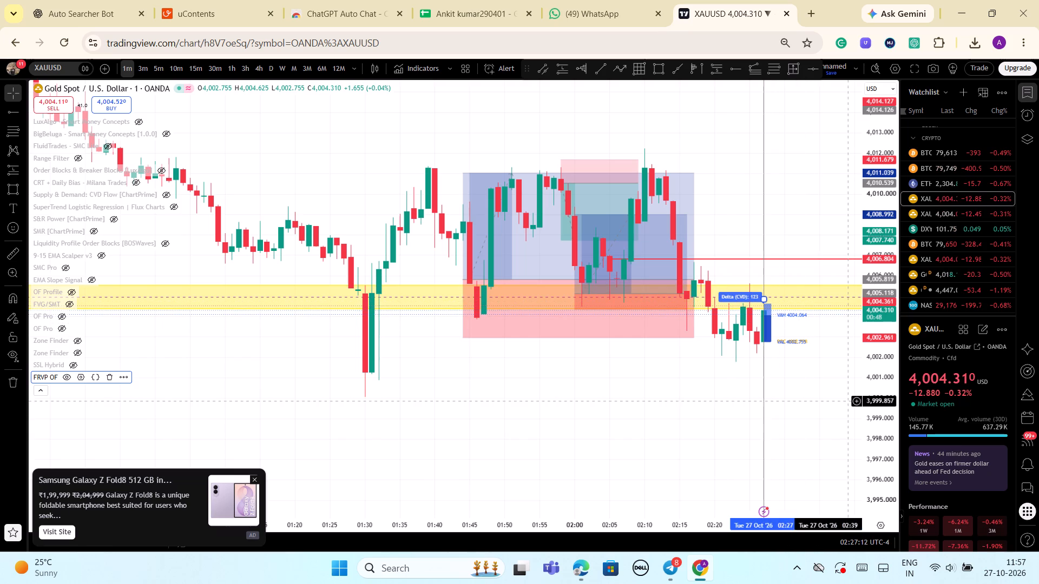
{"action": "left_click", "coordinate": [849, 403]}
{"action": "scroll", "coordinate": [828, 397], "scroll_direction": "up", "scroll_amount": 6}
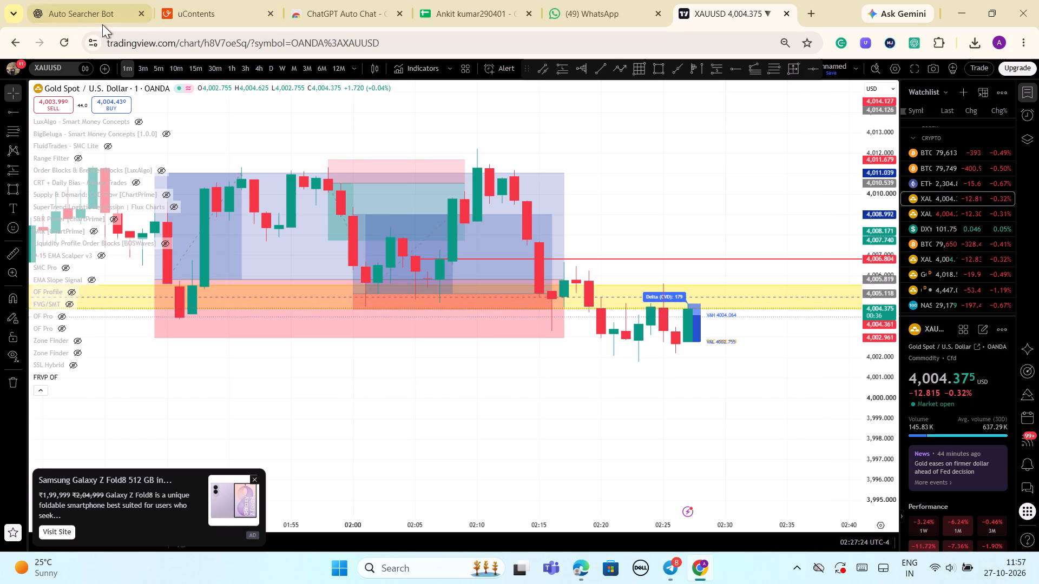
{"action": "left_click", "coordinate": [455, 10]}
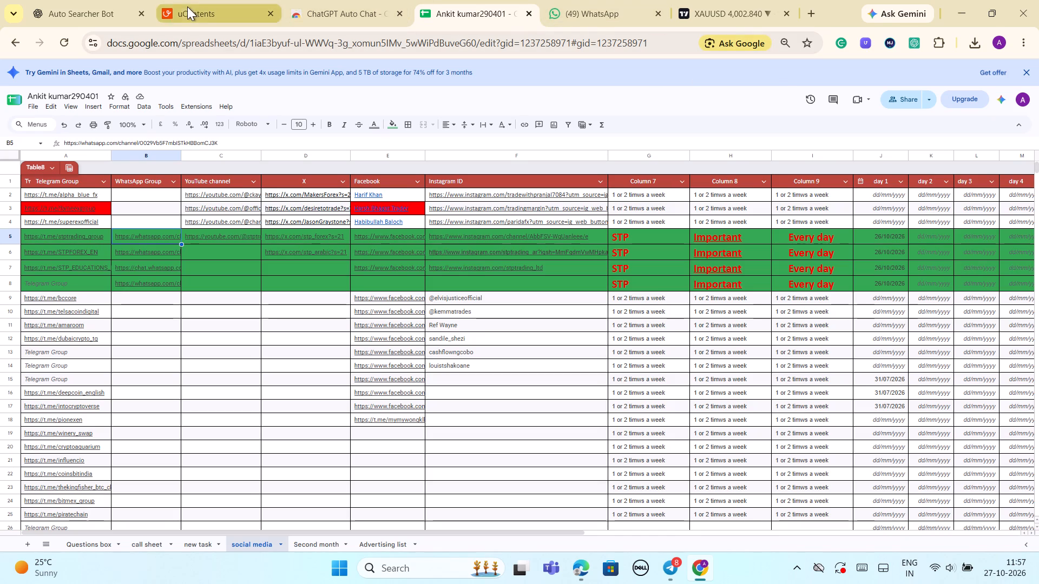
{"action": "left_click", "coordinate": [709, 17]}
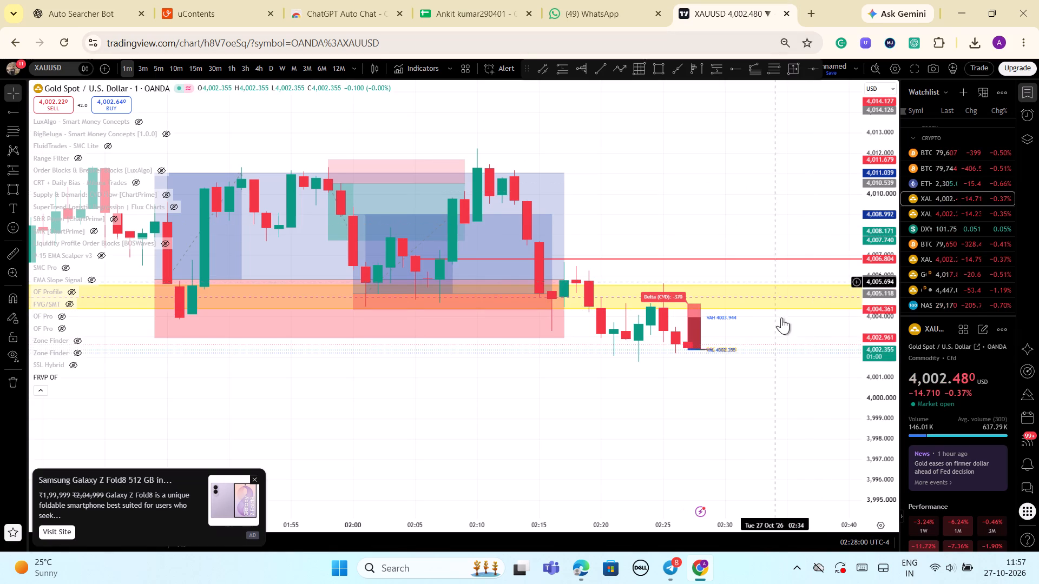
Move the start of the FRVP OF volume profile back to the 02:25 candle.
{"action": "left_click_drag", "start_coordinate": [877, 462], "coordinate": [880, 284]}
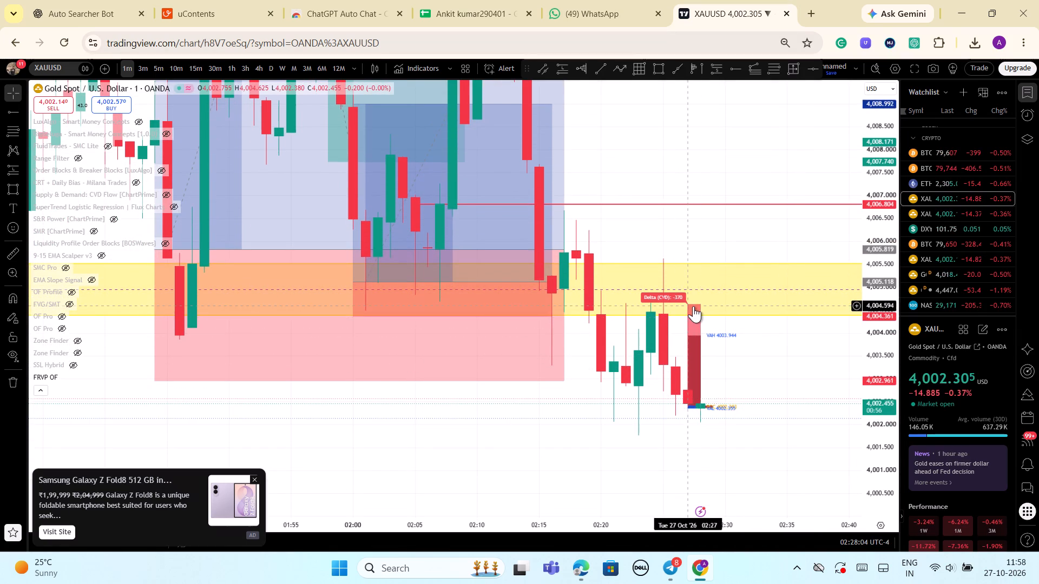
{"action": "left_click_drag", "start_coordinate": [687, 298], "coordinate": [661, 297]}
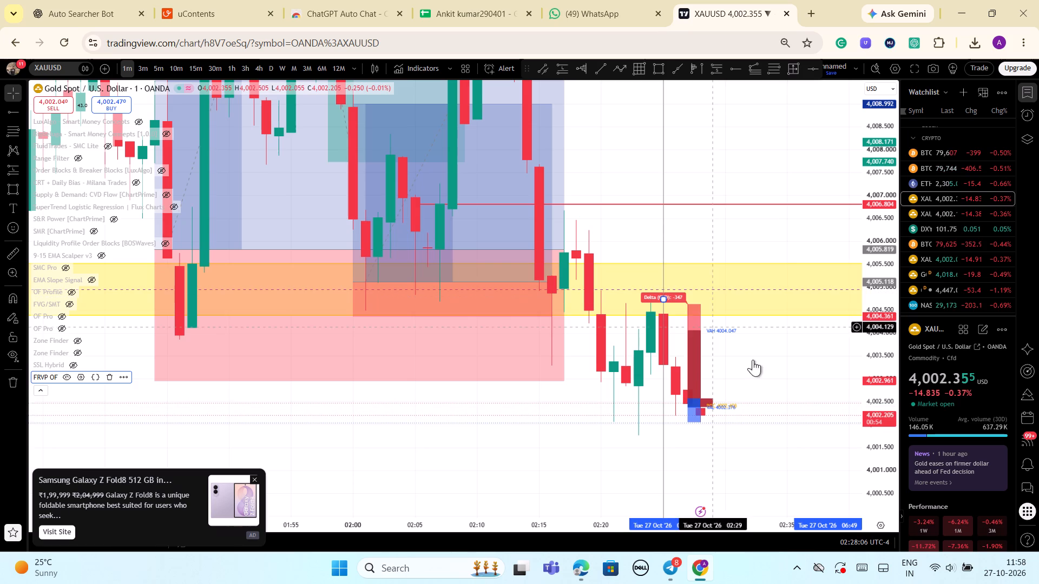
{"action": "left_click_drag", "start_coordinate": [773, 397], "coordinate": [787, 326]}
{"action": "scroll", "coordinate": [761, 354], "scroll_direction": "up", "scroll_amount": 2}
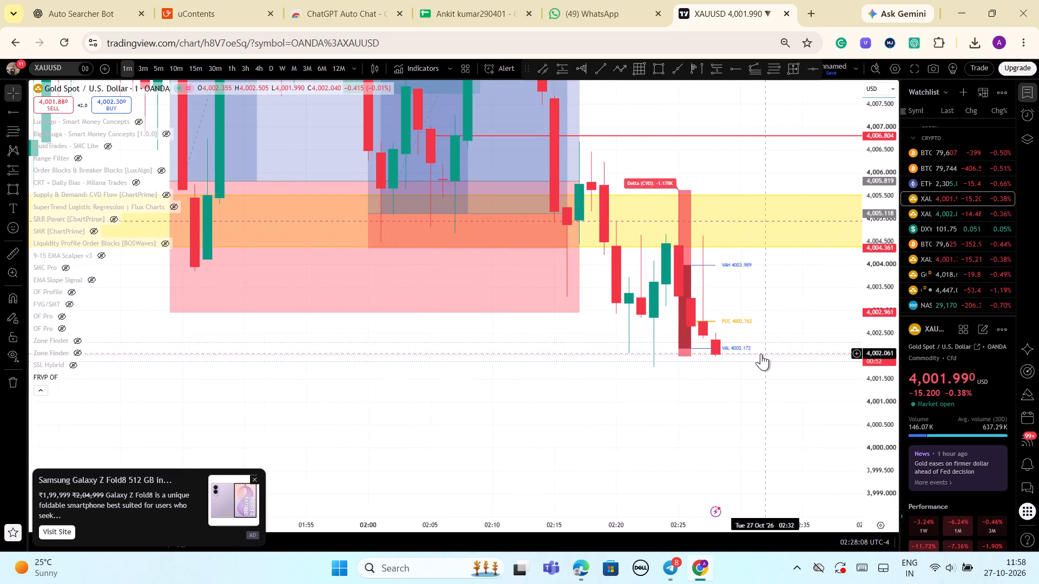
{"action": "left_click_drag", "start_coordinate": [882, 368], "coordinate": [884, 444]}
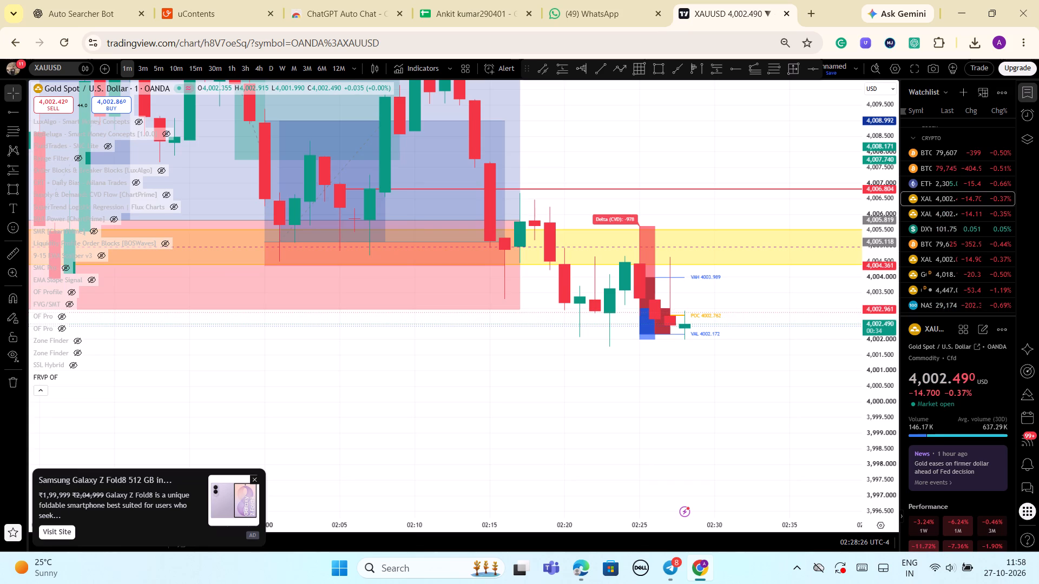
Switch the chart to the 4h timeframe and examine recent price action against the red rays and the yellow support zone near 3,960–3,980.
{"action": "left_click", "coordinate": [257, 71]}
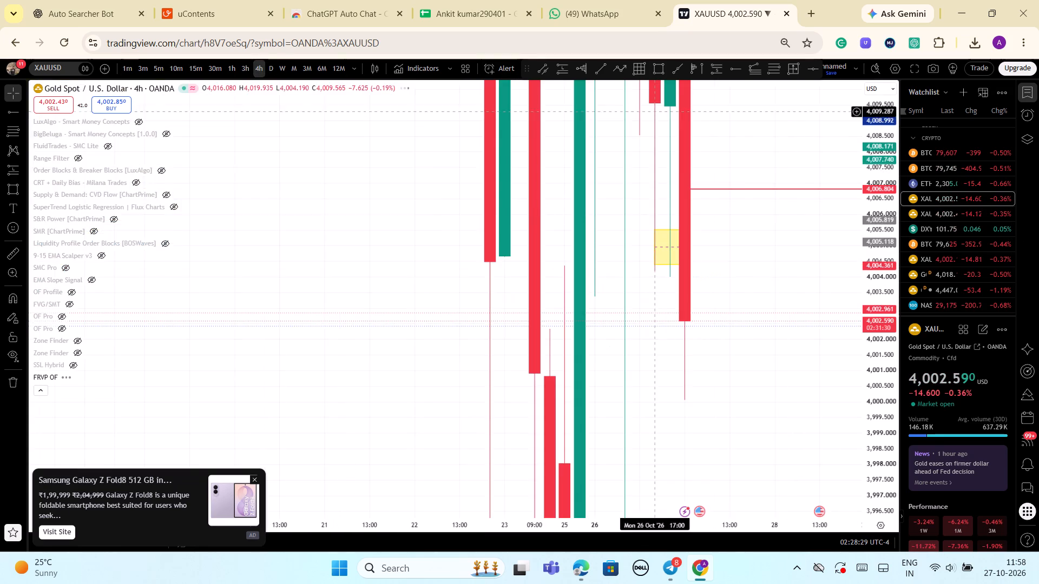
{"action": "scroll", "coordinate": [805, 229], "scroll_direction": "down", "scroll_amount": 1}
{"action": "left_click_drag", "start_coordinate": [867, 127], "coordinate": [945, 471]}
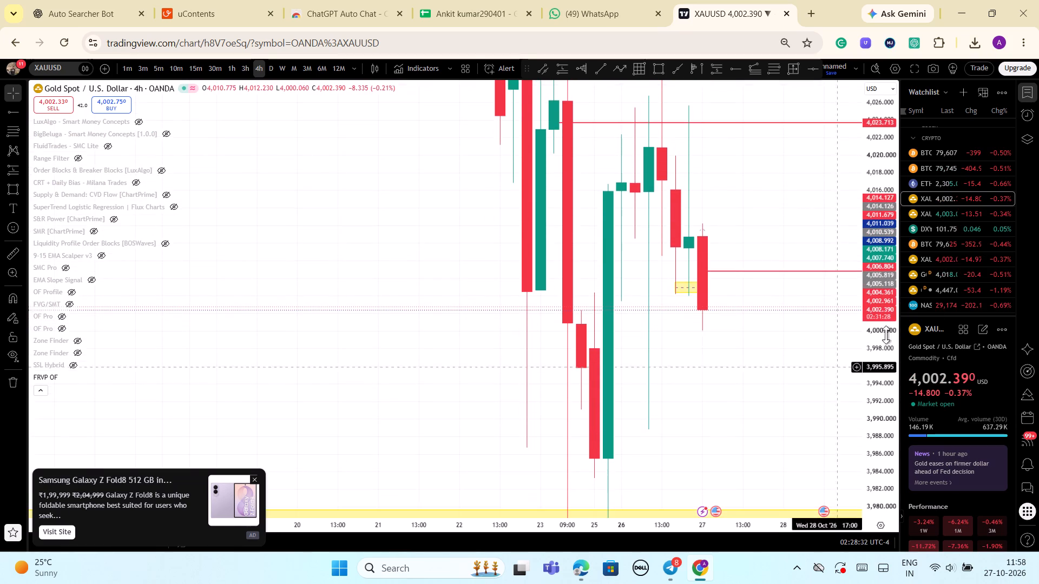
{"action": "left_click_drag", "start_coordinate": [866, 197], "coordinate": [911, 447]}
{"action": "scroll", "coordinate": [759, 371], "scroll_direction": "down", "scroll_amount": 1}
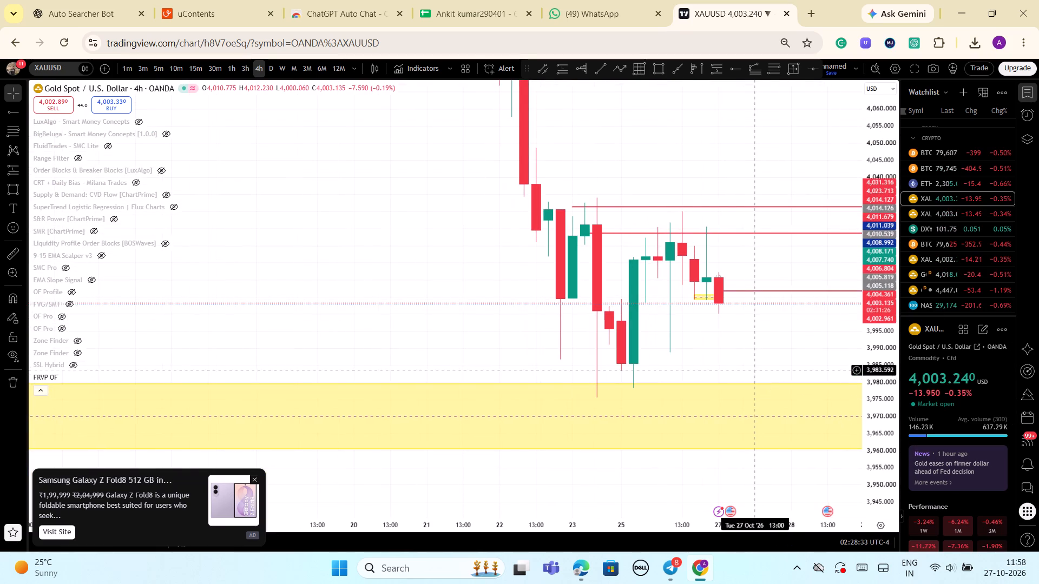
{"action": "scroll", "coordinate": [813, 359], "scroll_direction": "down", "scroll_amount": 2}
{"action": "left_click_drag", "start_coordinate": [879, 339], "coordinate": [868, 447]}
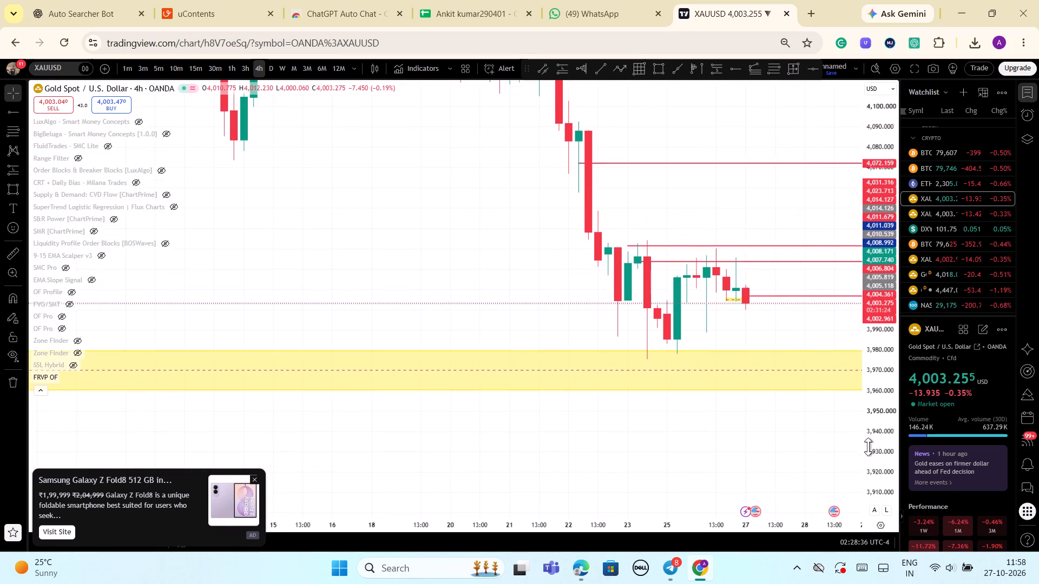
{"action": "left_click_drag", "start_coordinate": [868, 447], "coordinate": [865, 460]}
{"action": "scroll", "coordinate": [754, 443], "scroll_direction": "down", "scroll_amount": 2}
{"action": "left_click_drag", "start_coordinate": [766, 437], "coordinate": [647, 430]}
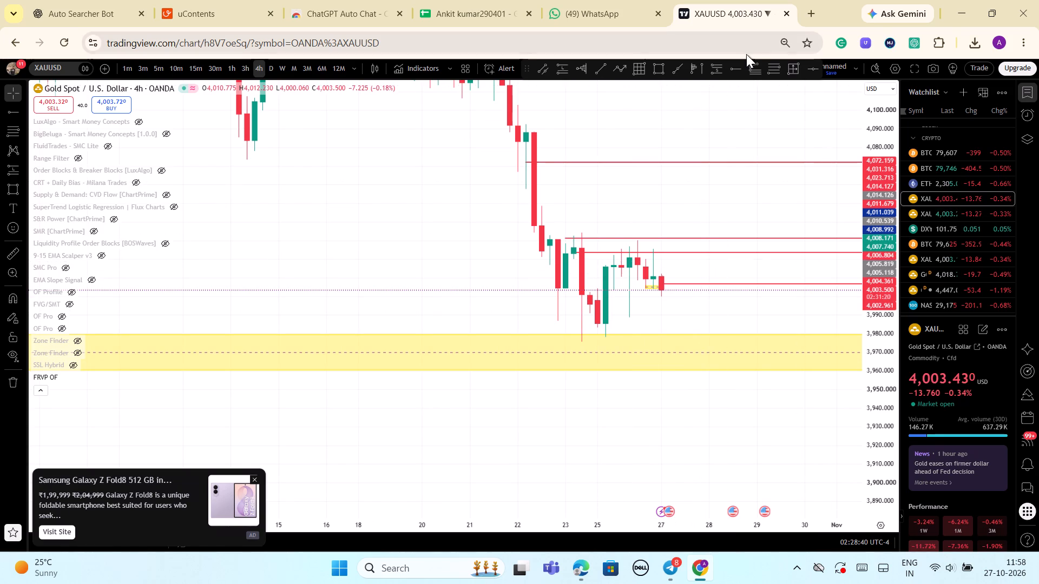
Draw a Fibonacci retracement from the 25 Oct 21:00 low at about 3,978.4 up to about 4,029.9 on 28 Oct.
{"action": "left_click", "coordinate": [776, 70]}
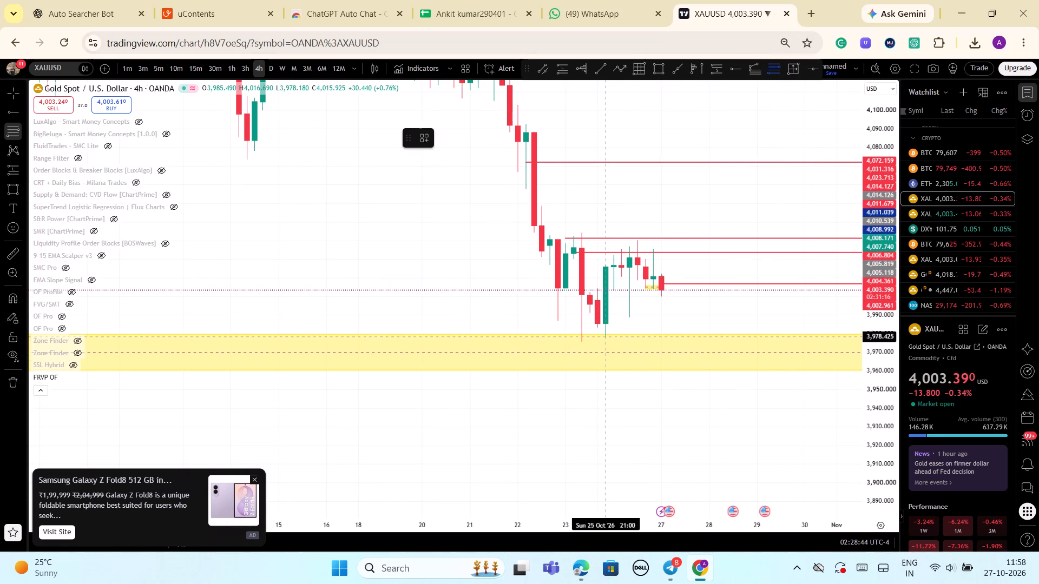
{"action": "left_click", "coordinate": [606, 337]}
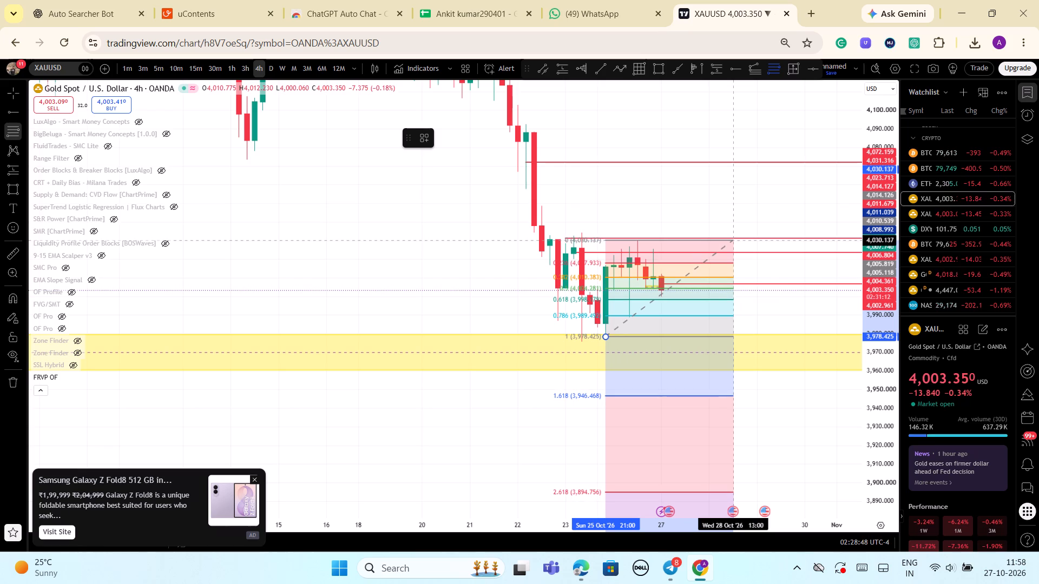
{"action": "left_click", "coordinate": [732, 241]}
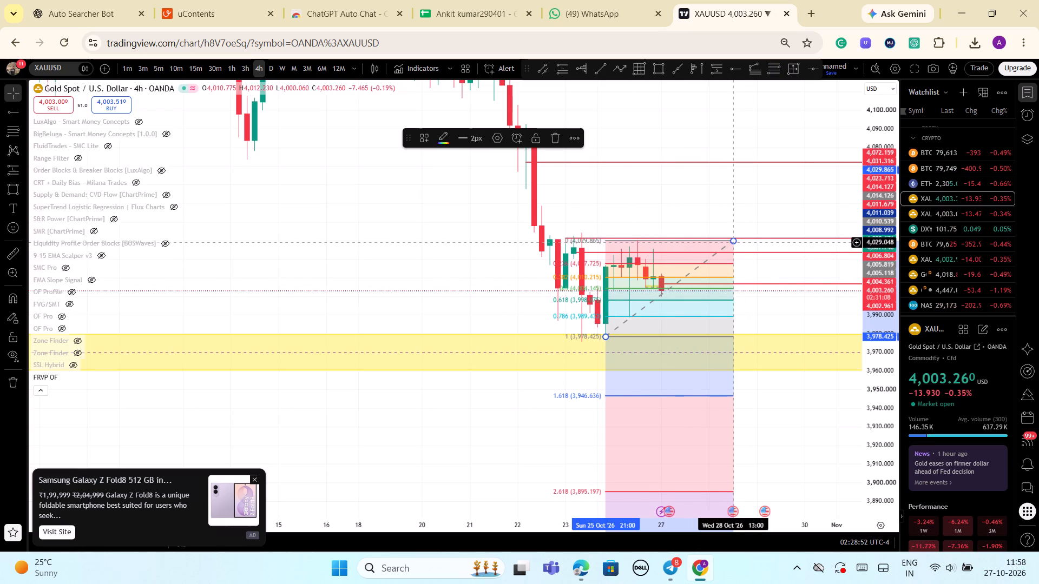
Delete the red horizontal ray at about 4,031, just above the top of the Fibonacci retracement.
{"action": "left_click_drag", "start_coordinate": [732, 237], "coordinate": [665, 287]}
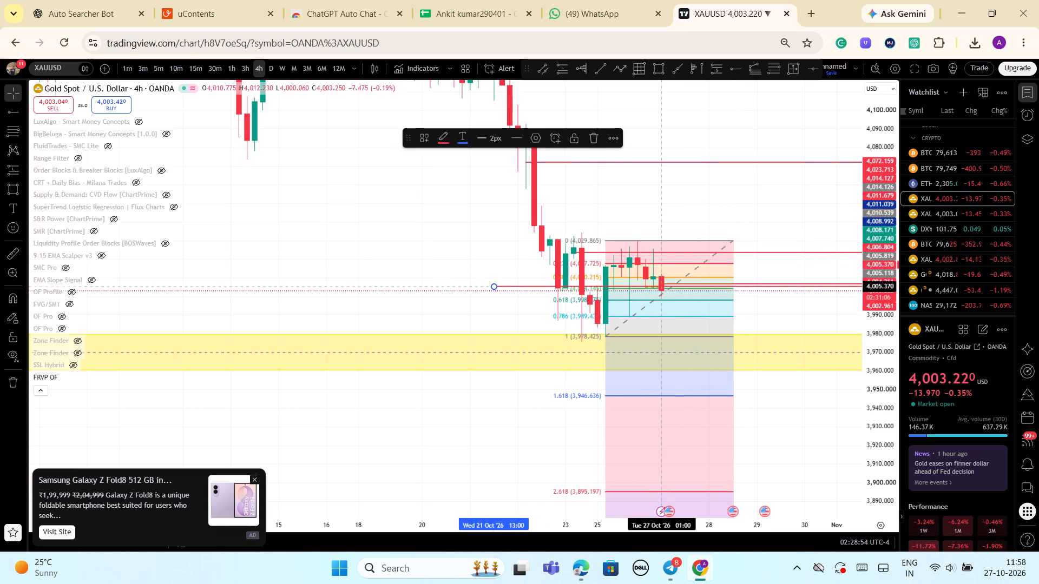
{"action": "left_click_drag", "start_coordinate": [665, 287], "coordinate": [741, 229]}
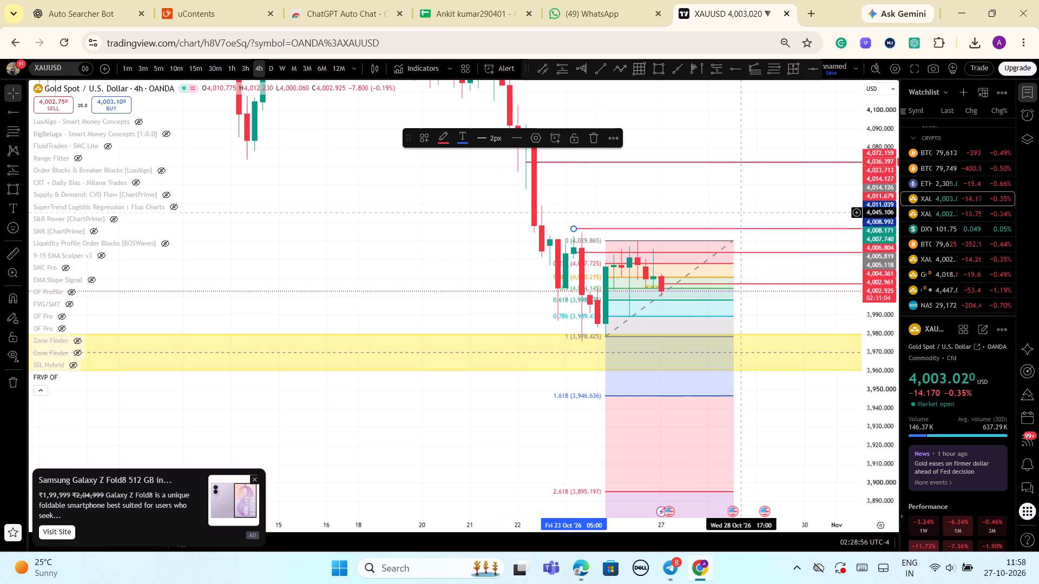
{"action": "left_click", "coordinate": [592, 136]}
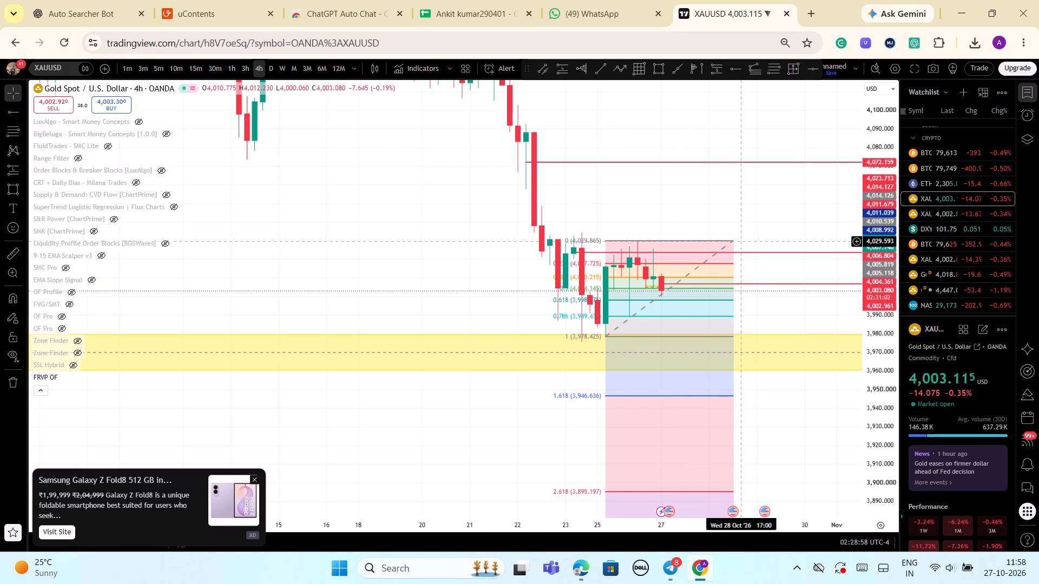
Flip the Fibonacci retracement and reposition it over the latest upswing, with its 0 level at about 3,978.7.
{"action": "left_click_drag", "start_coordinate": [734, 241], "coordinate": [583, 358]}
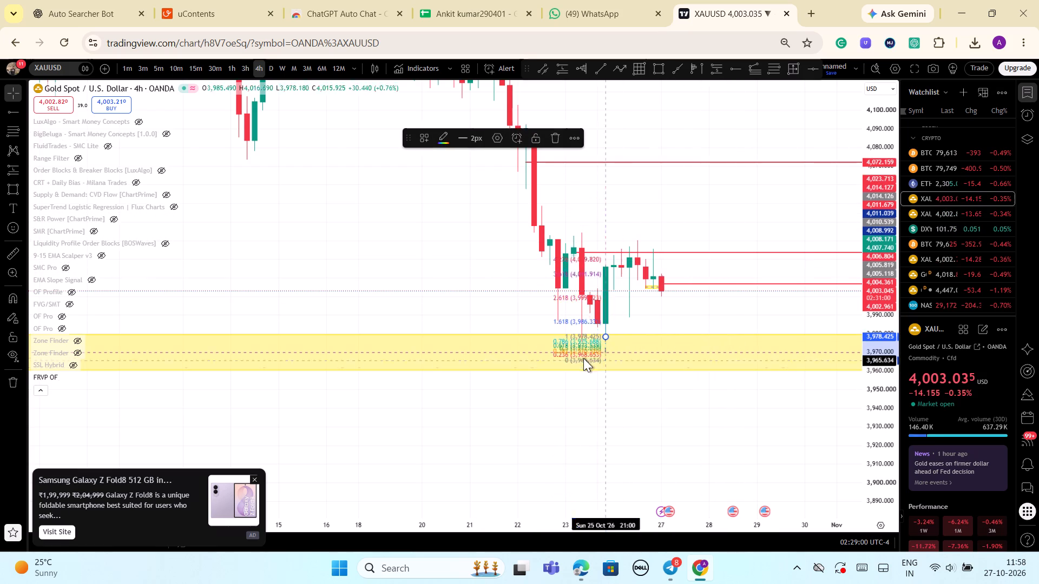
{"action": "left_click_drag", "start_coordinate": [583, 358], "coordinate": [499, 421]}
{"action": "left_click_drag", "start_coordinate": [538, 390], "coordinate": [543, 387]}
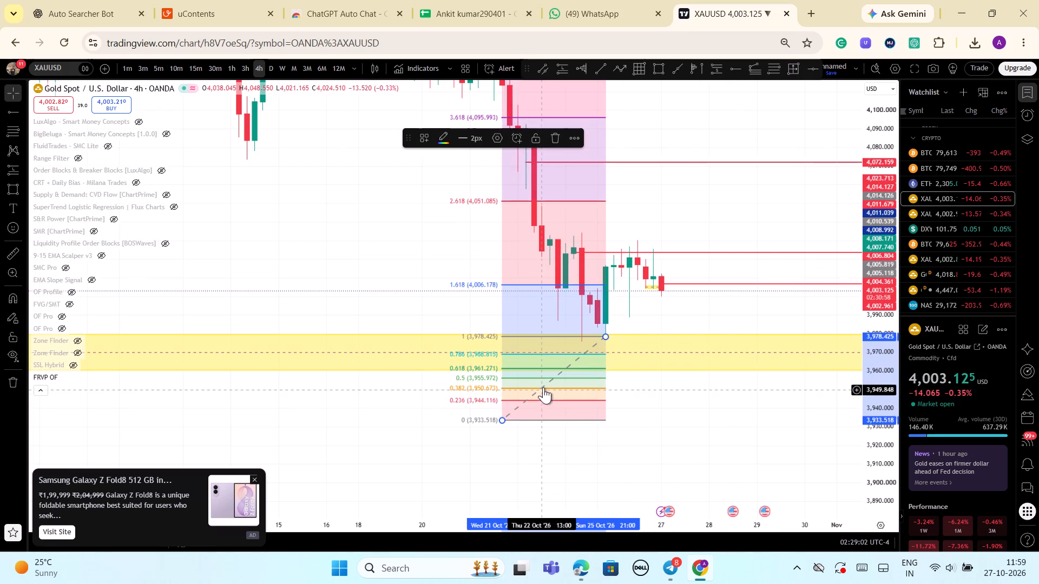
{"action": "left_click_drag", "start_coordinate": [543, 387], "coordinate": [626, 307]}
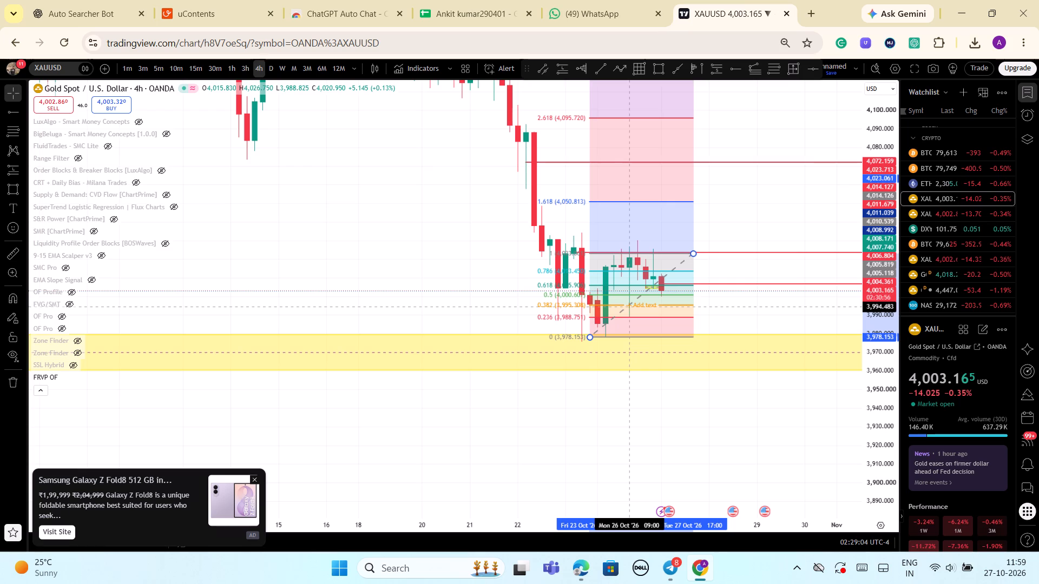
{"action": "left_click_drag", "start_coordinate": [626, 307], "coordinate": [627, 306]}
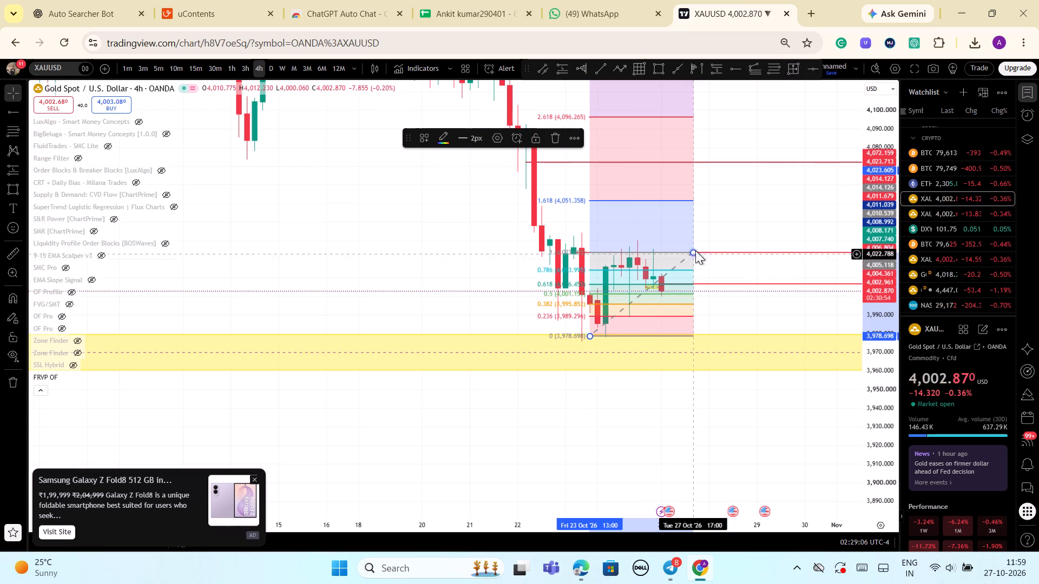
Raise the Fibonacci retracement's upper anchor to the swing high at about 4,030.1.
{"action": "left_click_drag", "start_coordinate": [691, 250], "coordinate": [696, 241]}
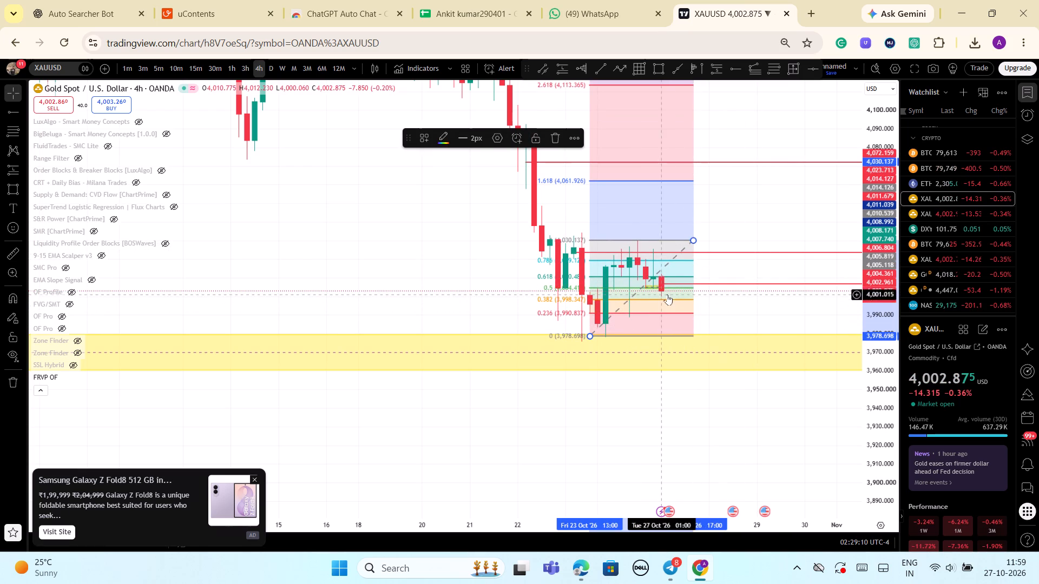
{"action": "left_click", "coordinate": [694, 240]}
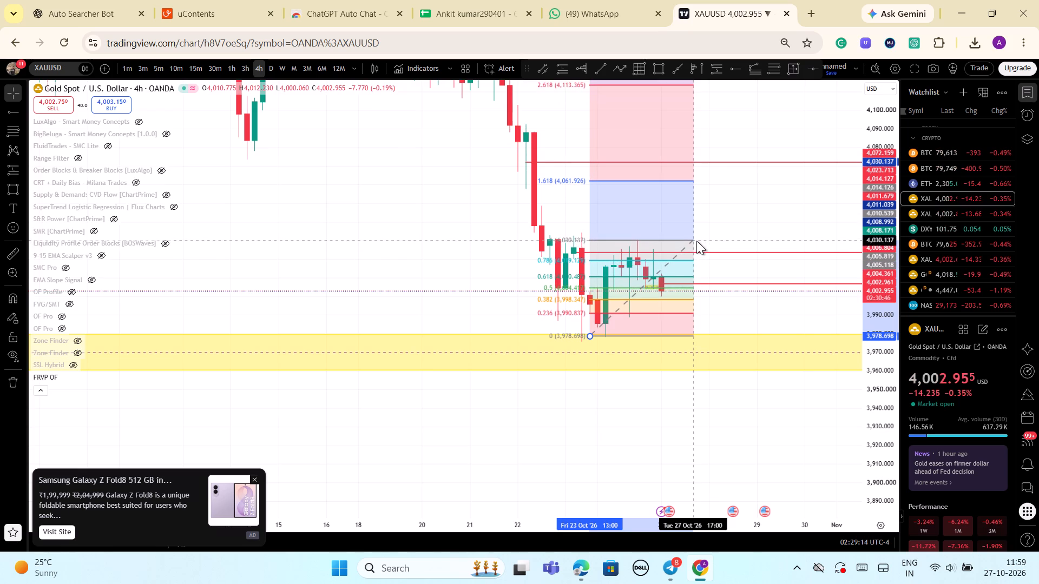
{"action": "left_click", "coordinate": [758, 222]}
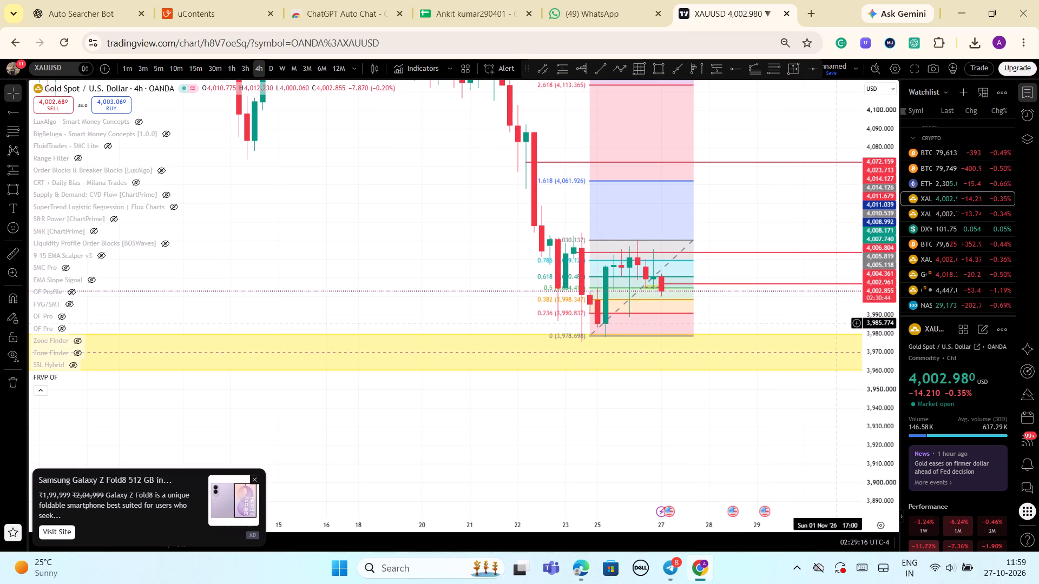
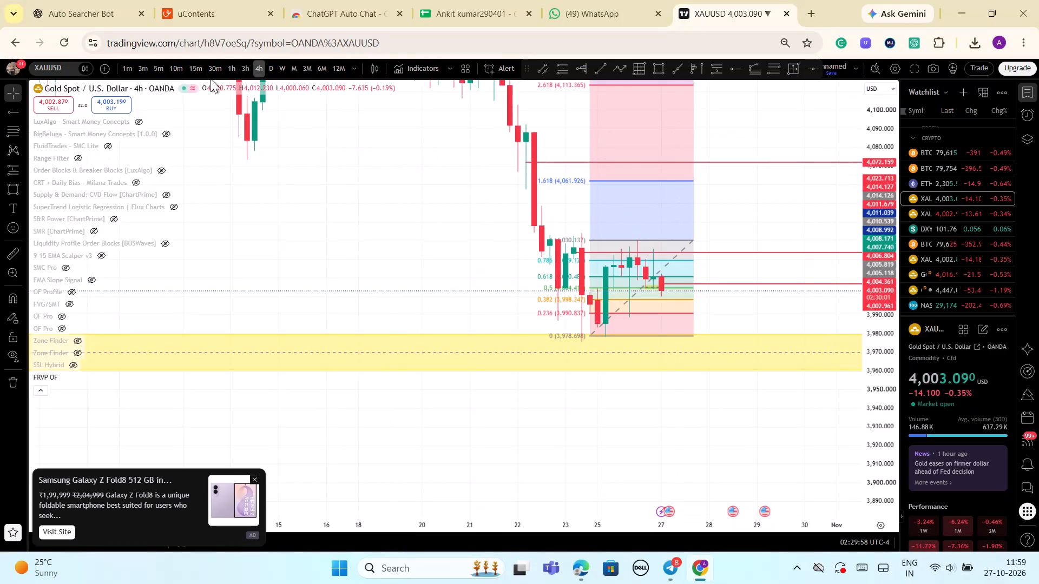
Switch the chart to the 3-minute timeframe and delete the Fibonacci retracement.
{"action": "left_click", "coordinate": [136, 69]}
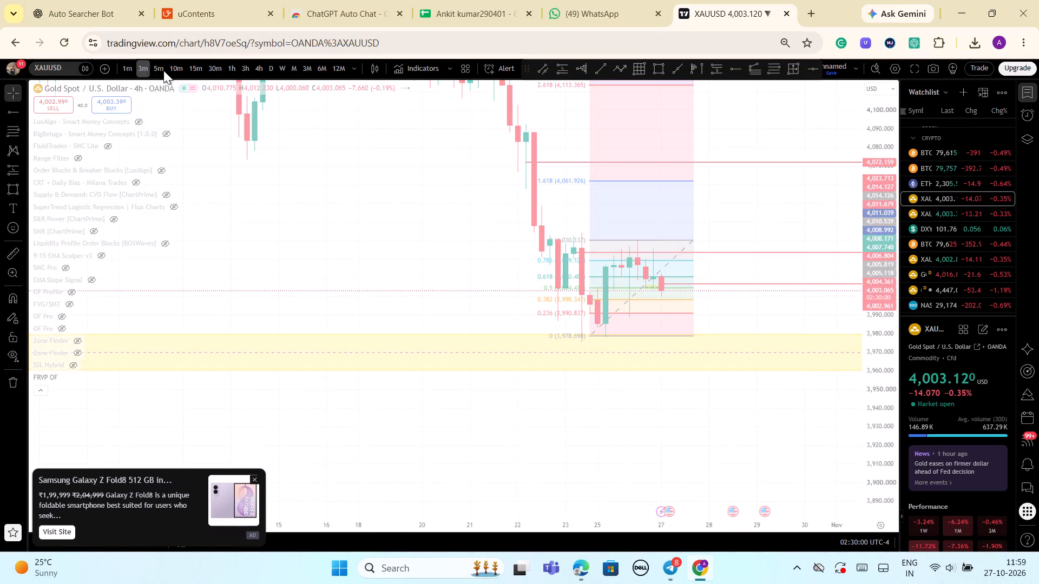
{"action": "scroll", "coordinate": [573, 191], "scroll_direction": "down", "scroll_amount": 2}
{"action": "scroll", "coordinate": [647, 278], "scroll_direction": "down", "scroll_amount": 5}
{"action": "scroll", "coordinate": [740, 322], "scroll_direction": "down", "scroll_amount": 4}
{"action": "left_click", "coordinate": [700, 316]}
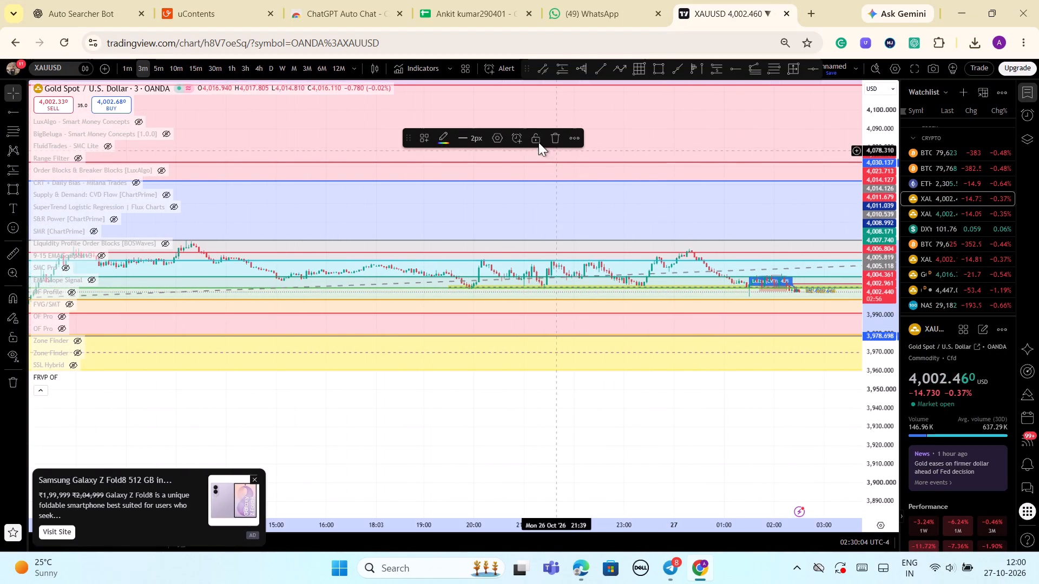
{"action": "left_click", "coordinate": [549, 134]}
Examine the latest 3-minute price action around the volume profile, the thin yellow band and the large yellow zone below.
{"action": "scroll", "coordinate": [755, 409], "scroll_direction": "down", "scroll_amount": 2}
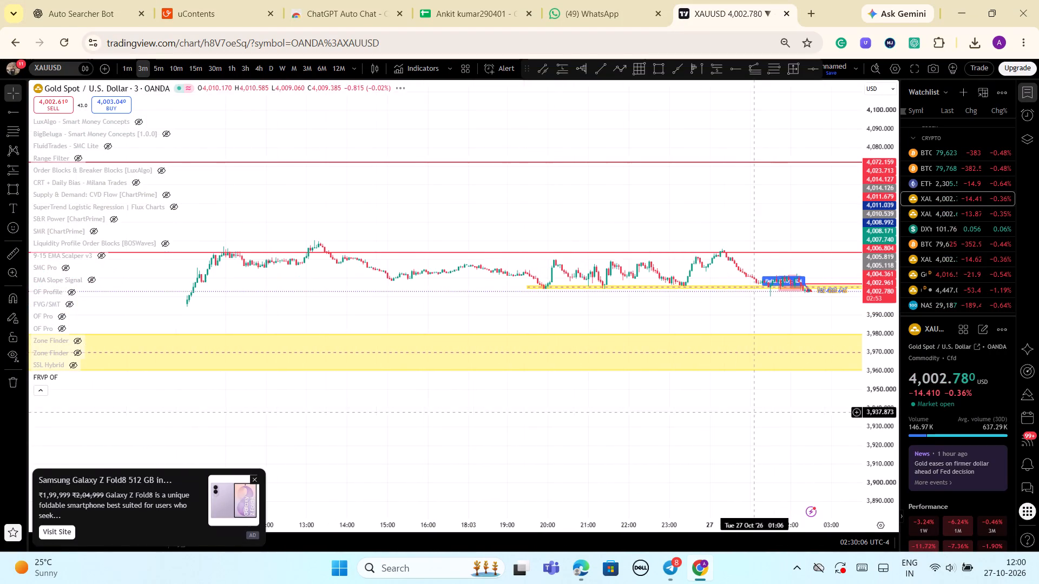
{"action": "left_click_drag", "start_coordinate": [700, 201], "coordinate": [594, 186]}
{"action": "left_click_drag", "start_coordinate": [881, 443], "coordinate": [859, 270]}
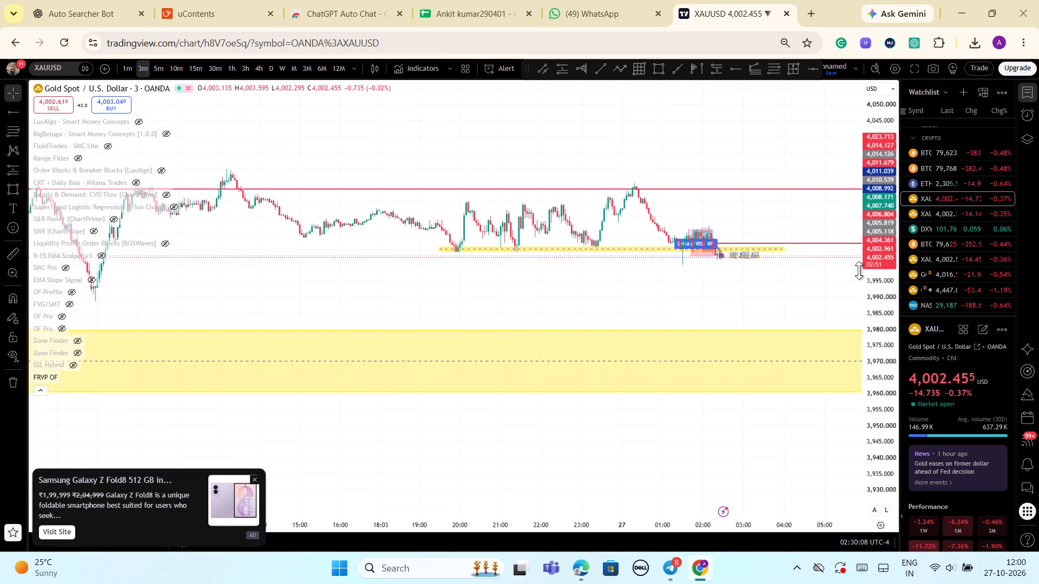
{"action": "left_click_drag", "start_coordinate": [859, 270], "coordinate": [850, 226]}
{"action": "scroll", "coordinate": [801, 273], "scroll_direction": "up", "scroll_amount": 4}
{"action": "left_click_drag", "start_coordinate": [900, 397], "coordinate": [886, 297]}
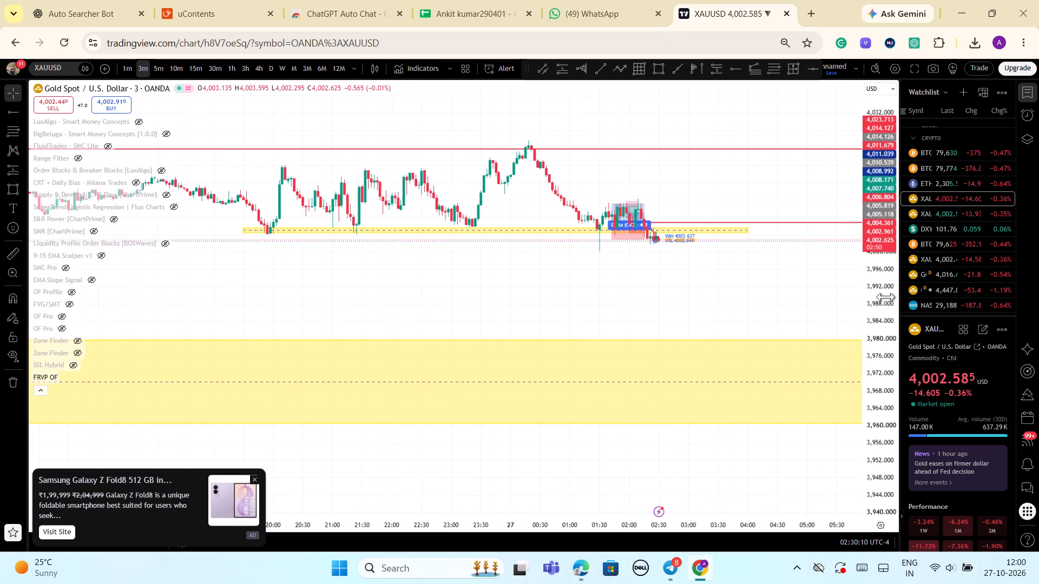
{"action": "left_click_drag", "start_coordinate": [886, 297], "coordinate": [877, 242]}
{"action": "left_click_drag", "start_coordinate": [844, 287], "coordinate": [834, 162]}
{"action": "scroll", "coordinate": [754, 207], "scroll_direction": "up", "scroll_amount": 3}
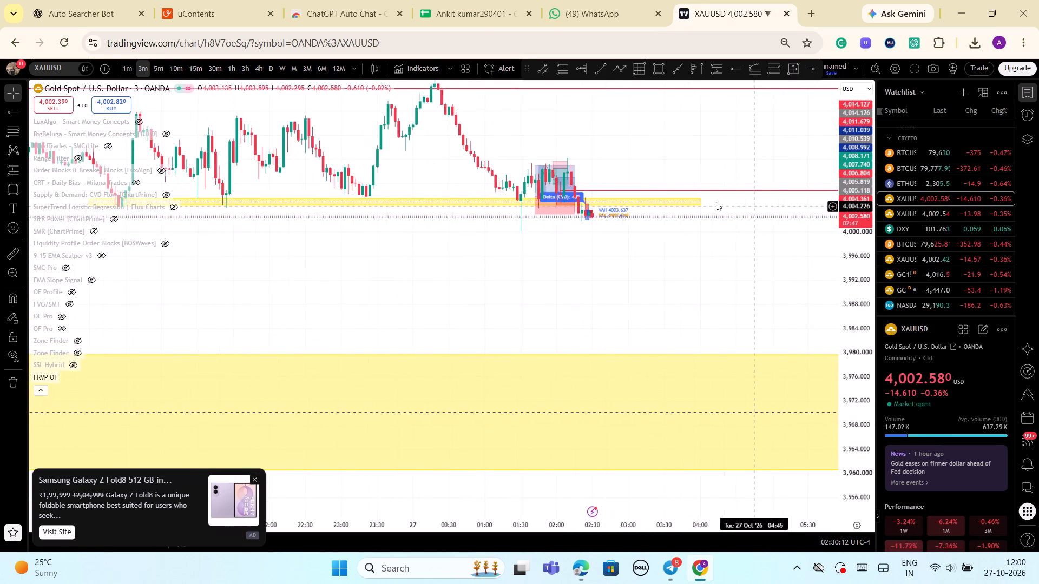
Switch the XAUUSD chart to the 1-minute timeframe.
{"action": "left_click", "coordinate": [126, 70]}
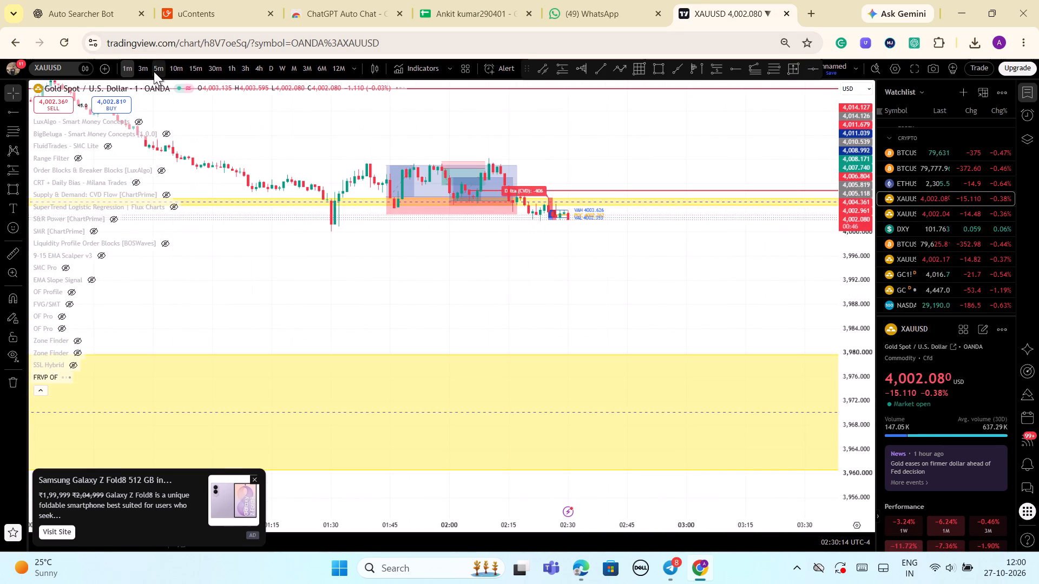
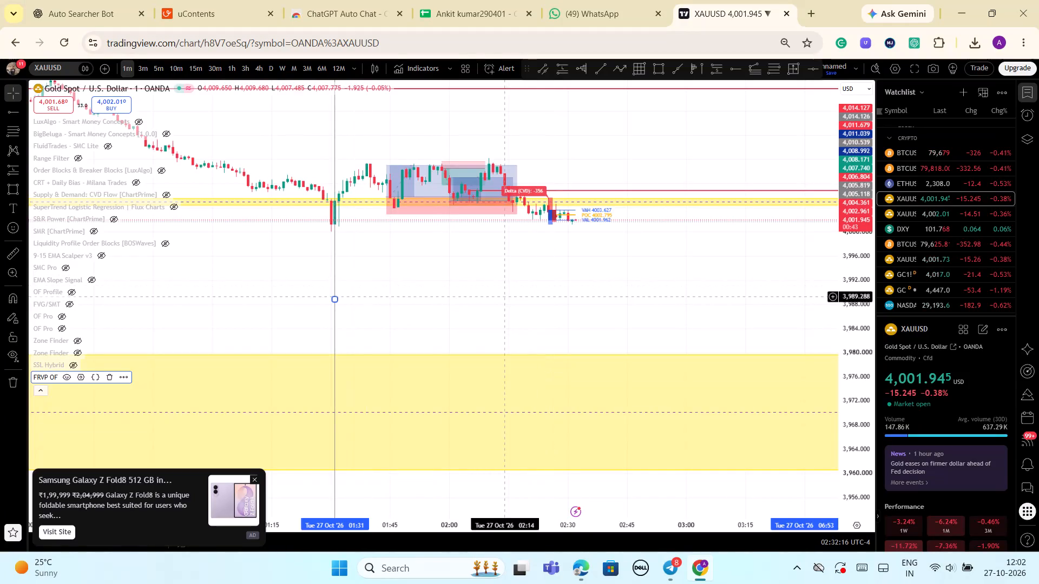
Switch the XAUUSD chart to the 15-minute timeframe.
{"action": "scroll", "coordinate": [574, 291], "scroll_direction": "down", "scroll_amount": 1}
{"action": "left_click_drag", "start_coordinate": [866, 391], "coordinate": [868, 245]}
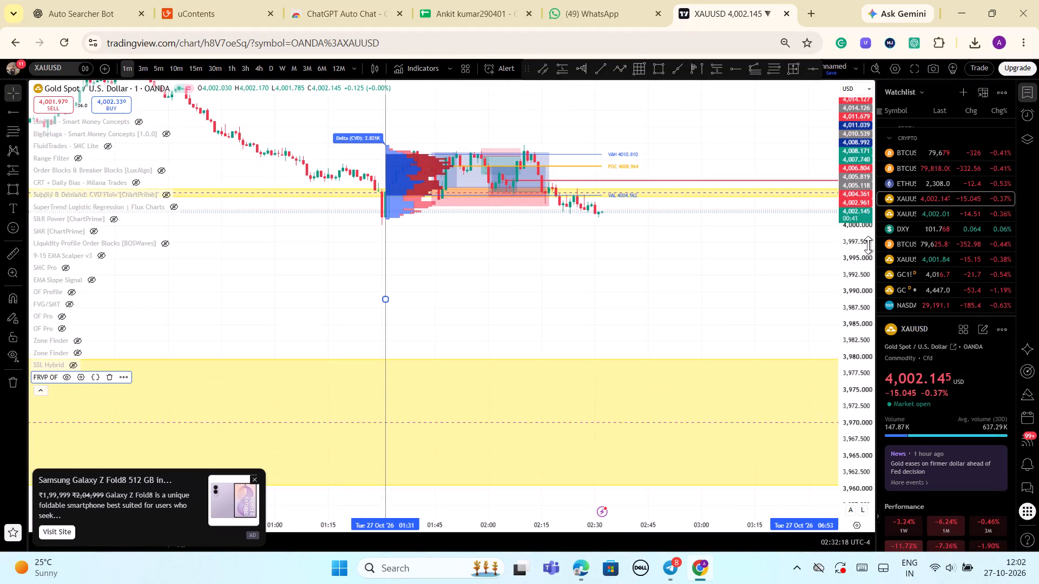
{"action": "left_click_drag", "start_coordinate": [868, 245], "coordinate": [868, 243]}
{"action": "left_click_drag", "start_coordinate": [607, 222], "coordinate": [665, 378]}
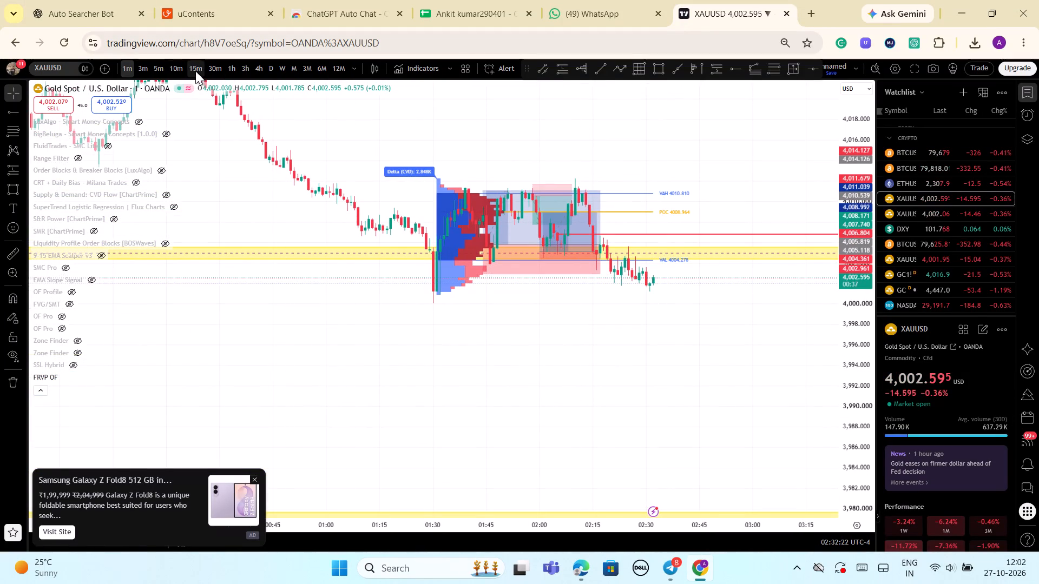
{"action": "left_click", "coordinate": [195, 71]}
Delete the long and short position drawings clustered around the volume profile near the thin yellow band.
{"action": "scroll", "coordinate": [774, 254], "scroll_direction": "down", "scroll_amount": 2}
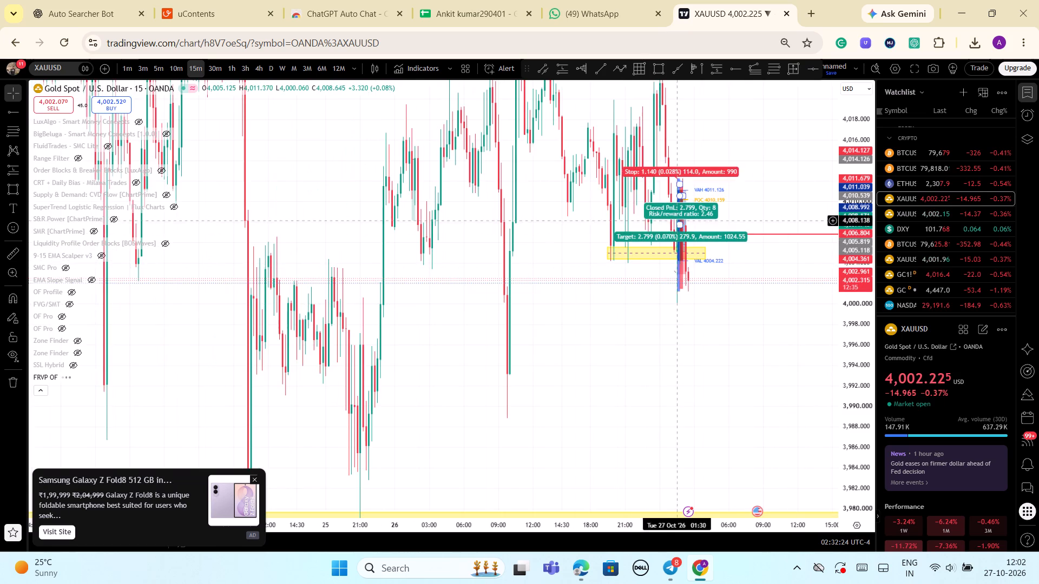
{"action": "left_click_drag", "start_coordinate": [675, 242], "coordinate": [654, 245]}
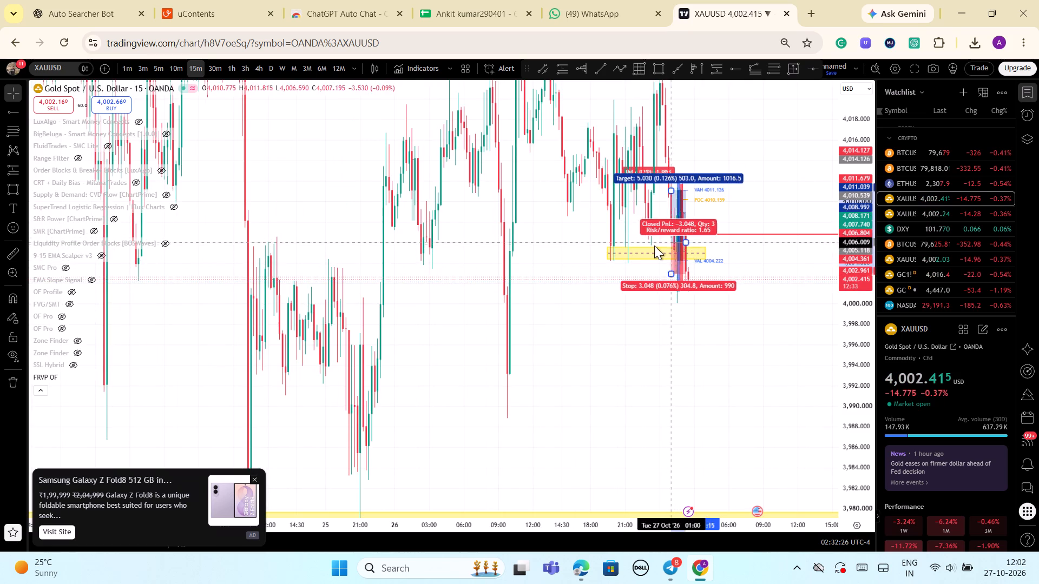
{"action": "left_click_drag", "start_coordinate": [654, 245], "coordinate": [729, 256]}
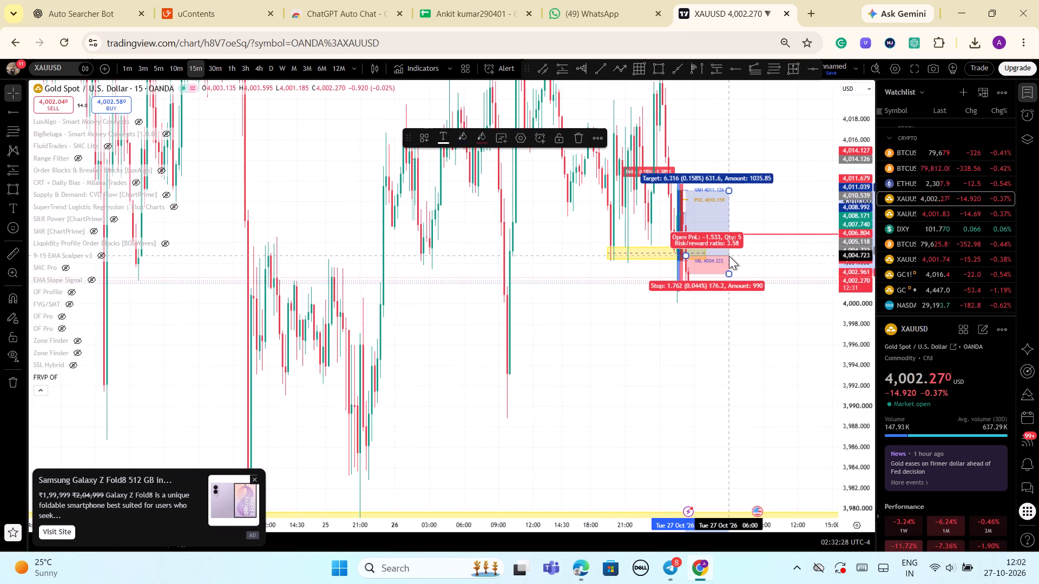
{"action": "left_click", "coordinate": [580, 138]}
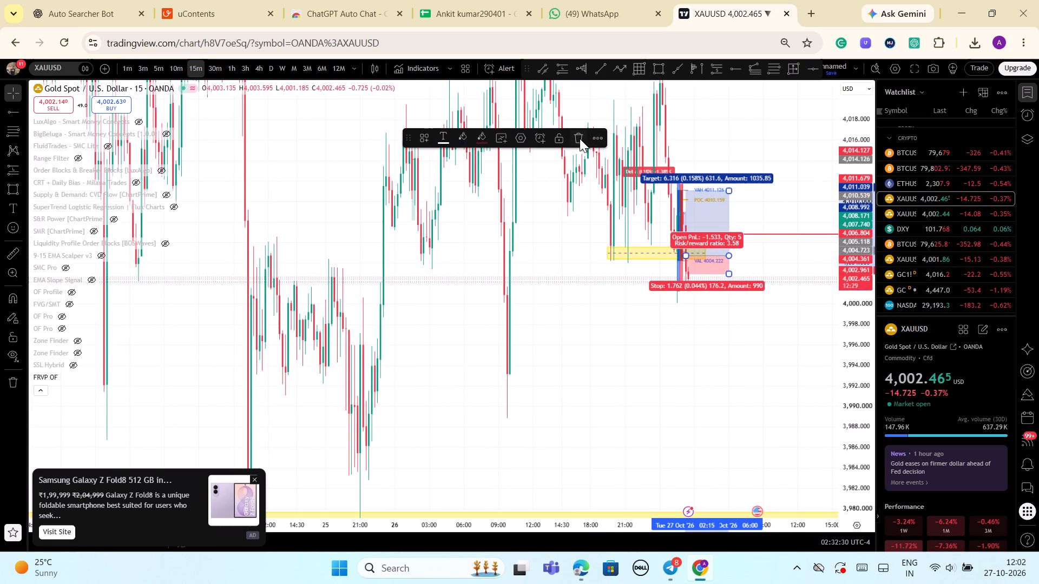
{"action": "left_click", "coordinate": [679, 186]}
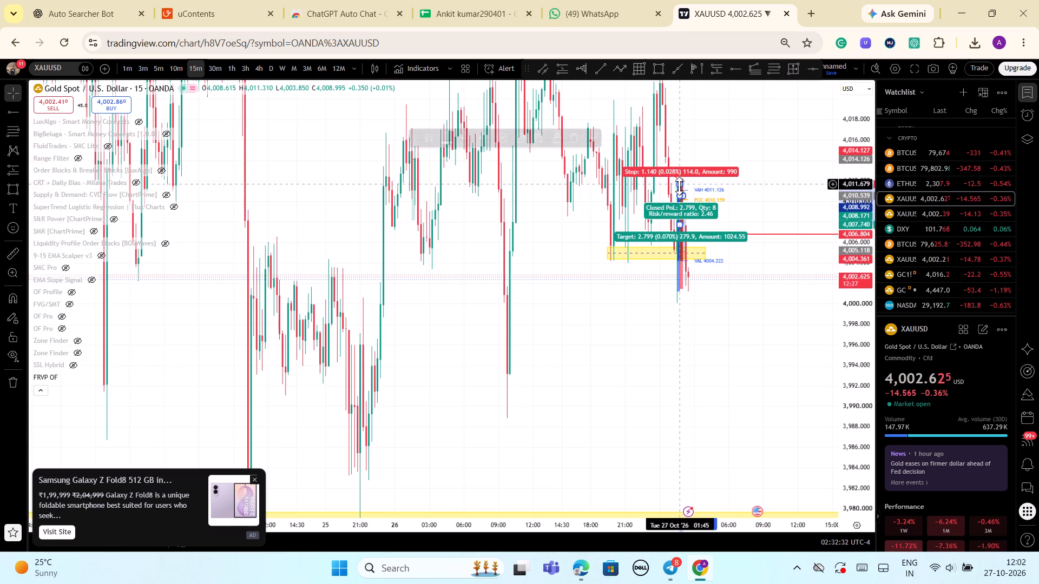
{"action": "left_click", "coordinate": [571, 132]}
{"action": "right_click", "coordinate": [680, 198]}
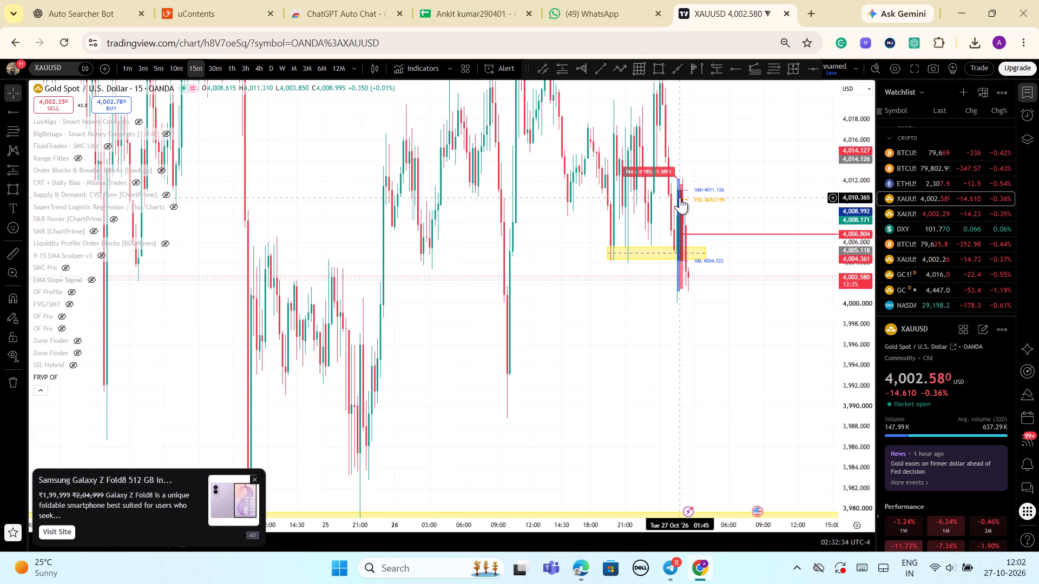
{"action": "right_click", "coordinate": [691, 260]}
{"action": "left_click", "coordinate": [599, 286]}
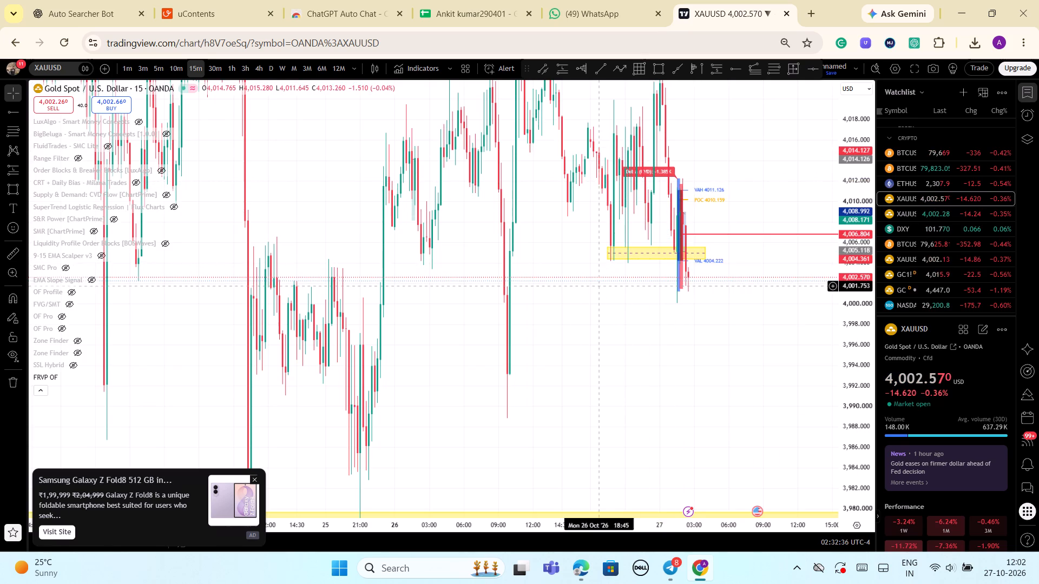
{"action": "left_click", "coordinate": [682, 211]}
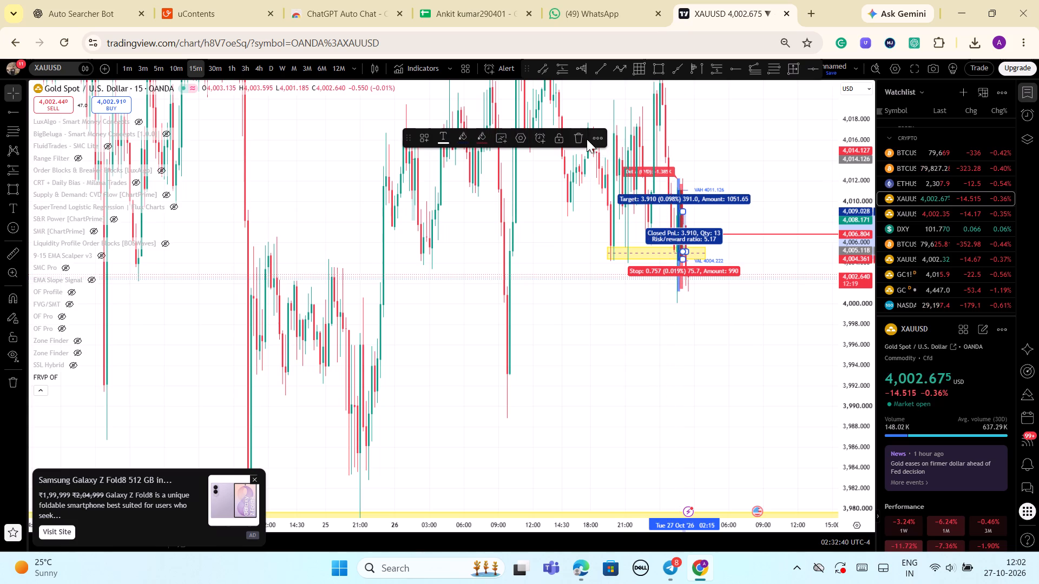
{"action": "left_click", "coordinate": [574, 139]}
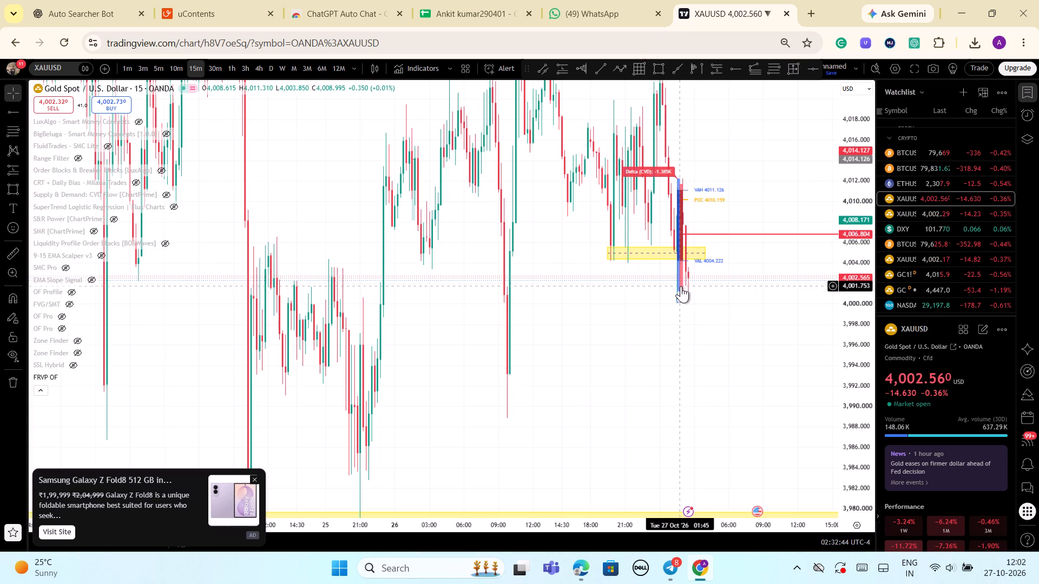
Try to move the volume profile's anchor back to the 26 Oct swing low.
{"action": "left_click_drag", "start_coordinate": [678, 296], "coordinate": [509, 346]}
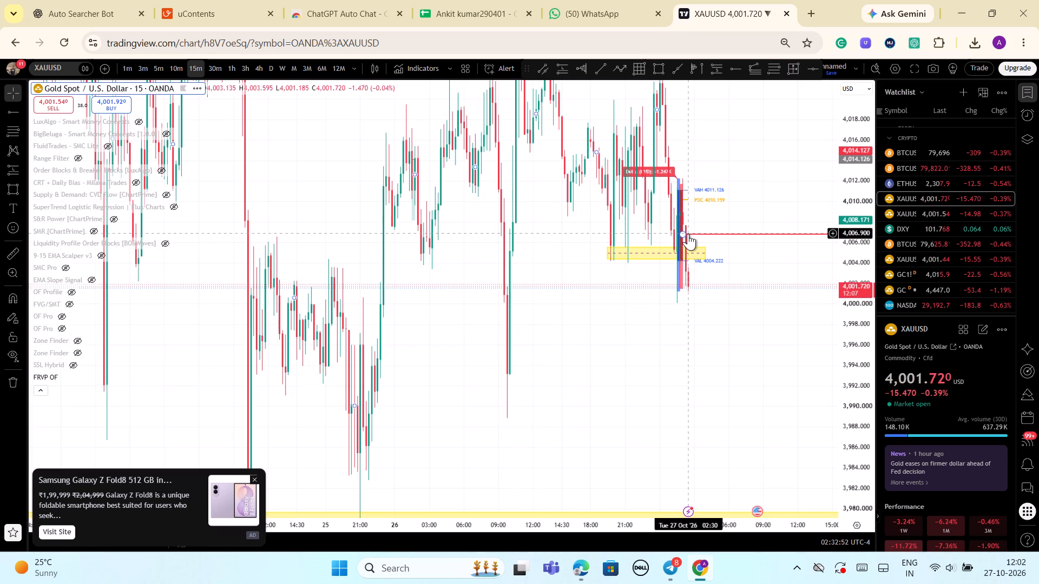
Delete the red horizontal ray just above the thin yellow band.
{"action": "left_click_drag", "start_coordinate": [682, 234], "coordinate": [628, 240]}
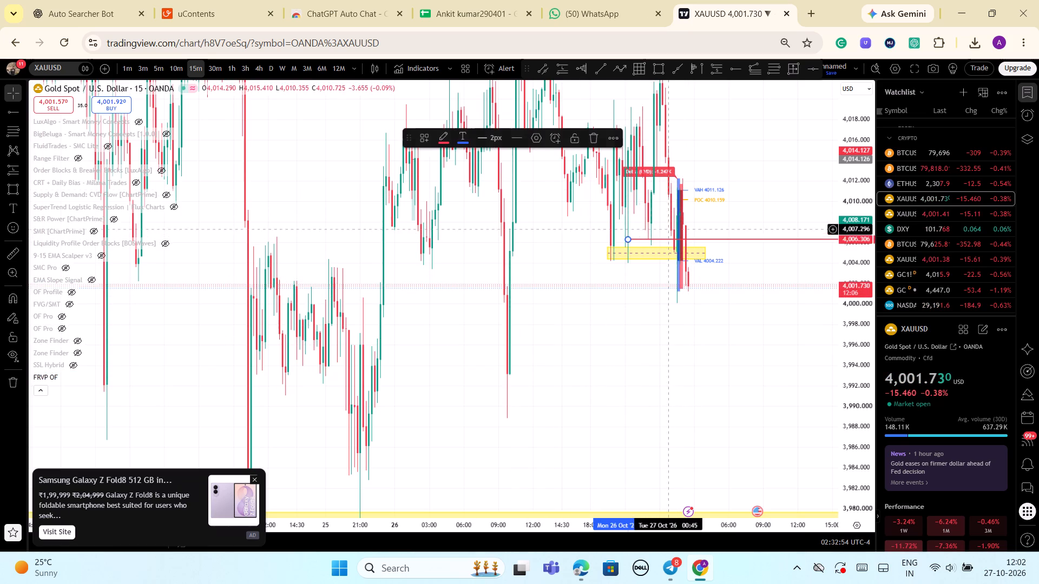
{"action": "left_click", "coordinate": [590, 139]}
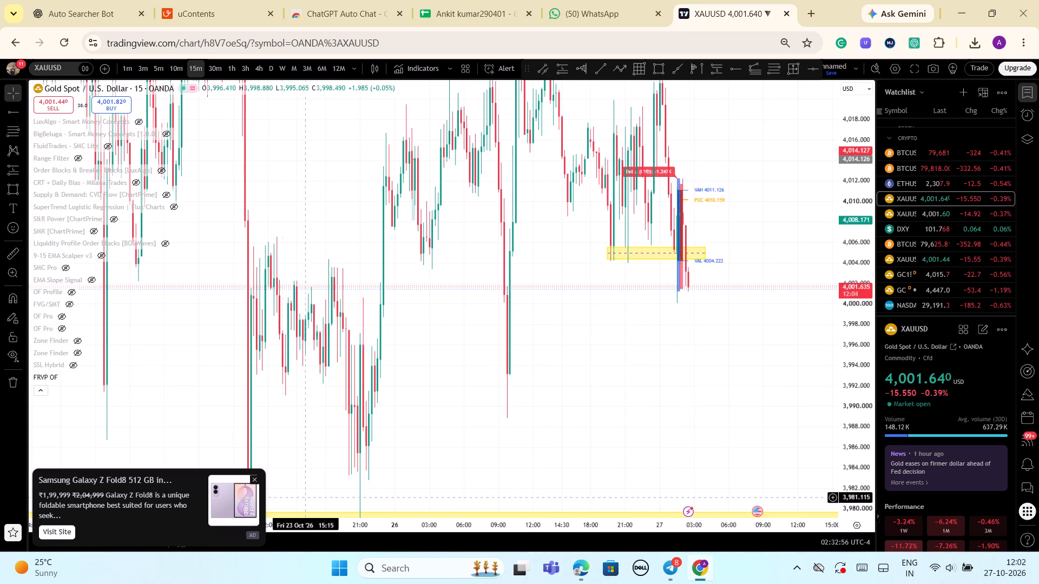
Close the advertisement covering the lower part of the chart.
{"action": "left_click", "coordinate": [254, 481]}
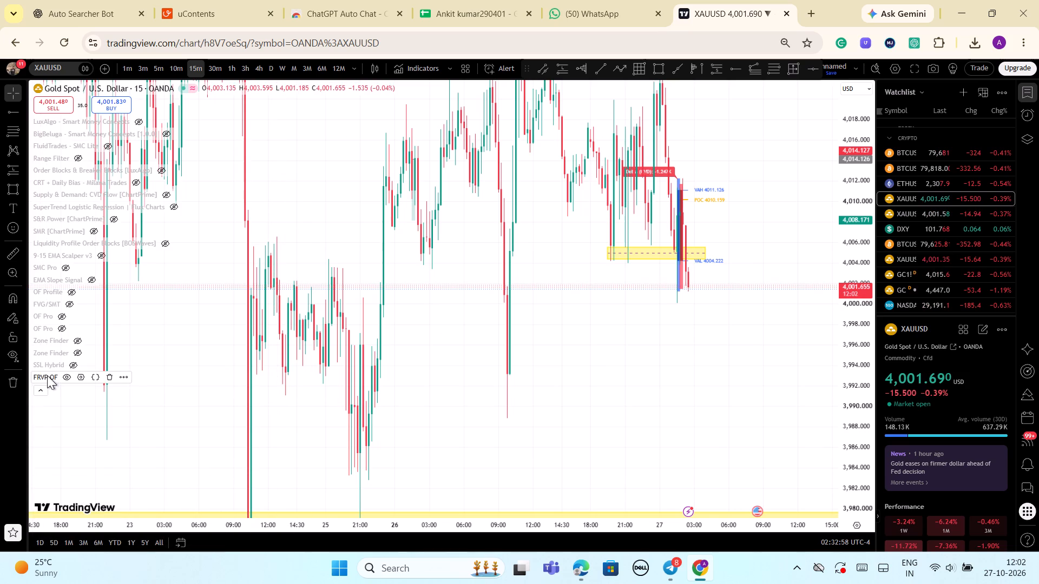
Re-anchor the FRVP OF volume profile to the swing low at Mon 26 Oct 10:00.
{"action": "left_click", "coordinate": [47, 375]}
{"action": "left_click", "coordinate": [662, 141]}
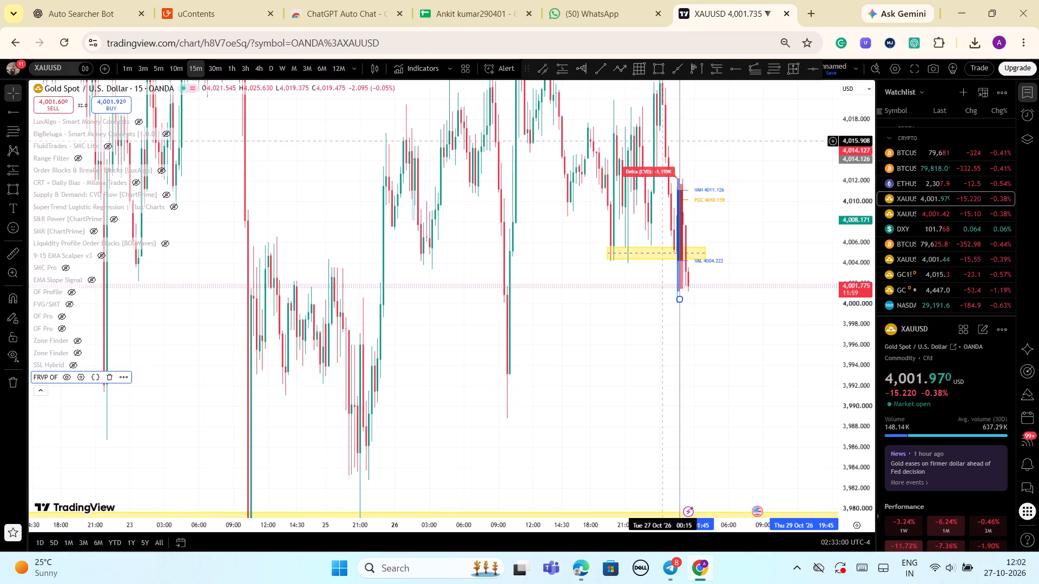
{"action": "left_click", "coordinate": [41, 375]}
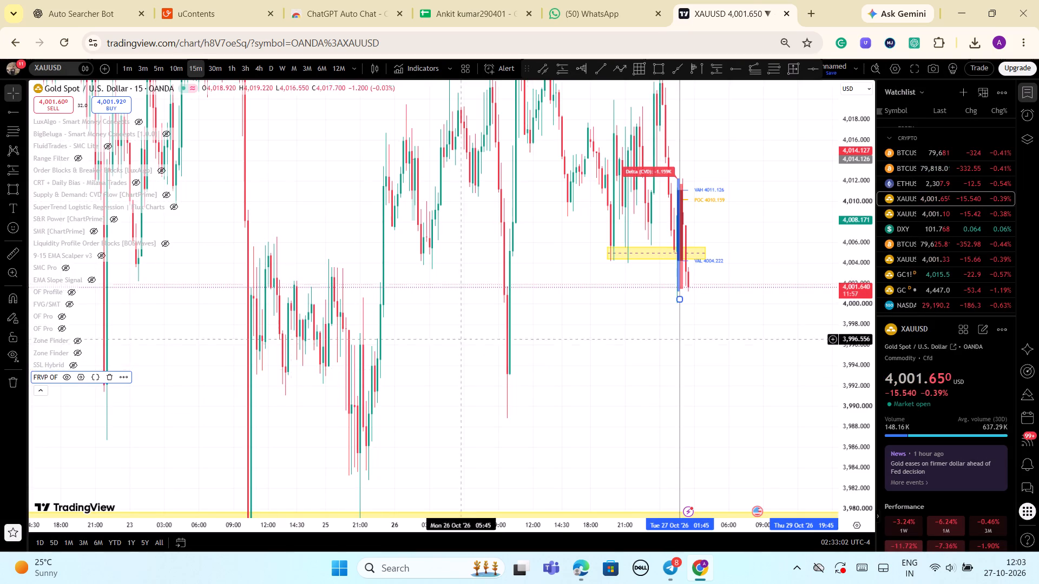
{"action": "left_click_drag", "start_coordinate": [678, 300], "coordinate": [675, 300]}
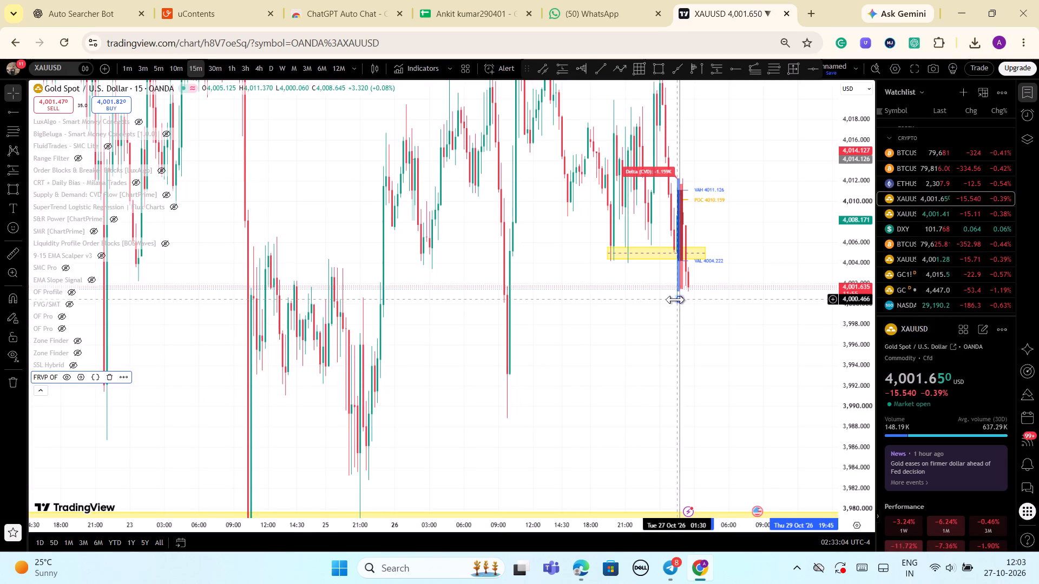
{"action": "left_click_drag", "start_coordinate": [675, 300], "coordinate": [510, 336]}
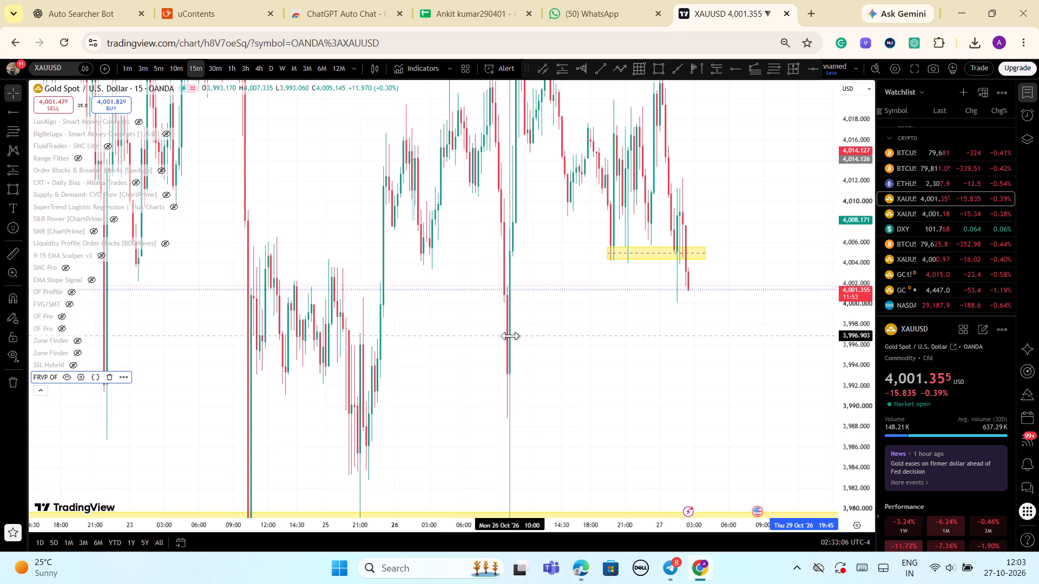
{"action": "left_click", "coordinate": [601, 377]}
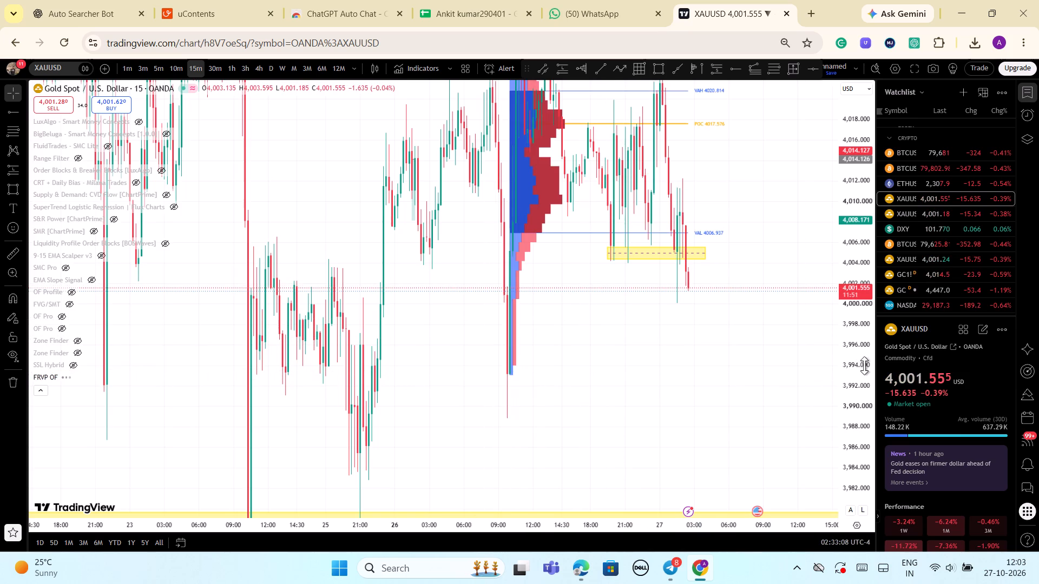
Move the thin yellow band to the 26 Oct swing low, spanning 3,993.119 to 3,989.011, and extend it to 27 Oct 07:15.
{"action": "left_click_drag", "start_coordinate": [872, 361], "coordinate": [866, 443]}
{"action": "scroll", "coordinate": [714, 341], "scroll_direction": "up", "scroll_amount": 3}
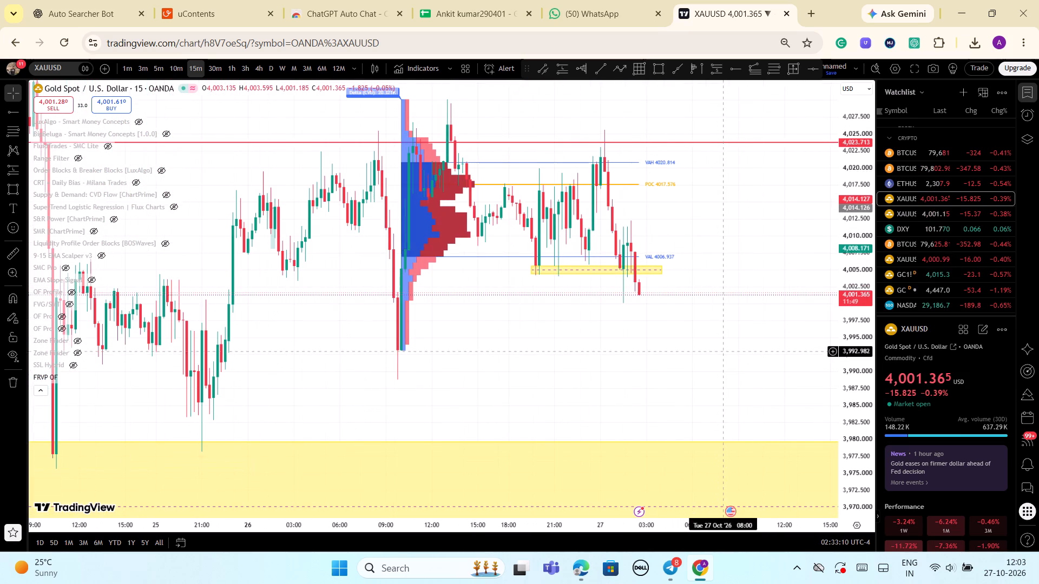
{"action": "left_click_drag", "start_coordinate": [856, 386], "coordinate": [876, 481]}
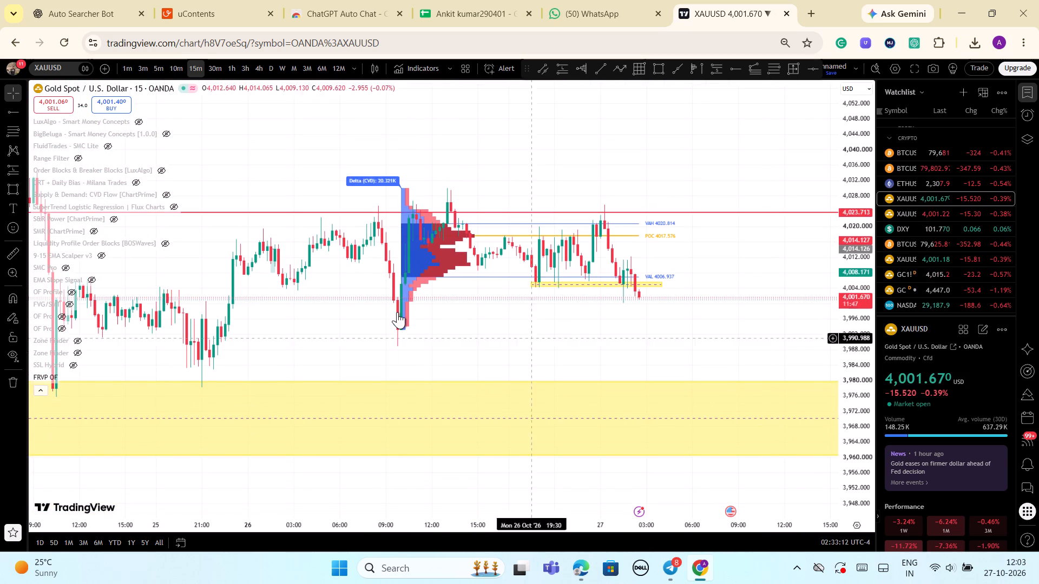
{"action": "left_click_drag", "start_coordinate": [580, 286], "coordinate": [558, 311]}
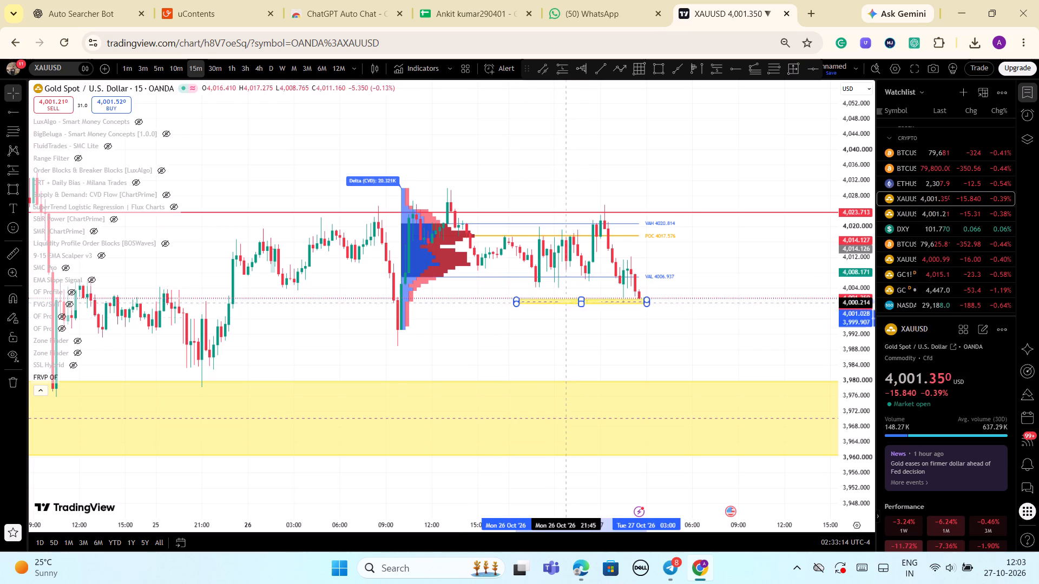
{"action": "left_click_drag", "start_coordinate": [558, 311], "coordinate": [400, 333]}
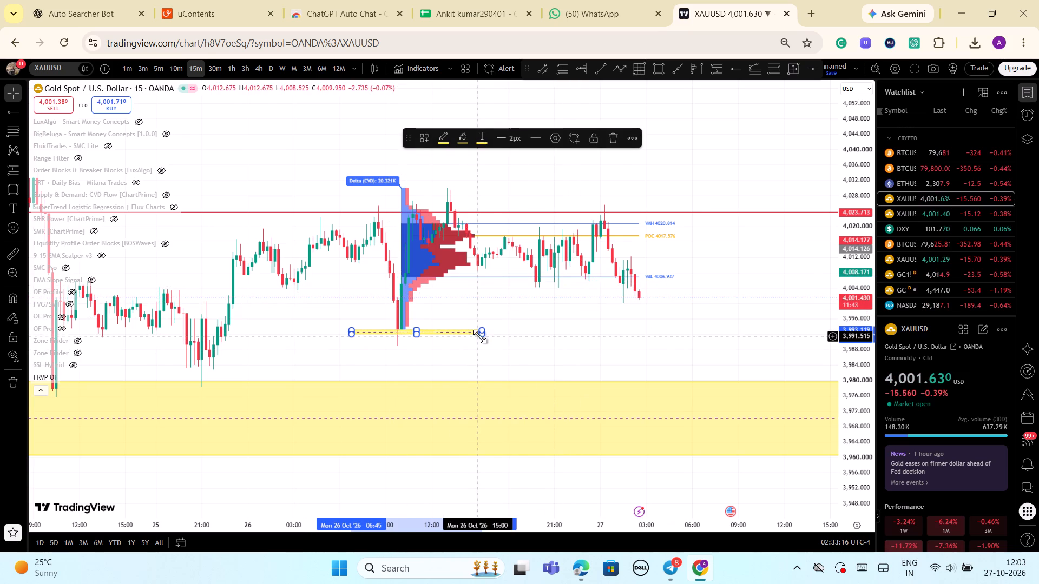
{"action": "left_click_drag", "start_coordinate": [483, 336], "coordinate": [574, 346]}
{"action": "left_click_drag", "start_coordinate": [575, 340], "coordinate": [707, 339]}
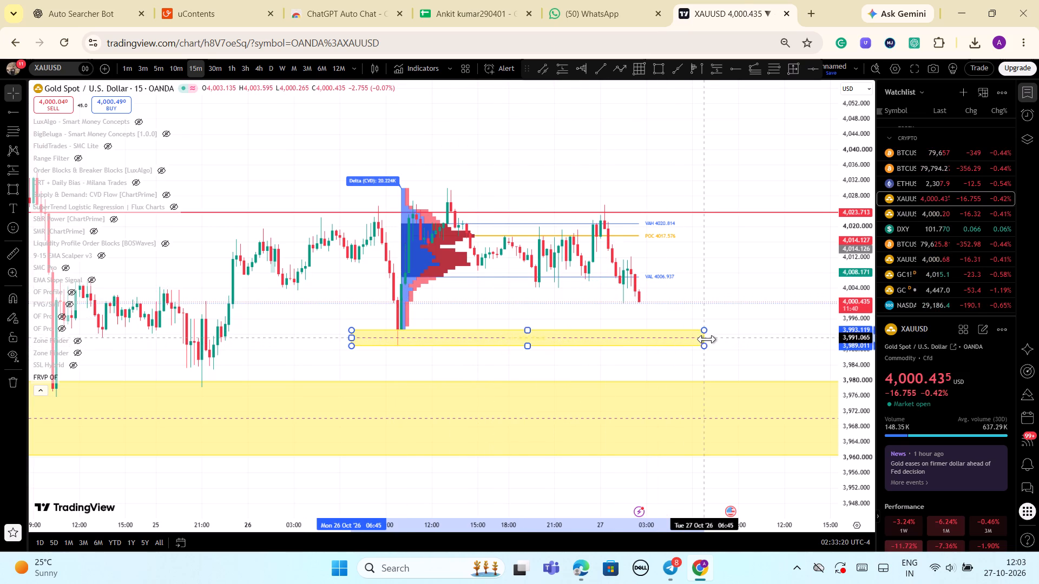
{"action": "left_click_drag", "start_coordinate": [707, 339], "coordinate": [713, 339]}
Draw a yellow rectangle from the 26 Oct 19:45 low past the latest candles, between about 4,006 and 4,004.
{"action": "left_click_drag", "start_coordinate": [869, 394], "coordinate": [865, 408]}
{"action": "scroll", "coordinate": [797, 371], "scroll_direction": "down", "scroll_amount": 2}
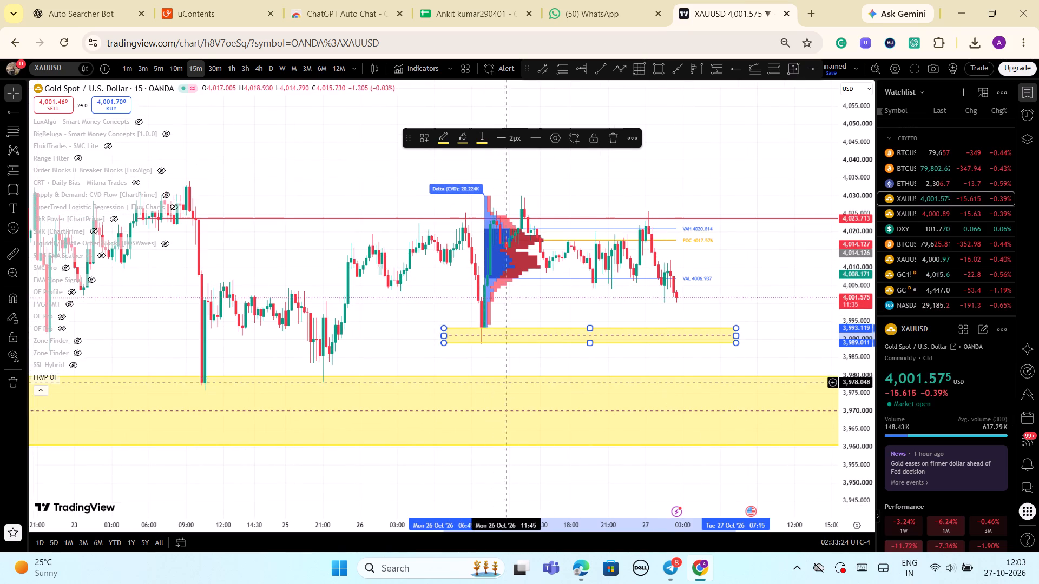
{"action": "scroll", "coordinate": [643, 377], "scroll_direction": "up", "scroll_amount": 2}
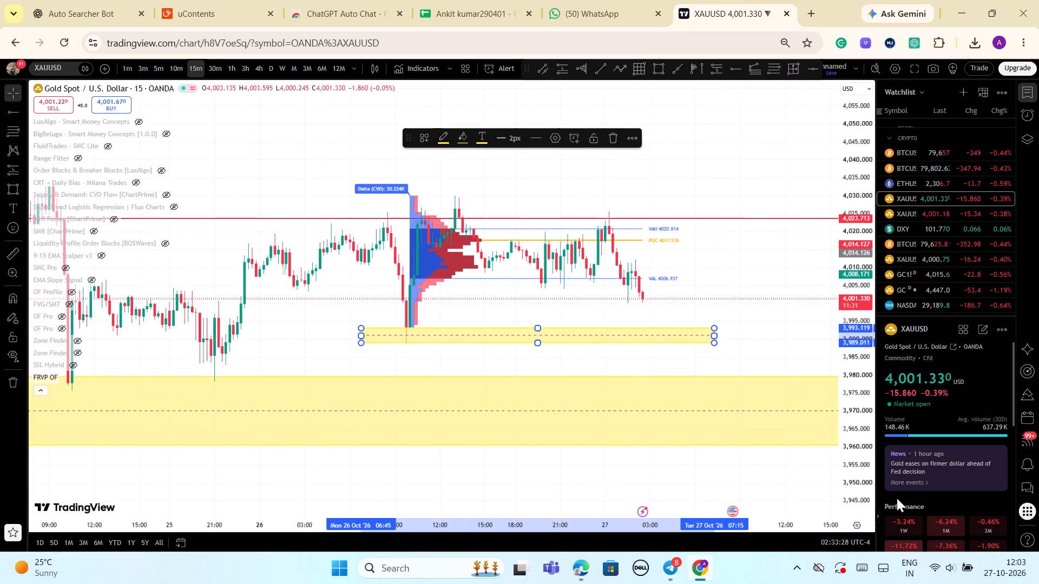
{"action": "left_click_drag", "start_coordinate": [859, 494], "coordinate": [880, 406]}
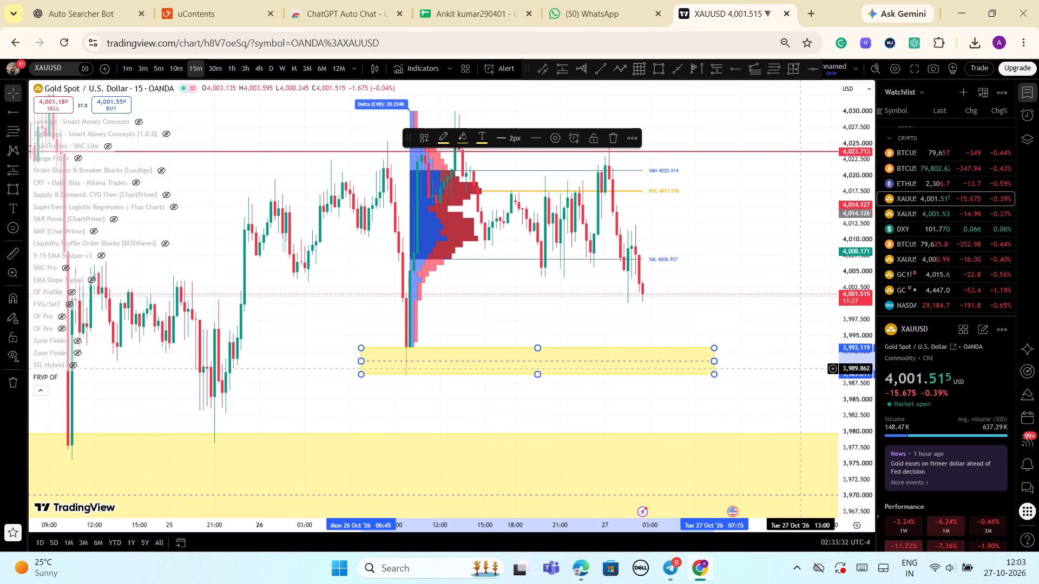
{"action": "left_click", "coordinate": [657, 71]}
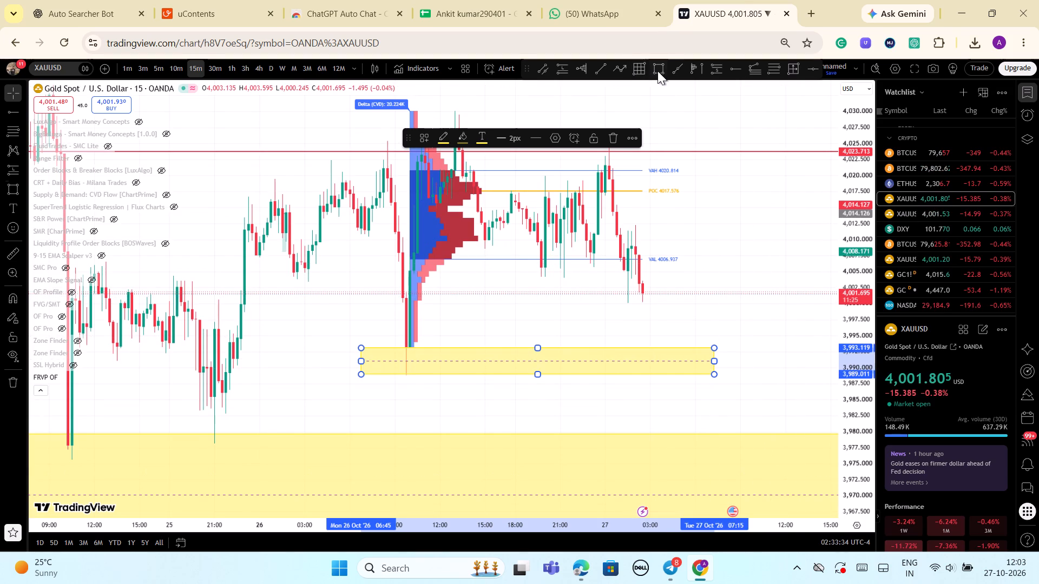
{"action": "left_click", "coordinate": [541, 264]}
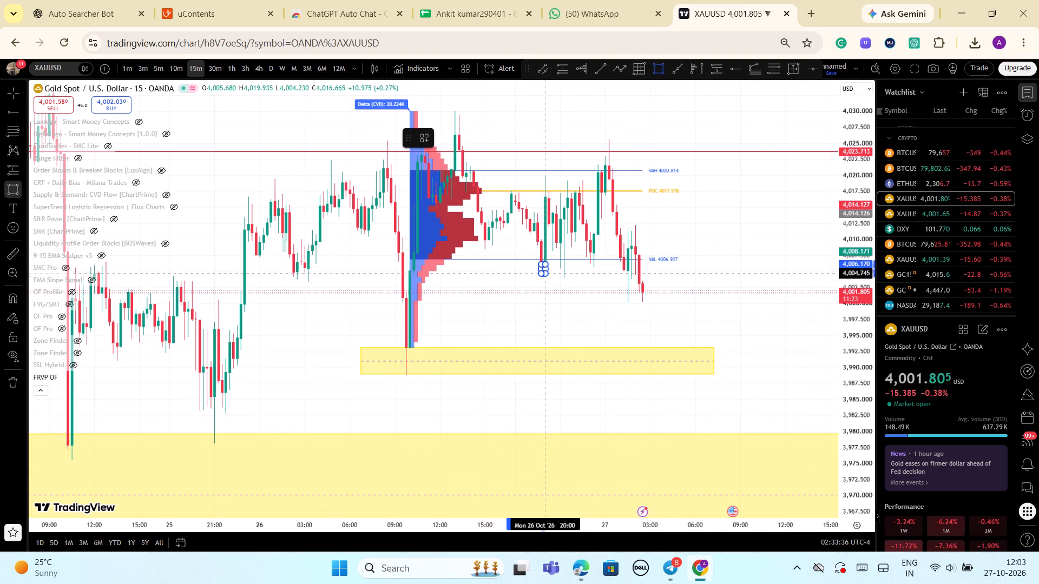
{"action": "left_click", "coordinate": [702, 276]}
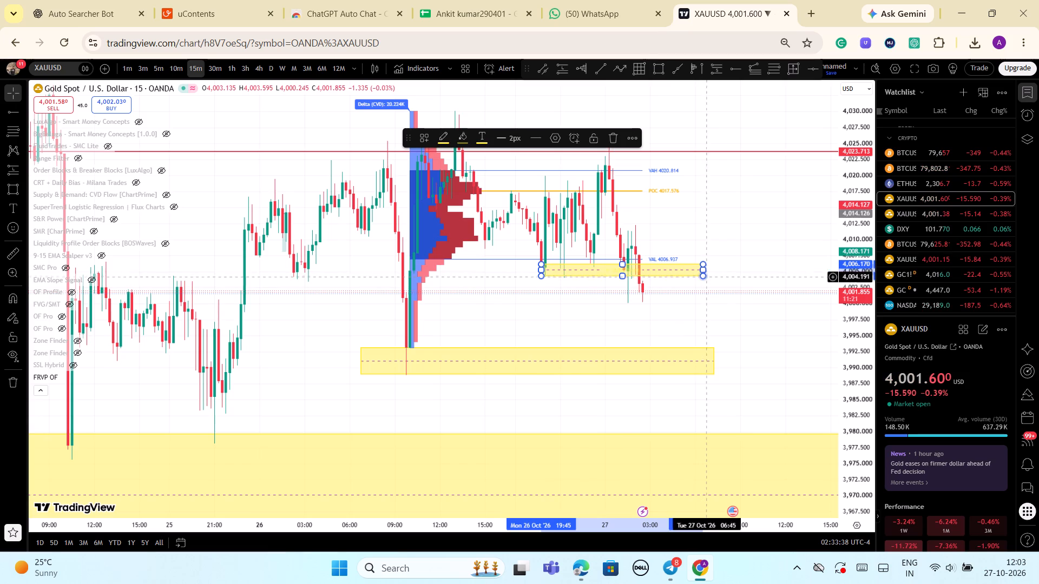
{"action": "left_click", "coordinate": [764, 326]}
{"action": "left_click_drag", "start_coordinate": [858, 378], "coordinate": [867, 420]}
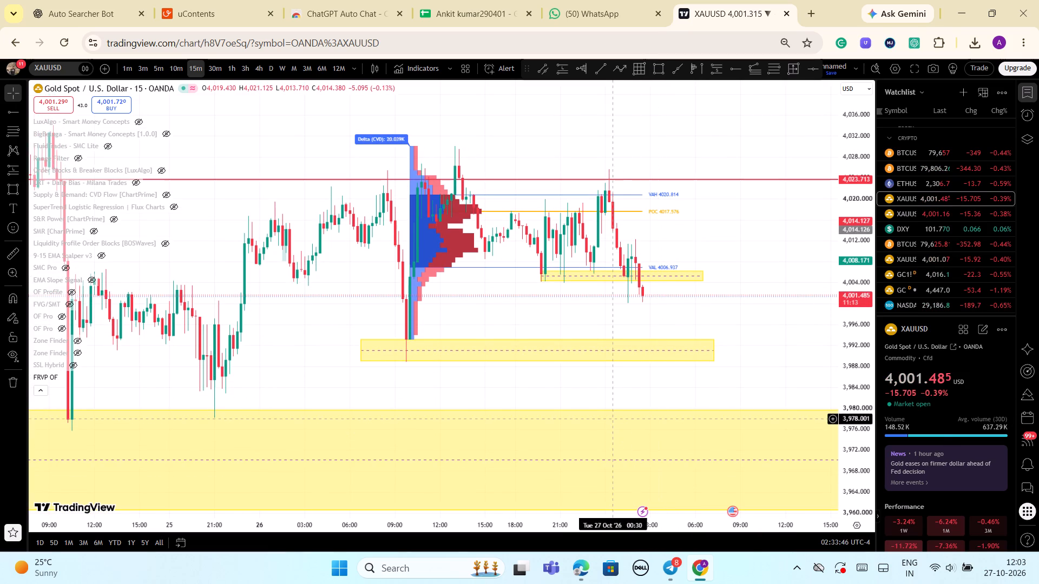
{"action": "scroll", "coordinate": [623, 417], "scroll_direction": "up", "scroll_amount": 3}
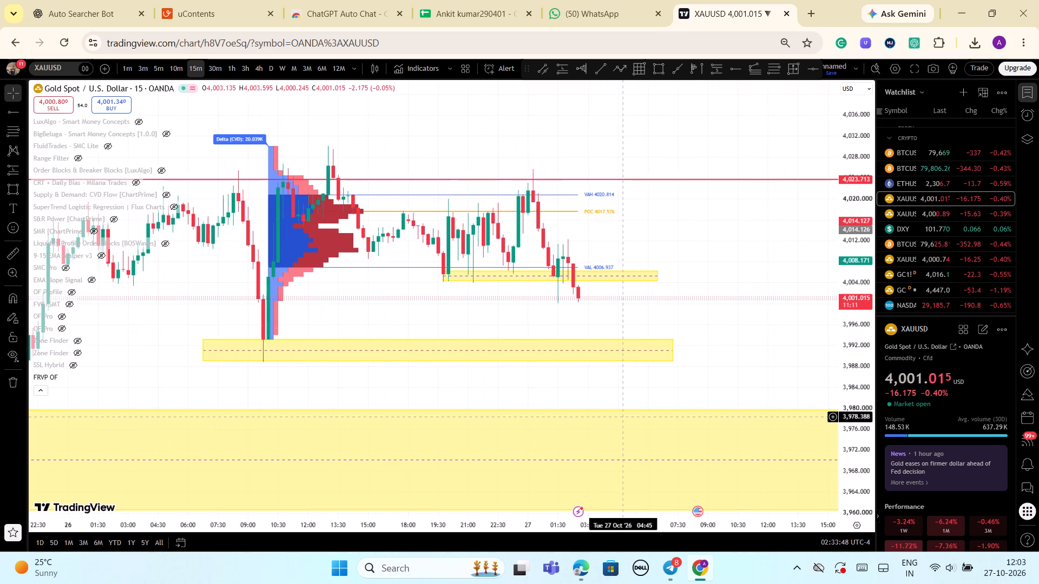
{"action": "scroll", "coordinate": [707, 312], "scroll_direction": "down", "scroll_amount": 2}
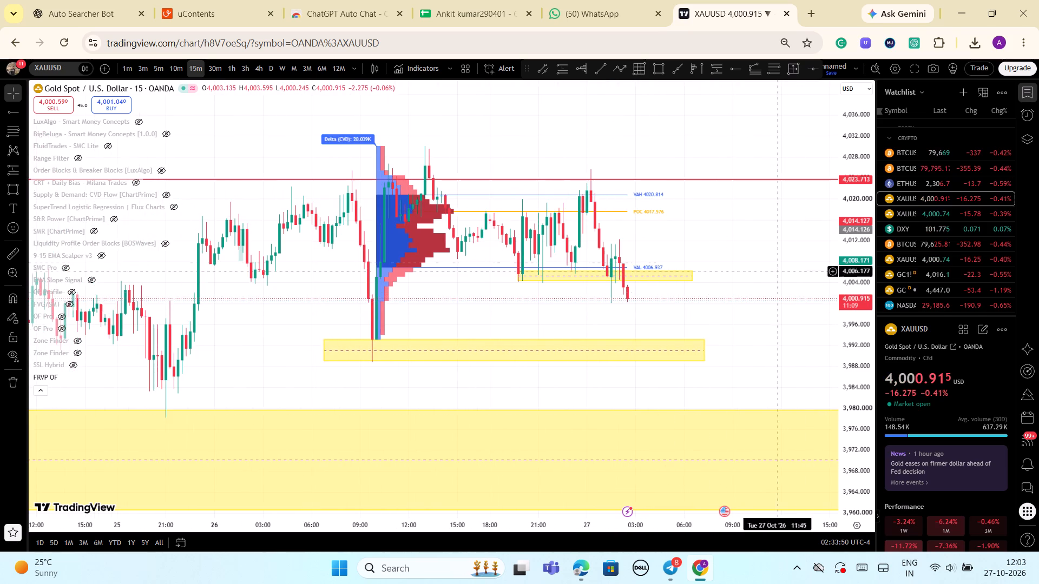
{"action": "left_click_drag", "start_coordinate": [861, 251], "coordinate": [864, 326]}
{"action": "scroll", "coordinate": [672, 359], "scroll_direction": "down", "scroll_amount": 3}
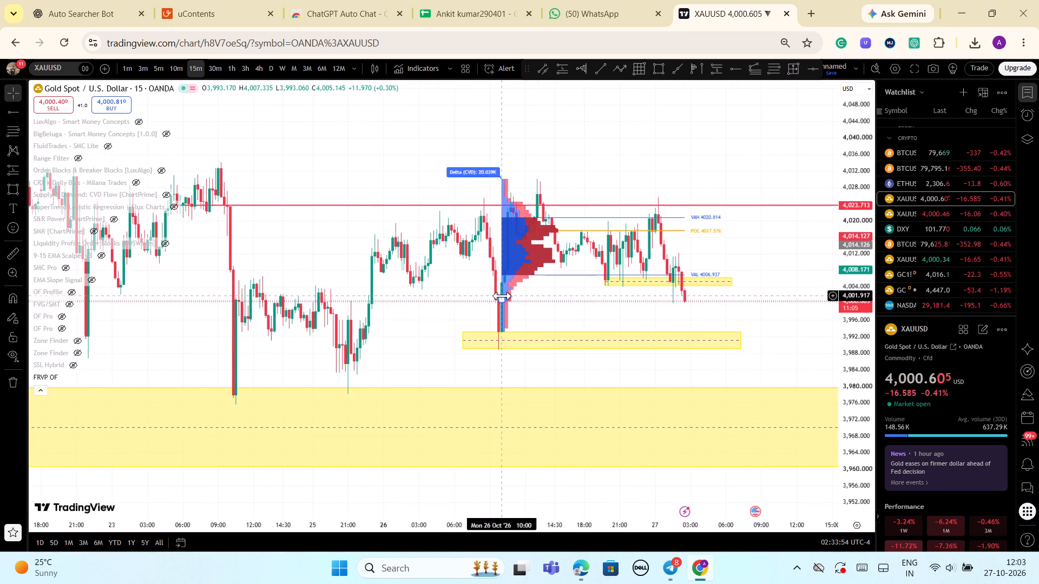
Re-anchor the FRVP OF volume profile to the late swing low on Sun 25 Oct, just above the wide yellow zone.
{"action": "left_click_drag", "start_coordinate": [502, 296], "coordinate": [353, 308]}
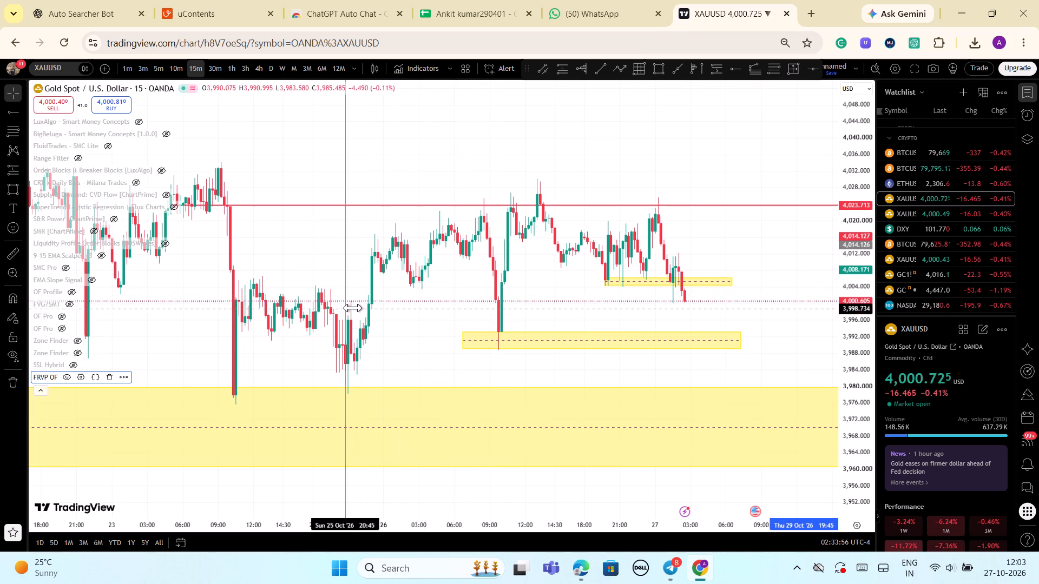
{"action": "left_click_drag", "start_coordinate": [353, 308], "coordinate": [357, 304]}
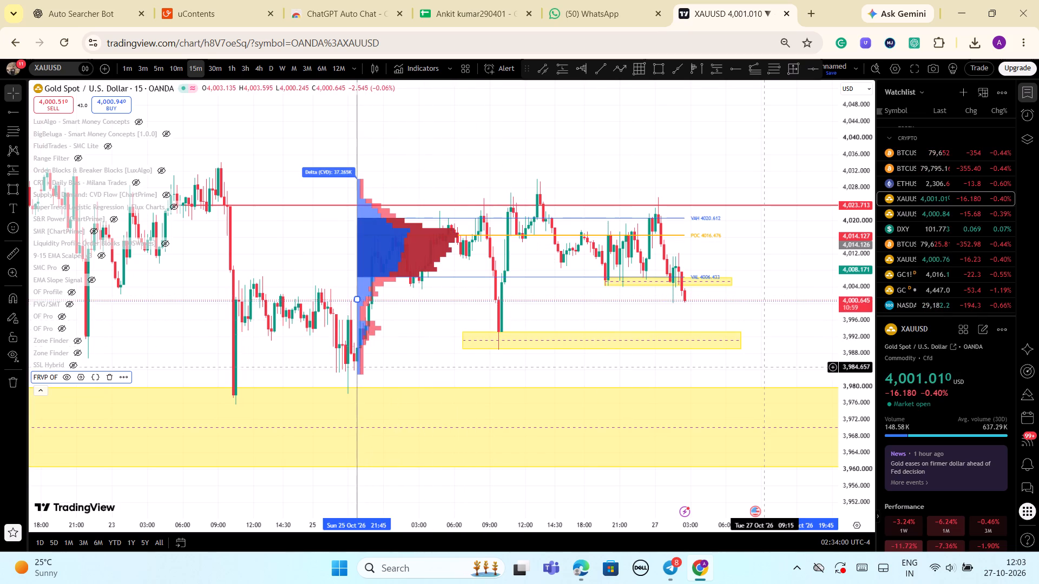
{"action": "left_click_drag", "start_coordinate": [352, 298], "coordinate": [342, 305]}
{"action": "left_click_drag", "start_coordinate": [347, 297], "coordinate": [337, 301]}
{"action": "left_click_drag", "start_coordinate": [347, 300], "coordinate": [345, 300]}
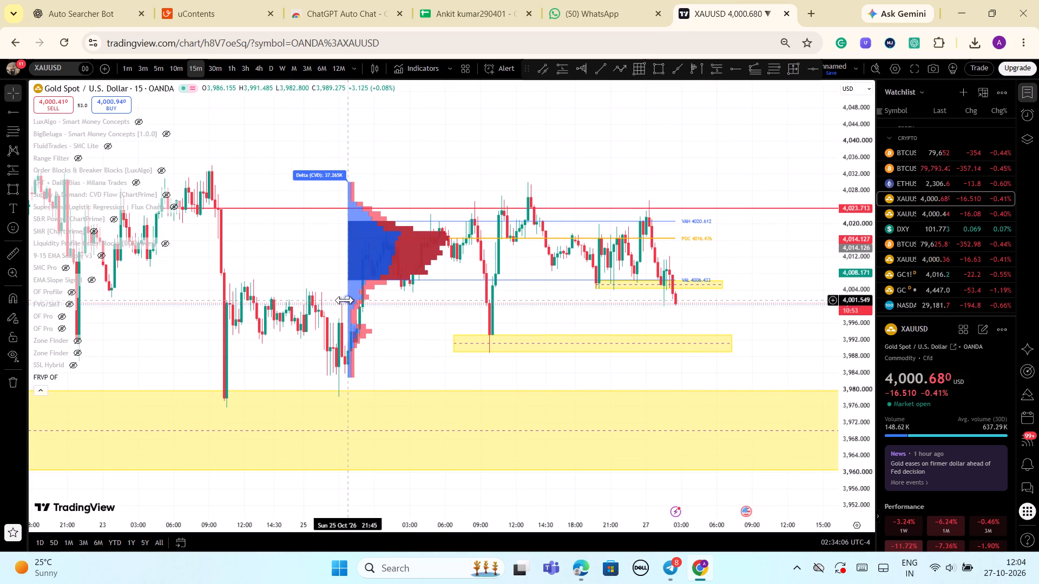
{"action": "left_click_drag", "start_coordinate": [345, 300], "coordinate": [331, 302]}
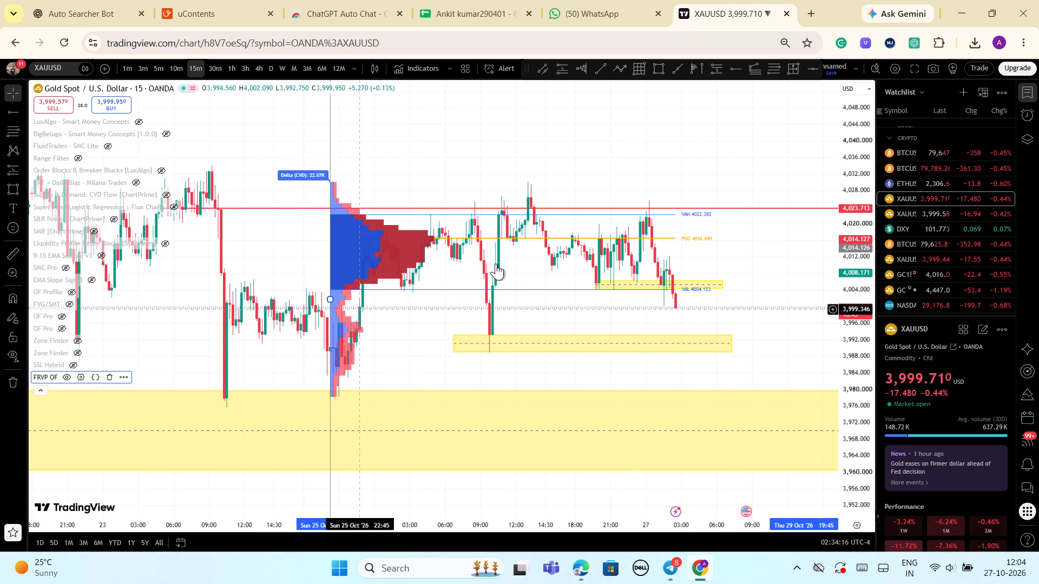
Draw two red horizontal rays from Sun 25 Oct: one at 4,000.325 starting 21:15 and one at 3,999.101 starting 21:00.
{"action": "left_click", "coordinate": [734, 69]}
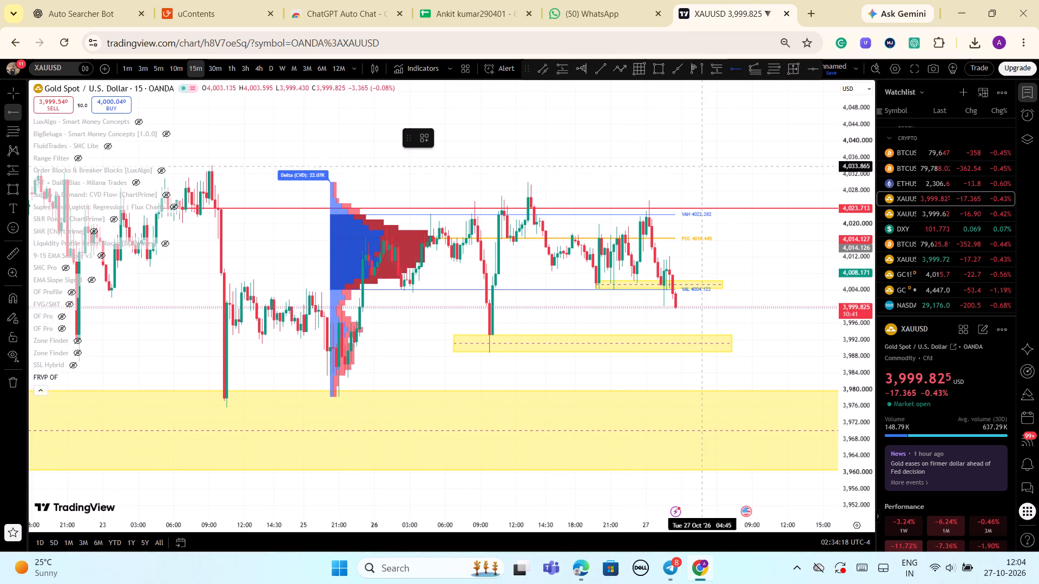
{"action": "left_click", "coordinate": [341, 306]}
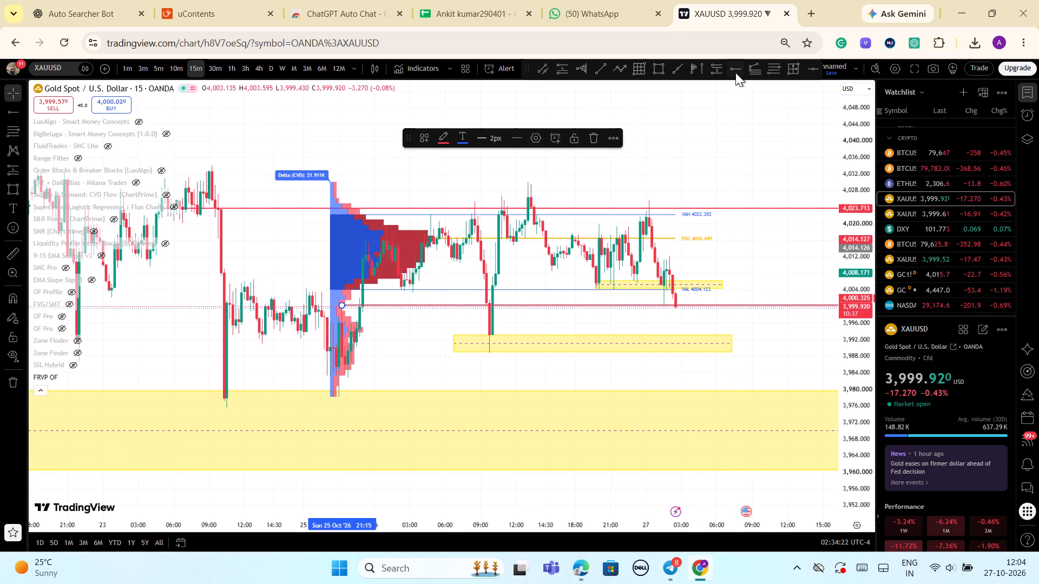
{"action": "left_click", "coordinate": [735, 67]}
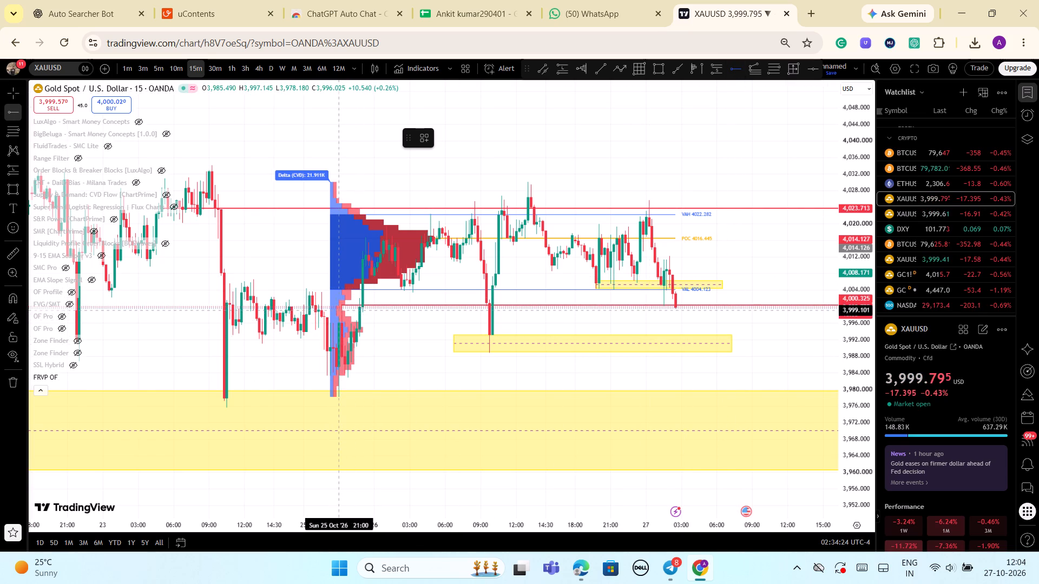
{"action": "left_click", "coordinate": [339, 310]}
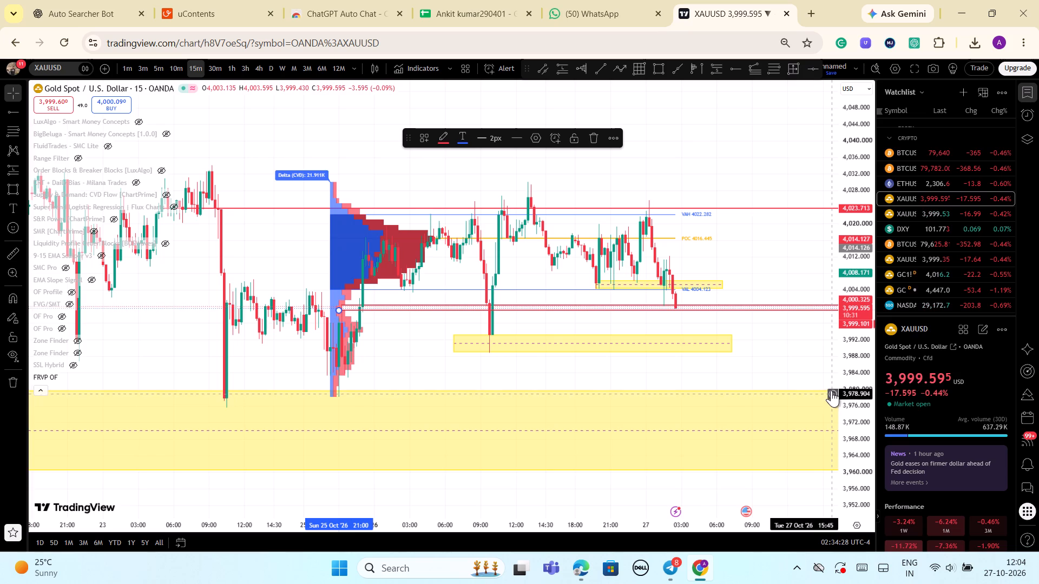
Place a long position on the latest candle with entry 3,998.854, target 4,033.921 and stop 3,992.261.
{"action": "scroll", "coordinate": [825, 381], "scroll_direction": "down", "scroll_amount": 1}
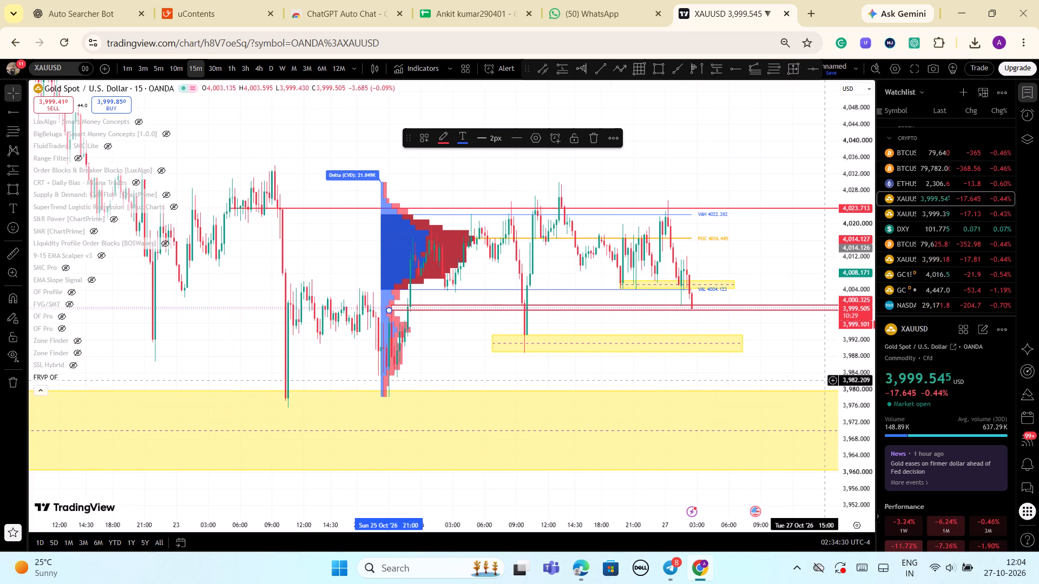
{"action": "left_click_drag", "start_coordinate": [861, 351], "coordinate": [861, 383]}
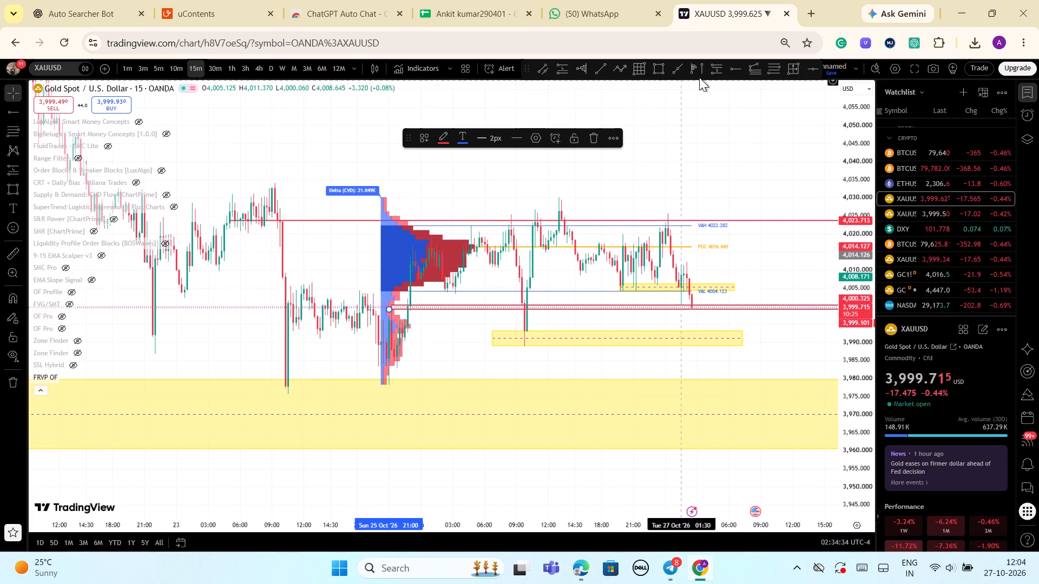
{"action": "left_click", "coordinate": [564, 69]}
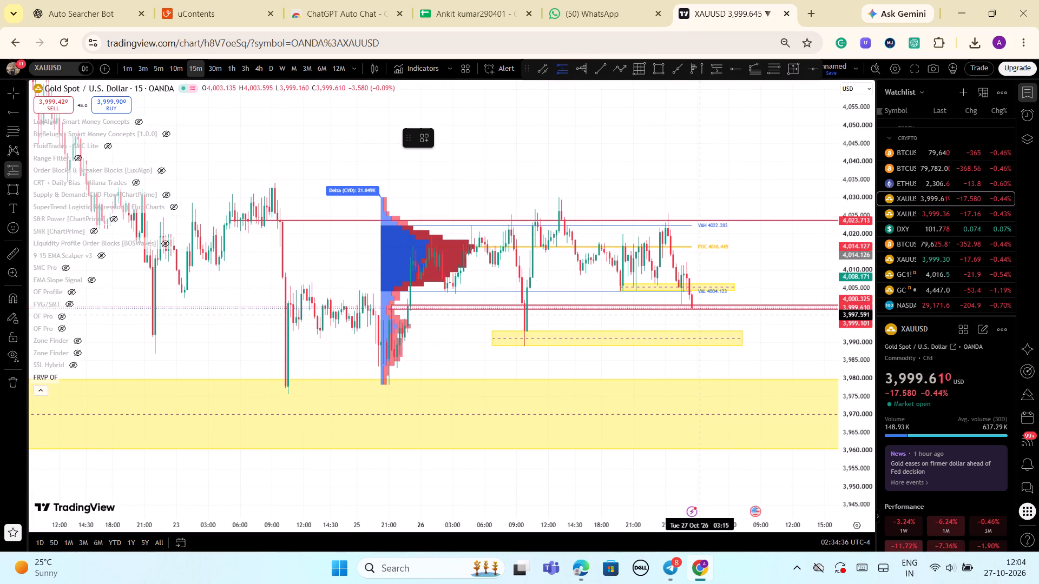
{"action": "left_click", "coordinate": [693, 310]}
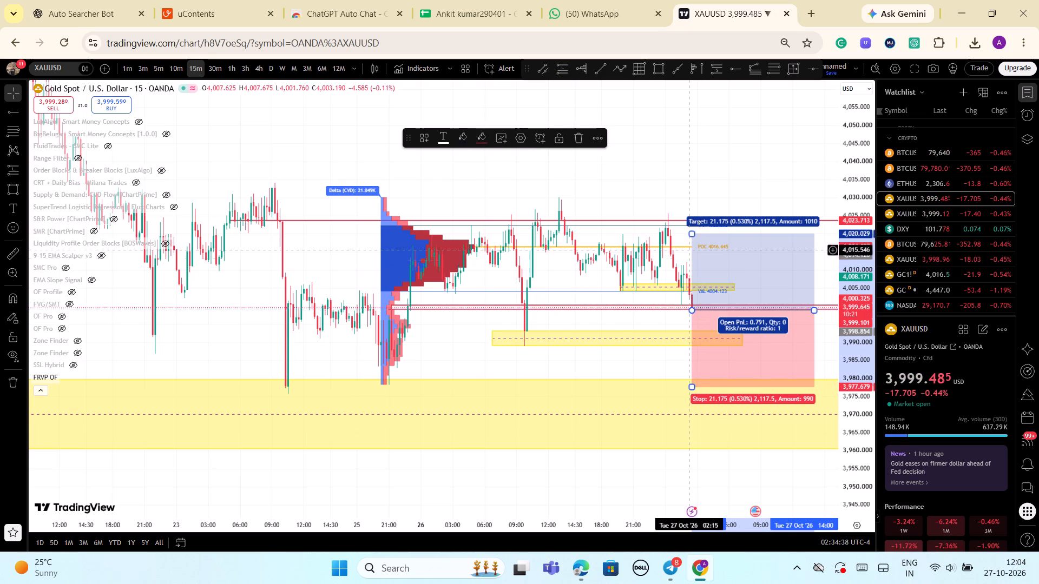
{"action": "left_click_drag", "start_coordinate": [693, 233], "coordinate": [746, 227]}
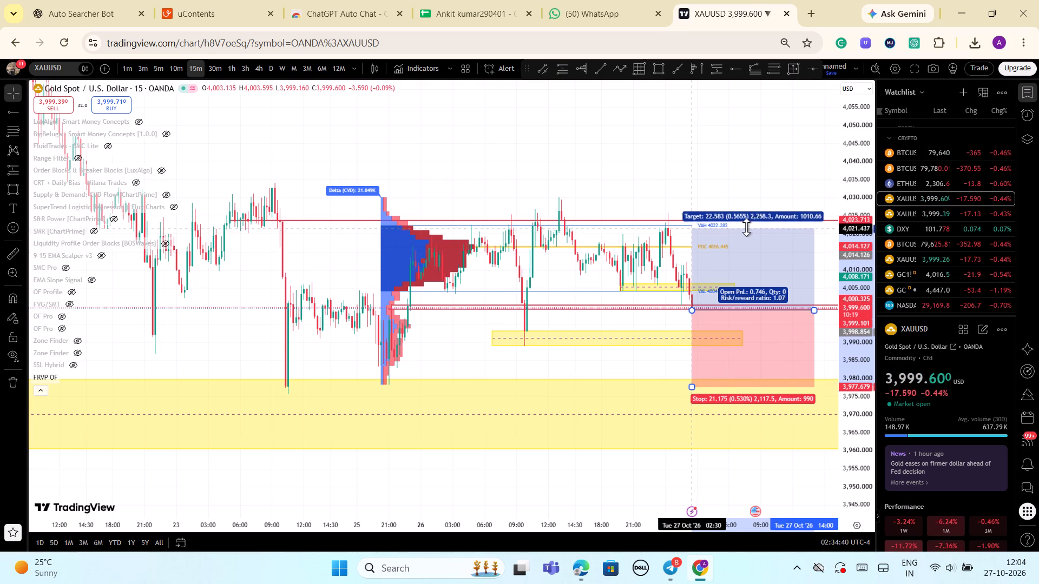
{"action": "left_click_drag", "start_coordinate": [746, 227], "coordinate": [766, 222]}
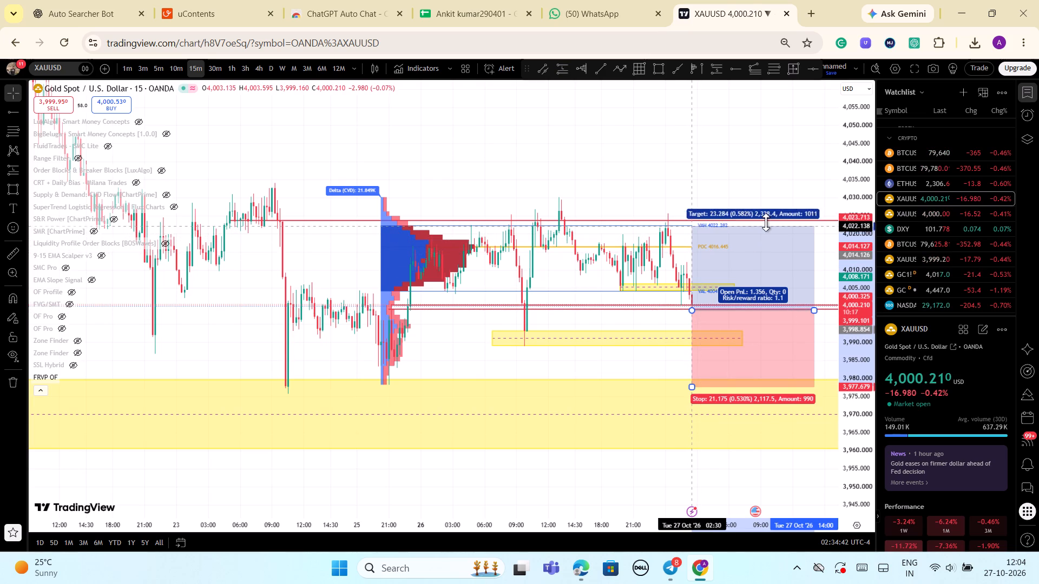
{"action": "left_click_drag", "start_coordinate": [766, 222], "coordinate": [773, 184]}
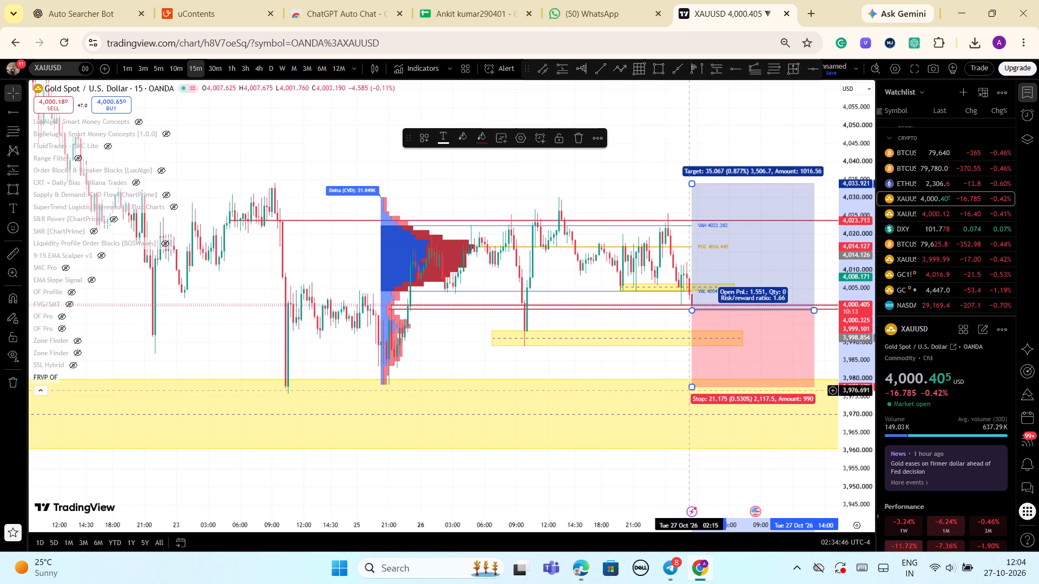
{"action": "left_click_drag", "start_coordinate": [690, 387], "coordinate": [688, 334]}
{"action": "left_click", "coordinate": [672, 370]}
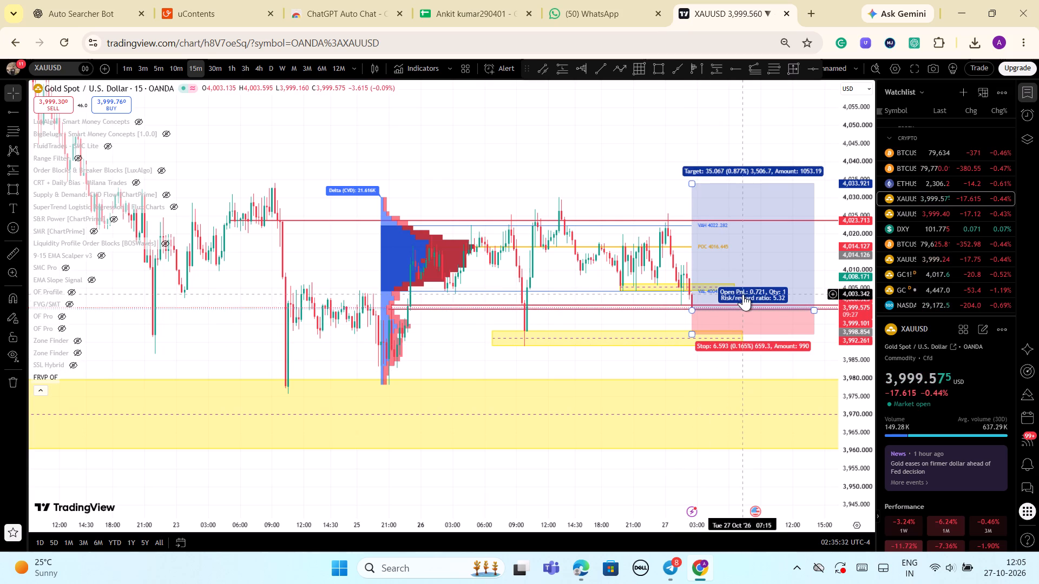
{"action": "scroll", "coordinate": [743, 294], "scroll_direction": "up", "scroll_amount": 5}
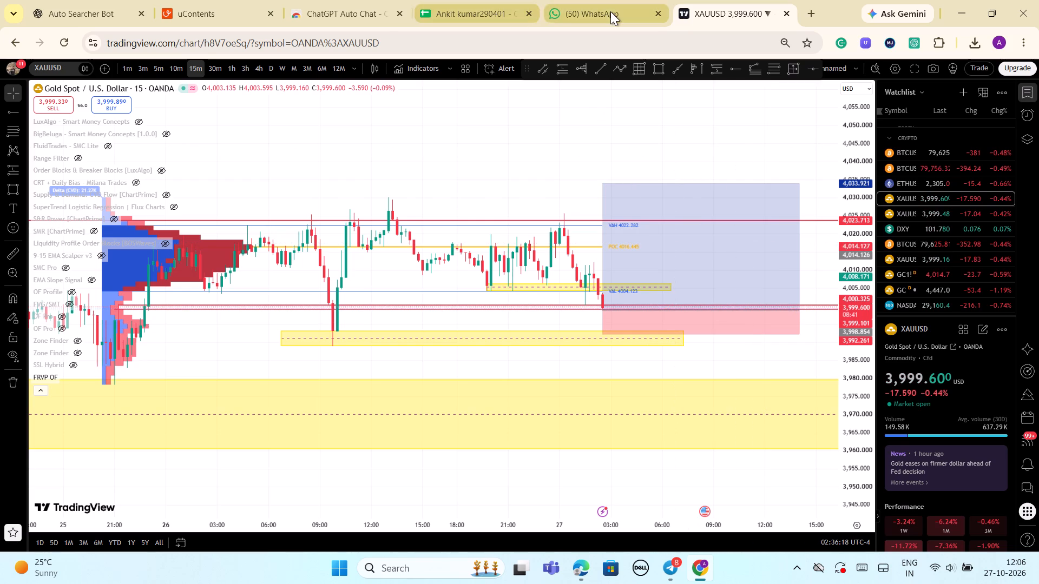
Switch to the Google Sheets spreadsheet and look through the channel links on the social media sheet.
{"action": "left_click", "coordinate": [479, 15]}
{"action": "scroll", "coordinate": [370, 403], "scroll_direction": "down", "scroll_amount": 1}
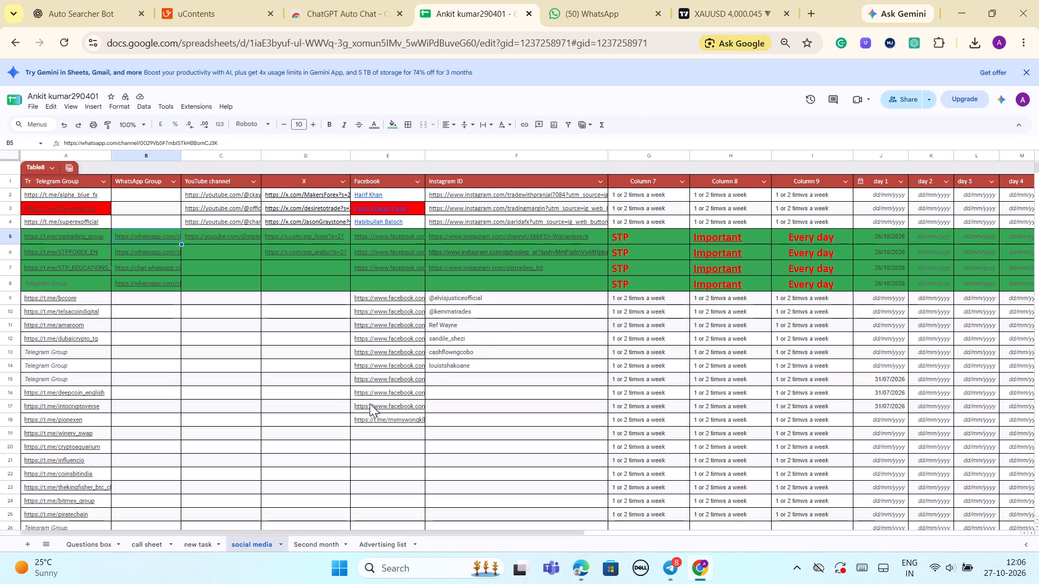
{"action": "scroll", "coordinate": [382, 403], "scroll_direction": "down", "scroll_amount": 1}
{"action": "scroll", "coordinate": [395, 394], "scroll_direction": "up", "scroll_amount": 1}
{"action": "scroll", "coordinate": [395, 394], "scroll_direction": "down", "scroll_amount": 5}
{"action": "scroll", "coordinate": [395, 394], "scroll_direction": "up", "scroll_amount": 2}
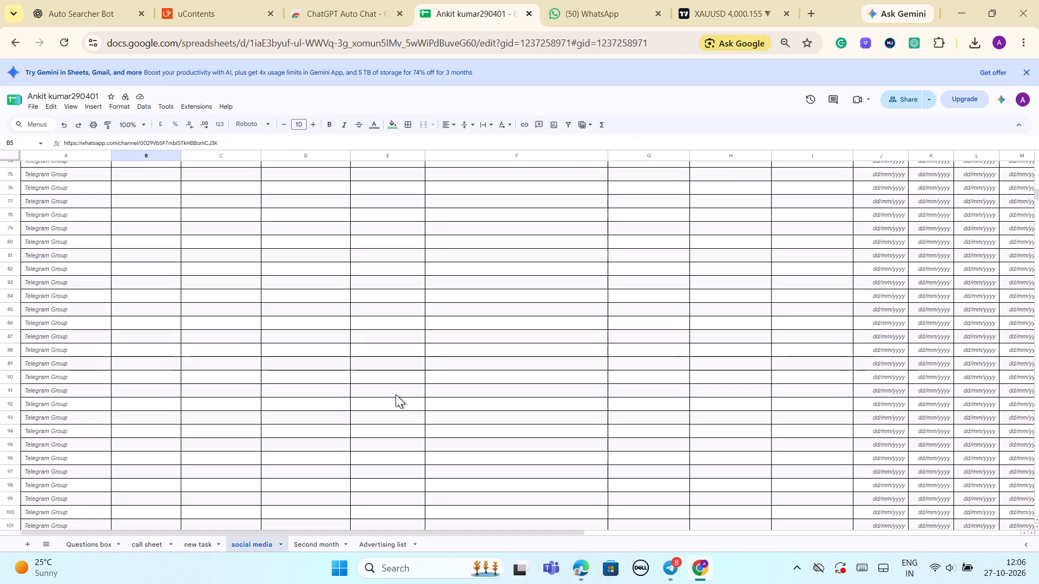
{"action": "scroll", "coordinate": [396, 388], "scroll_direction": "up", "scroll_amount": 12}
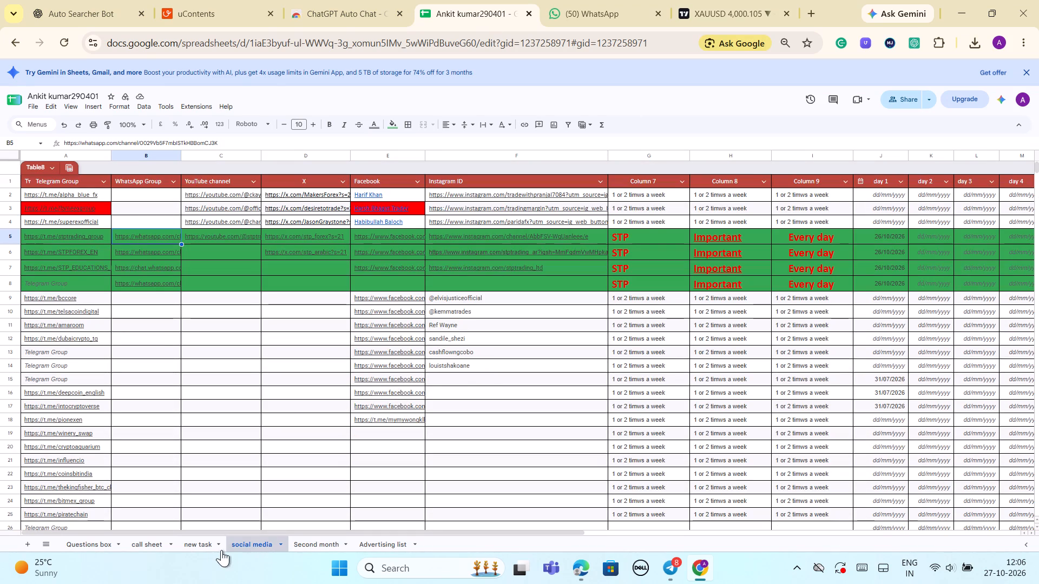
{"action": "left_click", "coordinate": [145, 548]}
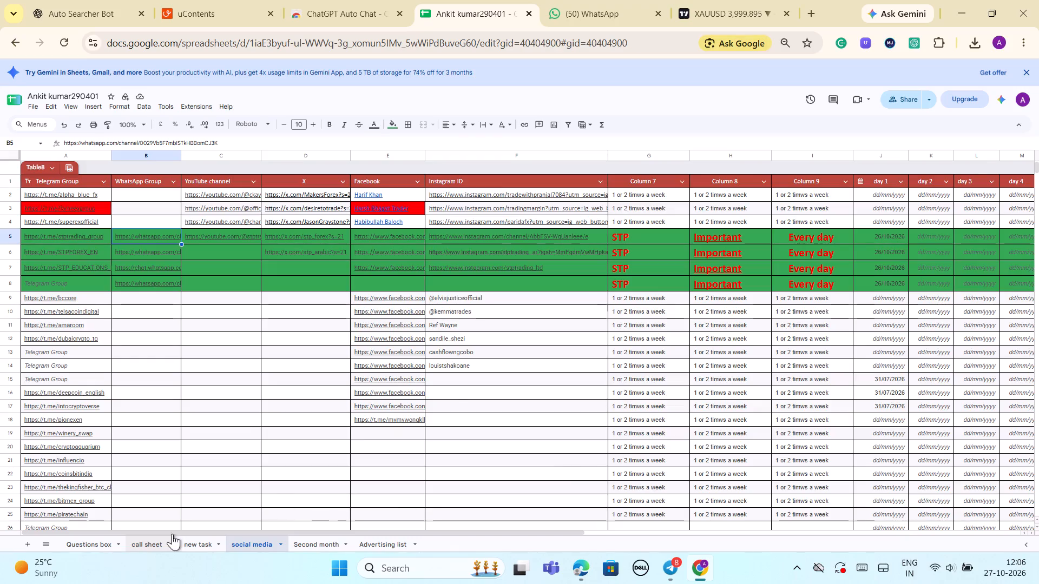
{"action": "left_click", "coordinate": [149, 547]}
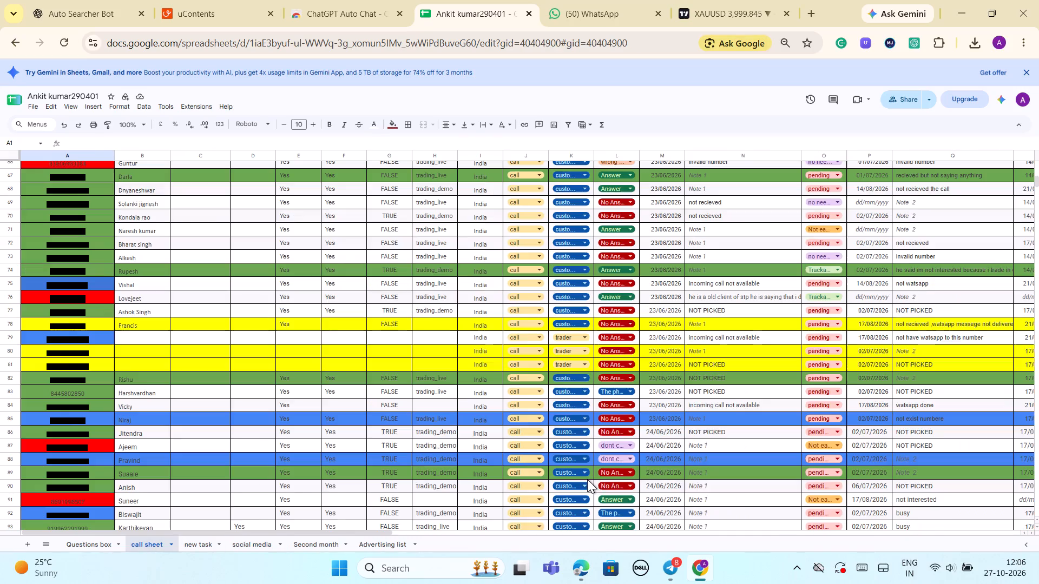
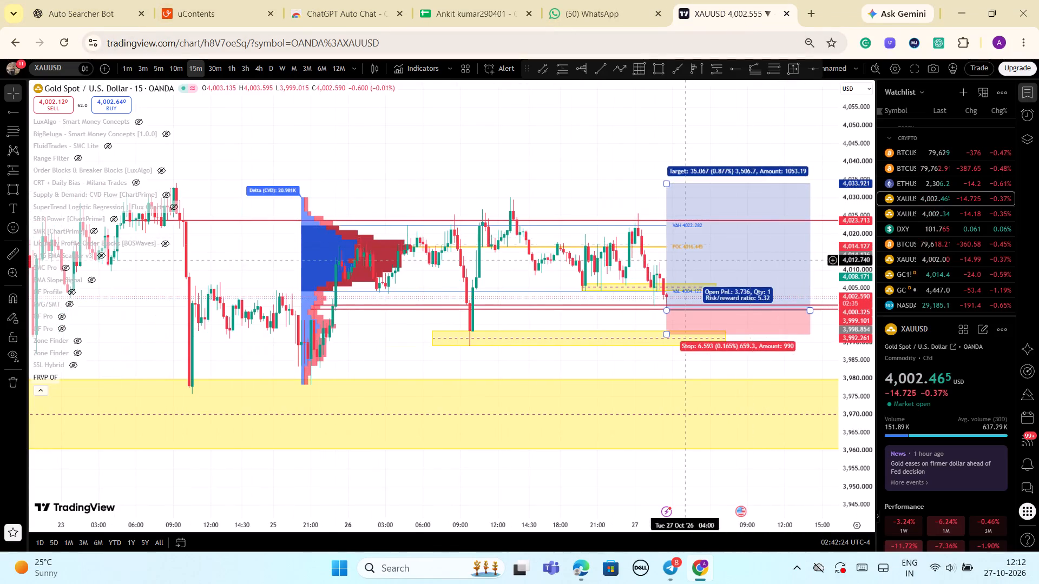
{"action": "left_click_drag", "start_coordinate": [299, 299], "coordinate": [340, 299]}
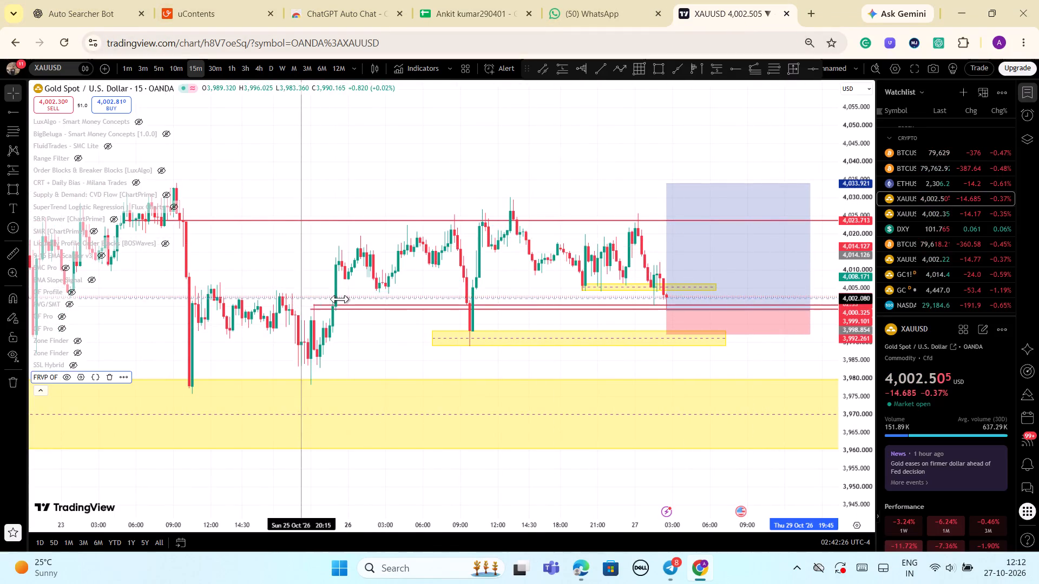
{"action": "left_click_drag", "start_coordinate": [340, 299], "coordinate": [576, 316]}
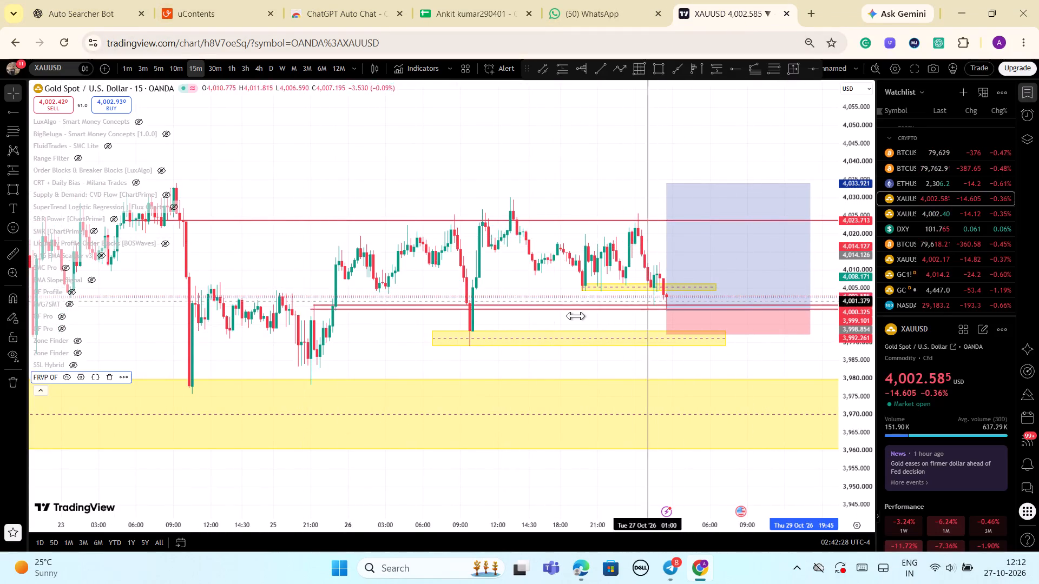
{"action": "left_click_drag", "start_coordinate": [576, 316], "coordinate": [473, 341]}
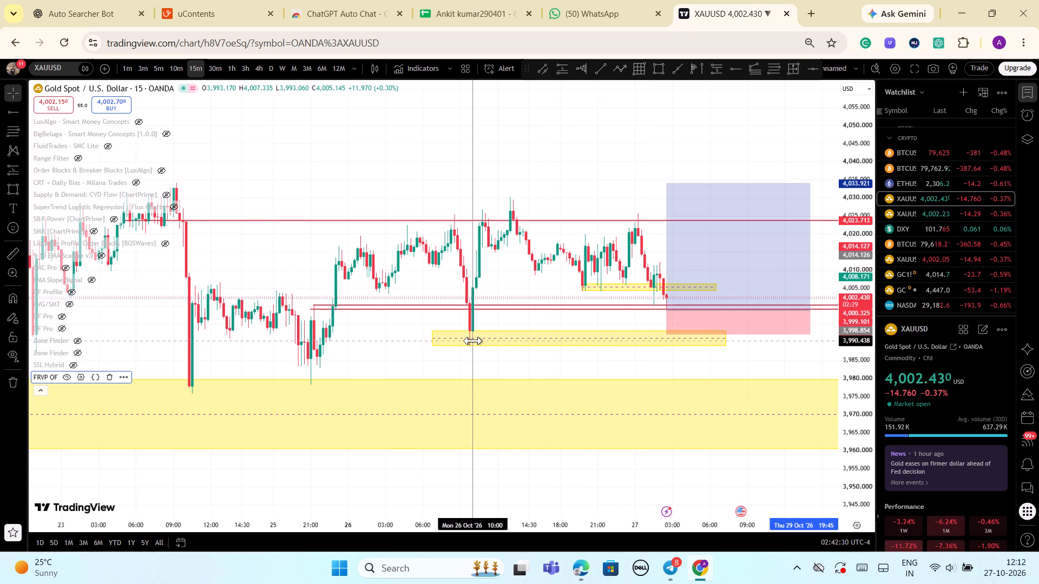
{"action": "left_click_drag", "start_coordinate": [473, 341], "coordinate": [470, 344]}
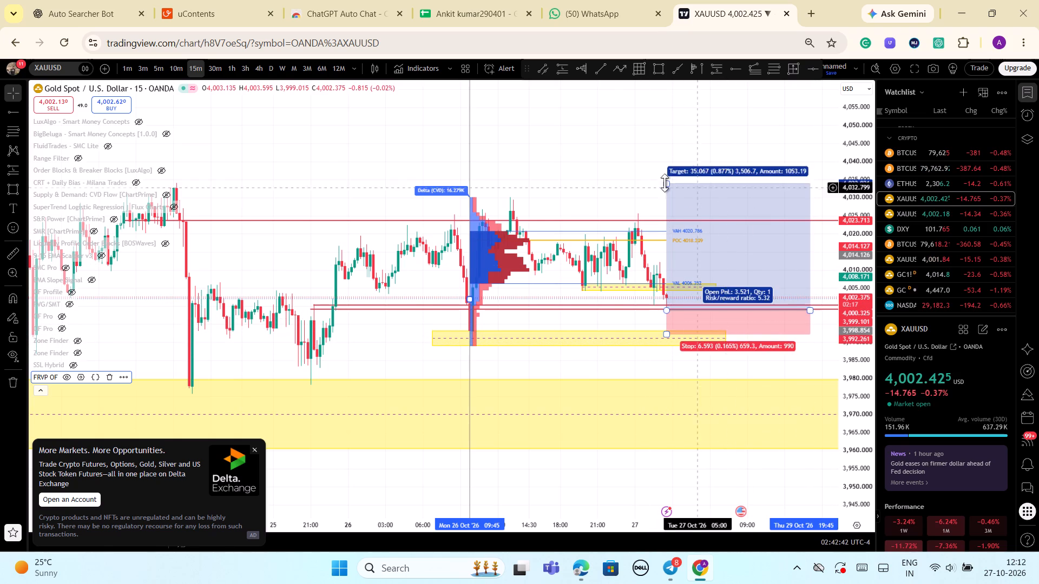
Lower the long position's target to about 4,020.876, near the volume profile's value area high.
{"action": "left_click_drag", "start_coordinate": [667, 184], "coordinate": [675, 231]}
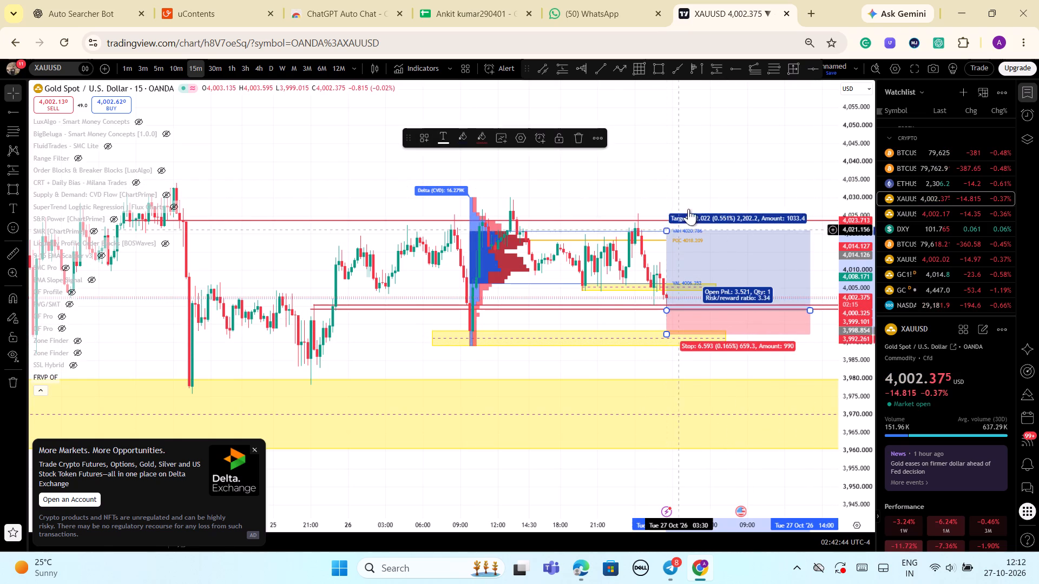
{"action": "left_click", "coordinate": [691, 185]}
{"action": "left_click_drag", "start_coordinate": [855, 389], "coordinate": [847, 320]}
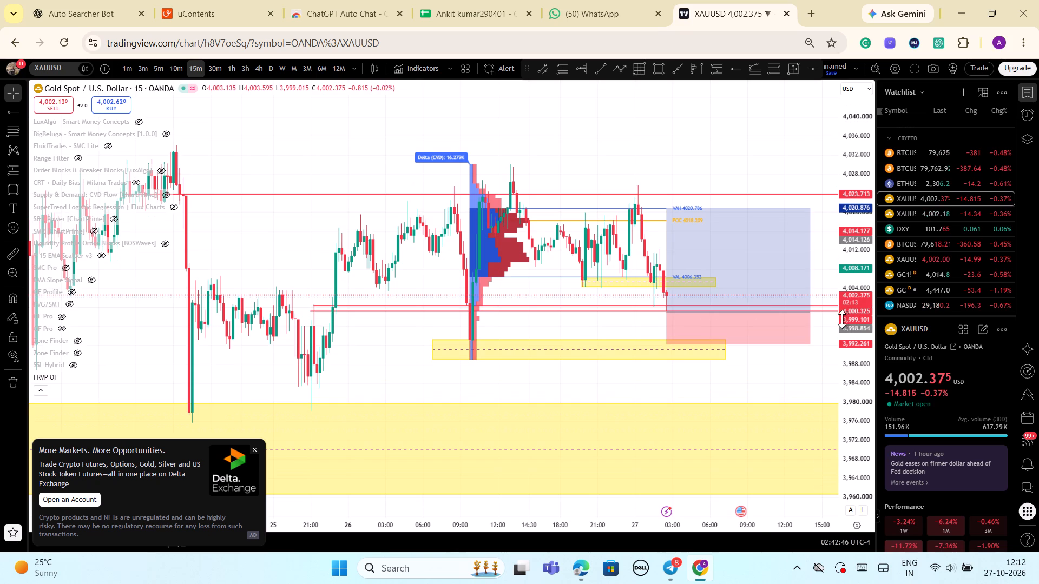
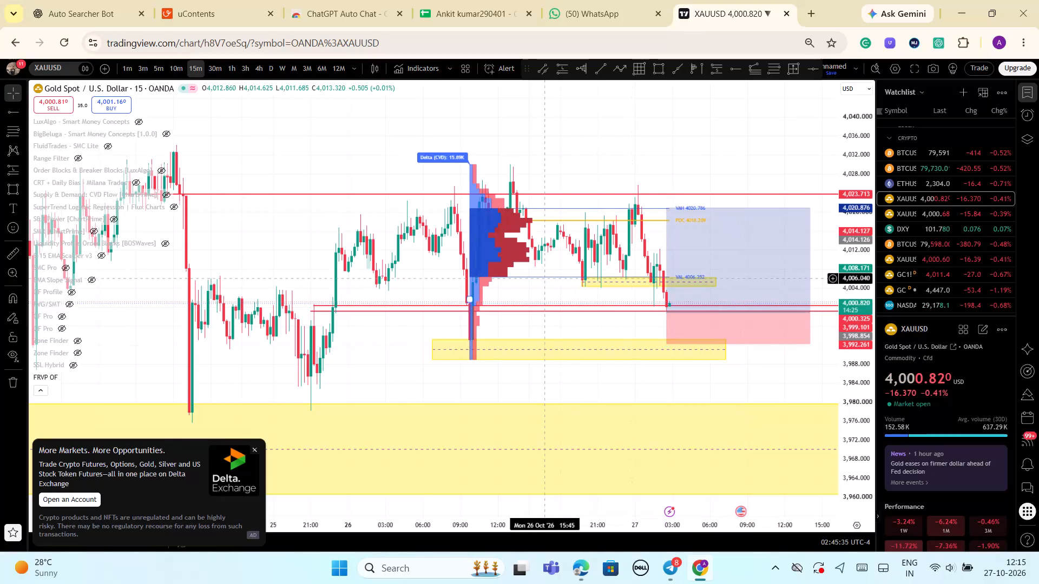
Draw a Fibonacci retracement with the "gfx setting" template from the 25 Oct 20:45 low, about 3,979.061, up to about 4,029.655 at 26 Oct 22:30.
{"action": "scroll", "coordinate": [676, 347], "scroll_direction": "up", "scroll_amount": 1}
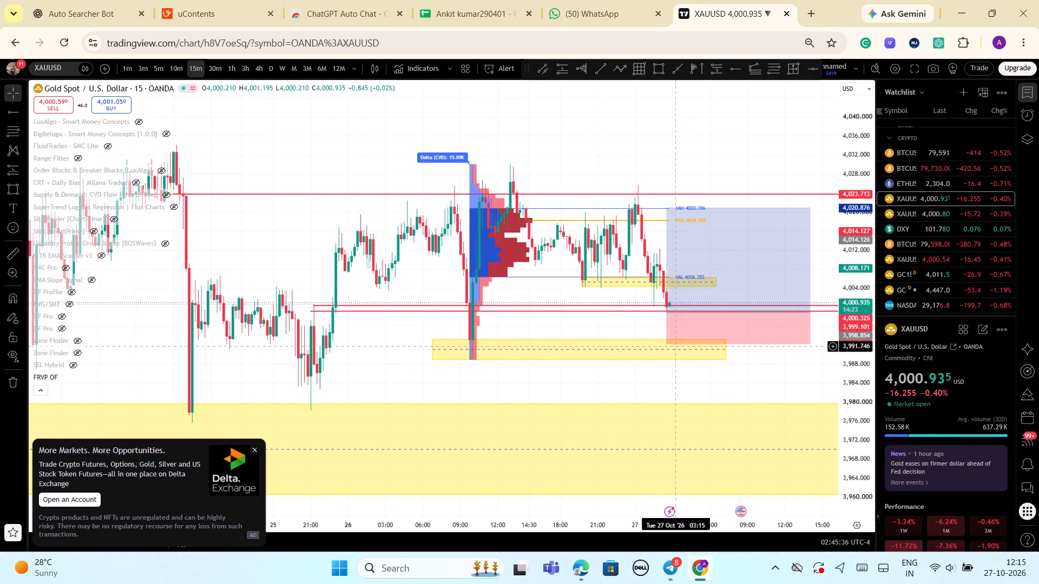
{"action": "scroll", "coordinate": [747, 375], "scroll_direction": "down", "scroll_amount": 1}
{"action": "left_click_drag", "start_coordinate": [859, 386], "coordinate": [854, 428]}
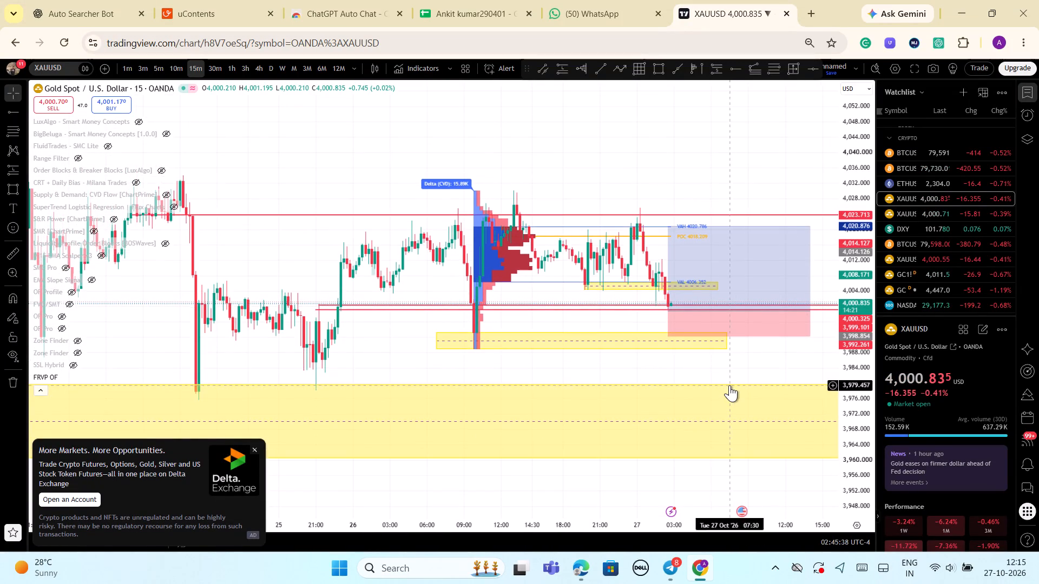
{"action": "scroll", "coordinate": [729, 385], "scroll_direction": "down", "scroll_amount": 4}
{"action": "left_click_drag", "start_coordinate": [857, 355], "coordinate": [838, 428]}
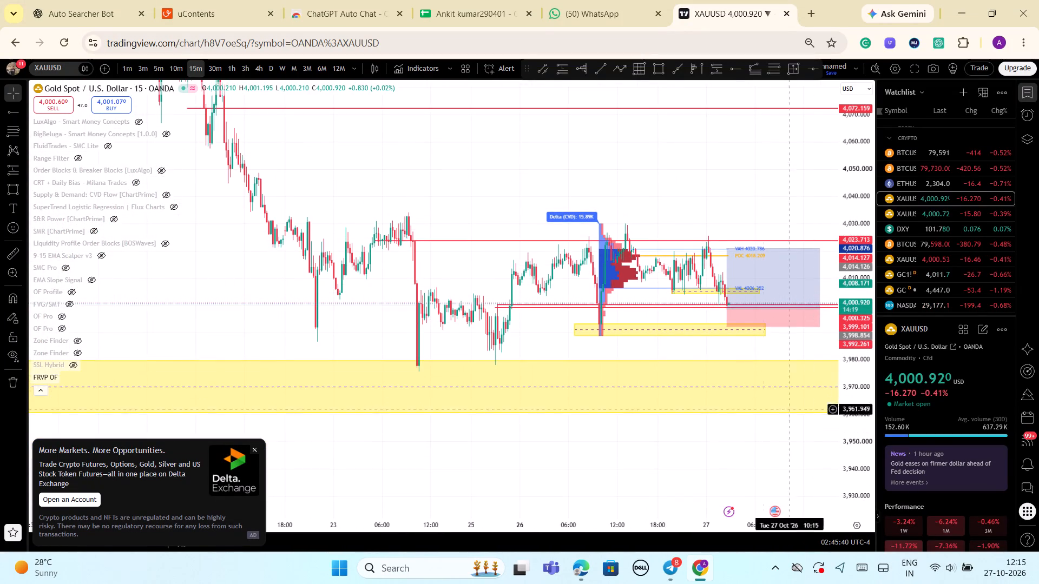
{"action": "scroll", "coordinate": [462, 282], "scroll_direction": "down", "scroll_amount": 3}
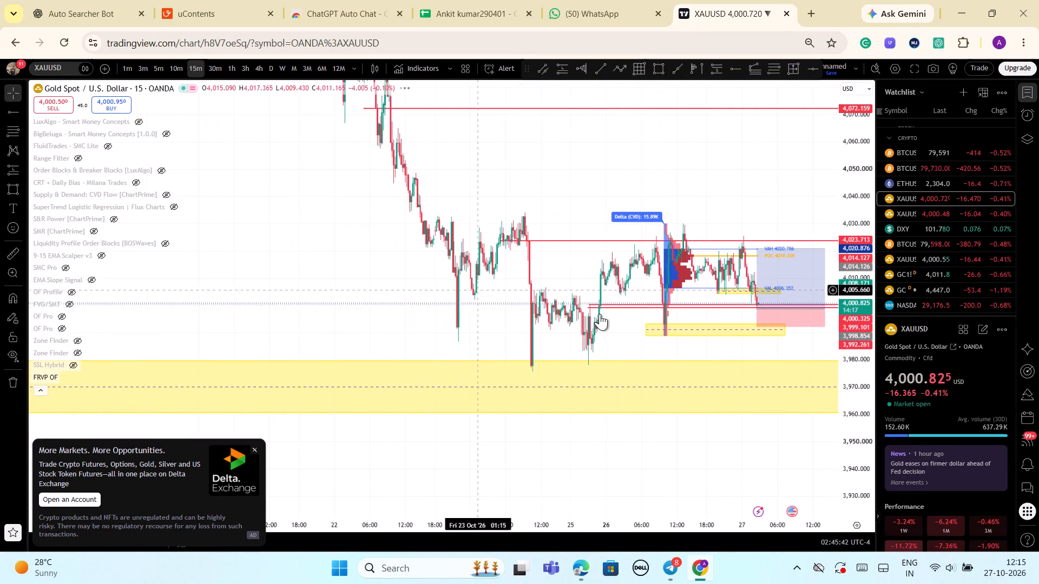
{"action": "scroll", "coordinate": [602, 314], "scroll_direction": "down", "scroll_amount": 2}
{"action": "scroll", "coordinate": [762, 387], "scroll_direction": "up", "scroll_amount": 2}
{"action": "scroll", "coordinate": [702, 390], "scroll_direction": "up", "scroll_amount": 2}
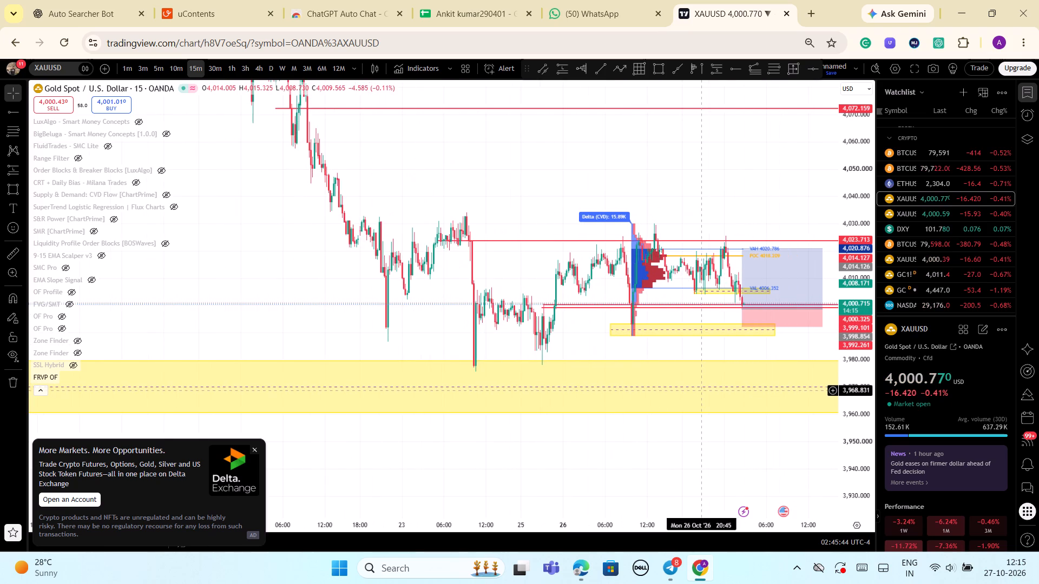
{"action": "scroll", "coordinate": [702, 390], "scroll_direction": "up", "scroll_amount": 1}
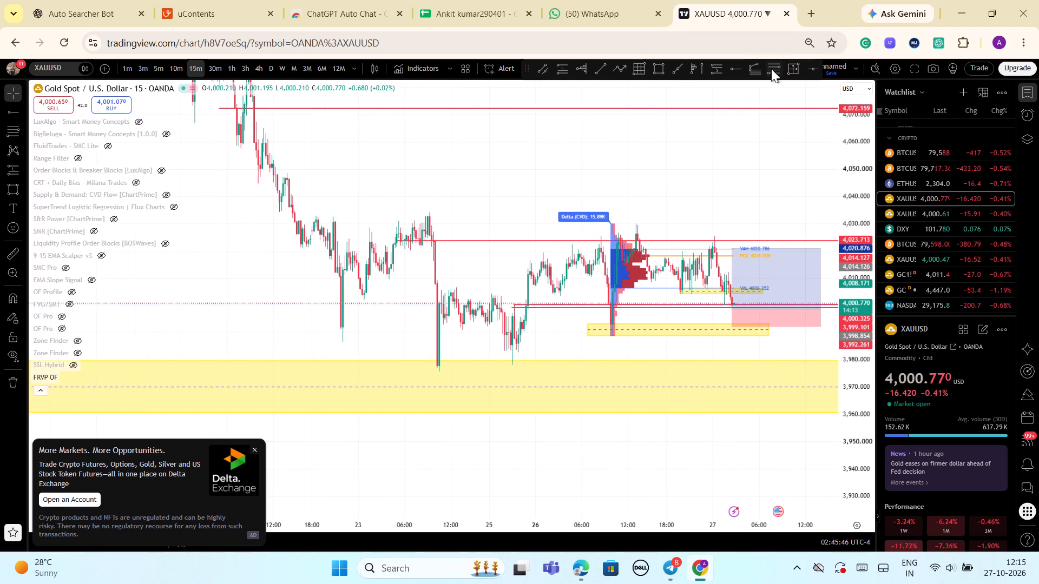
{"action": "left_click", "coordinate": [771, 69]}
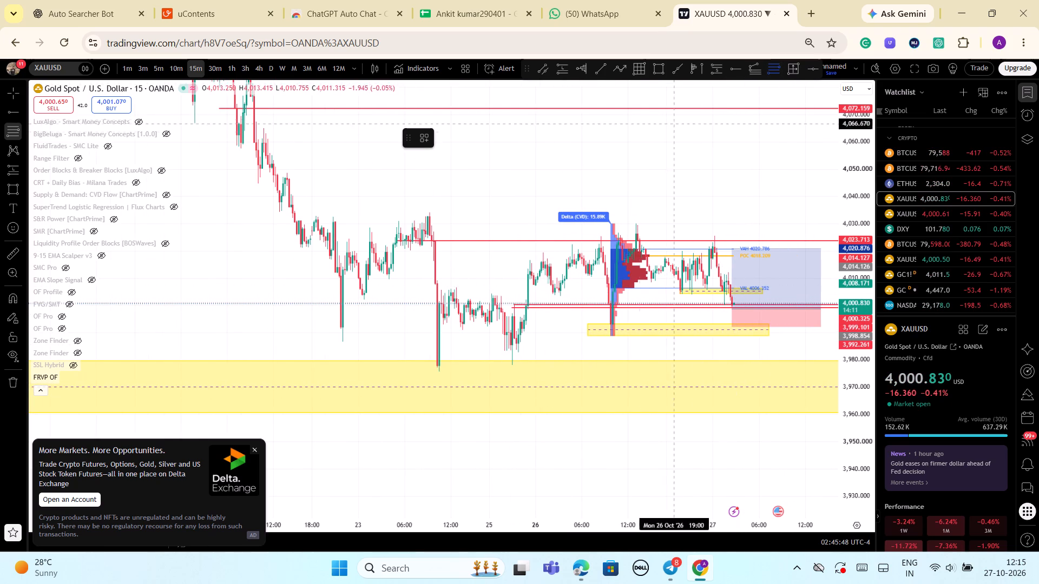
{"action": "left_click", "coordinate": [420, 139]}
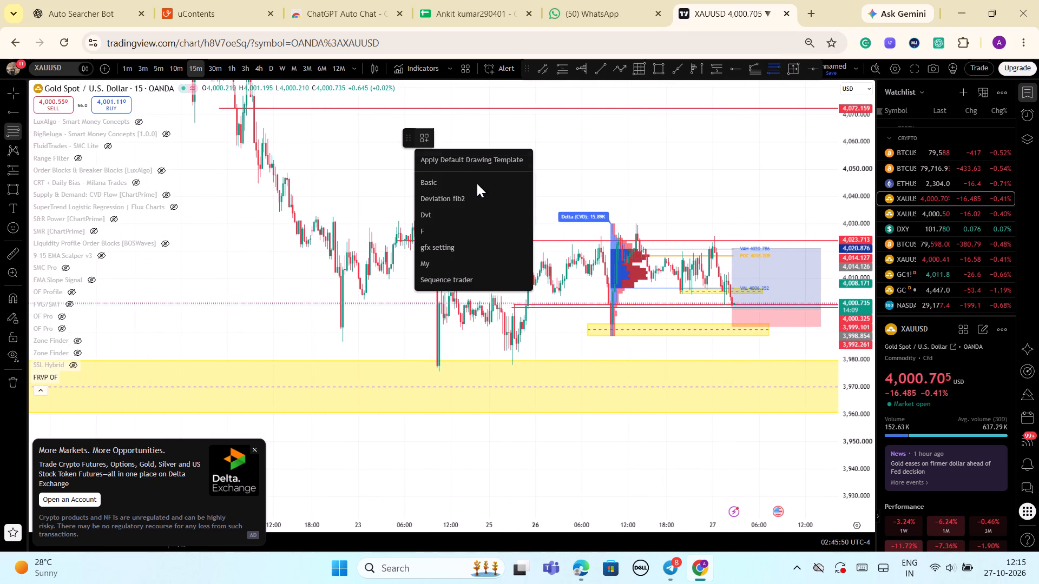
{"action": "left_click", "coordinate": [462, 251]}
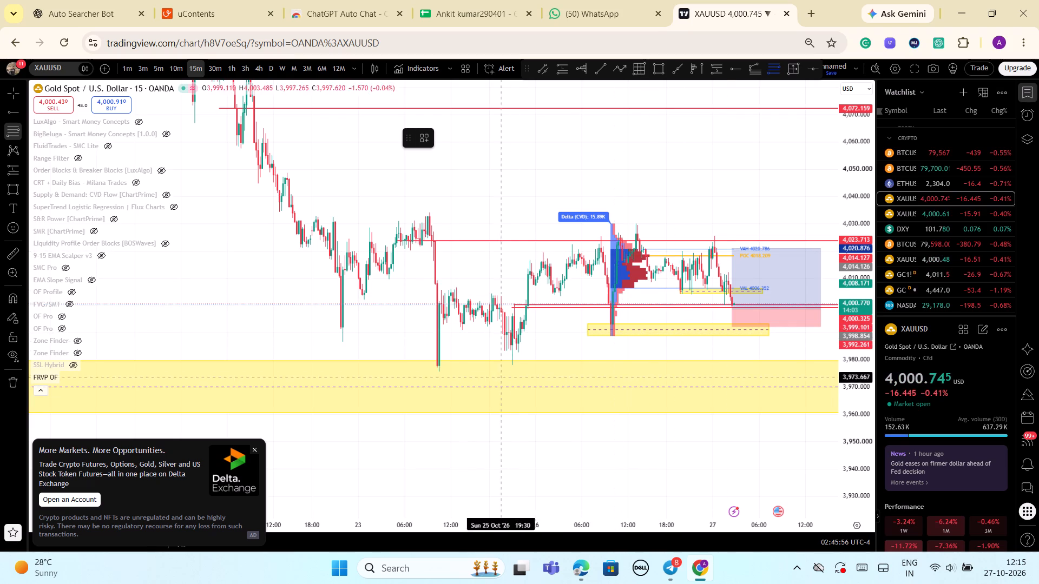
{"action": "left_click", "coordinate": [511, 363]}
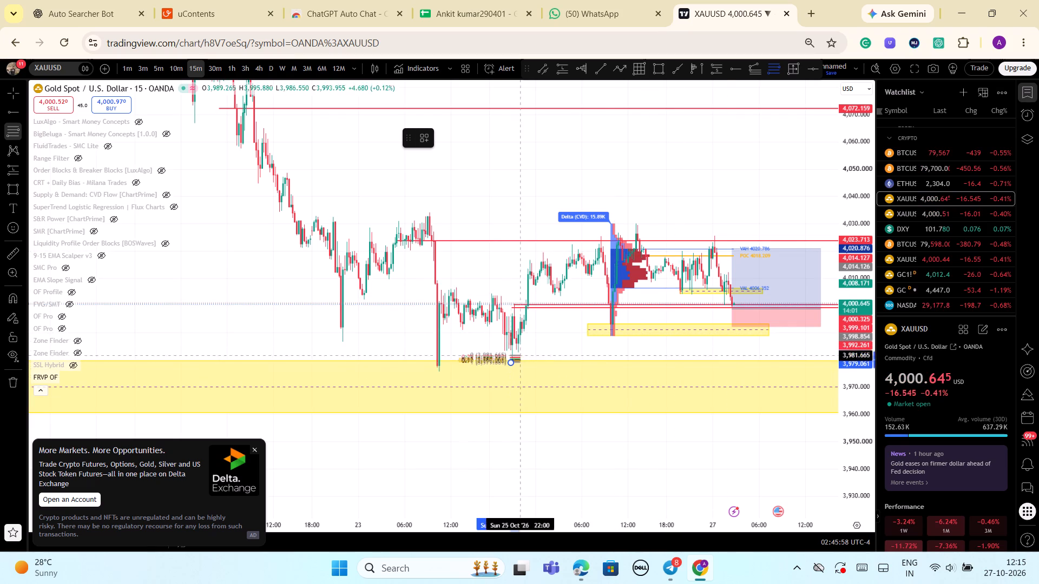
{"action": "left_click", "coordinate": [701, 225]}
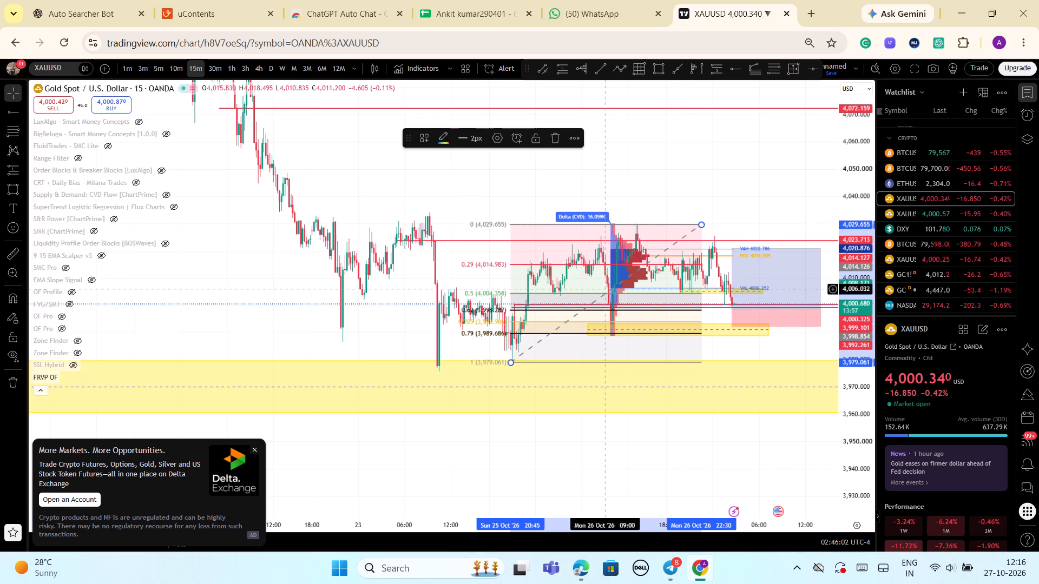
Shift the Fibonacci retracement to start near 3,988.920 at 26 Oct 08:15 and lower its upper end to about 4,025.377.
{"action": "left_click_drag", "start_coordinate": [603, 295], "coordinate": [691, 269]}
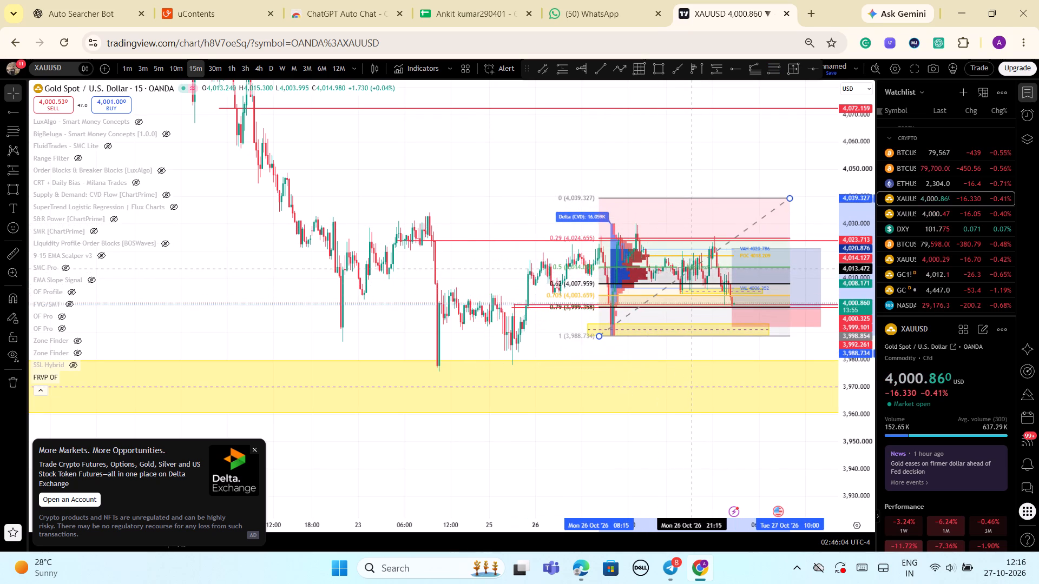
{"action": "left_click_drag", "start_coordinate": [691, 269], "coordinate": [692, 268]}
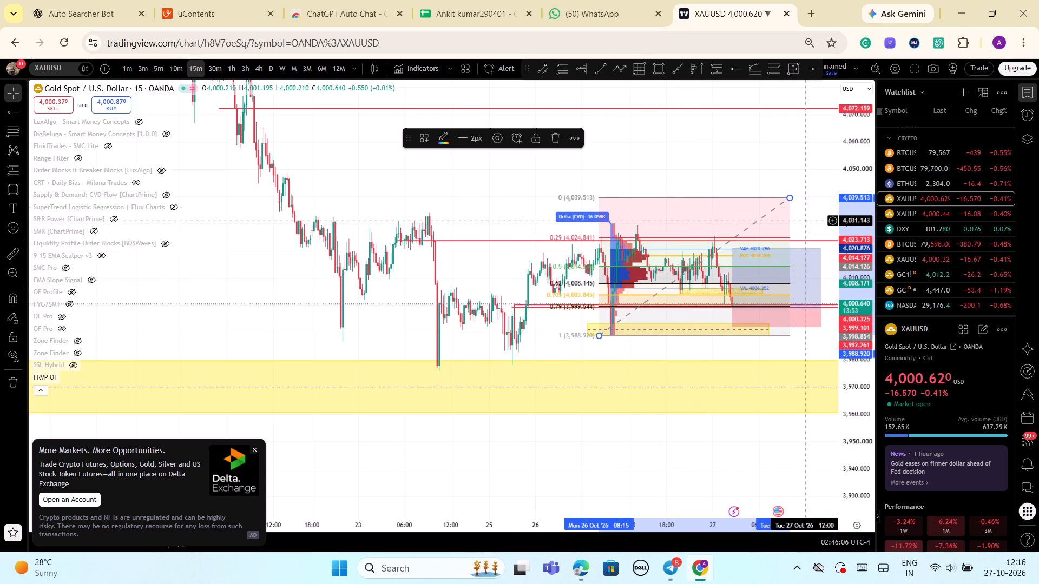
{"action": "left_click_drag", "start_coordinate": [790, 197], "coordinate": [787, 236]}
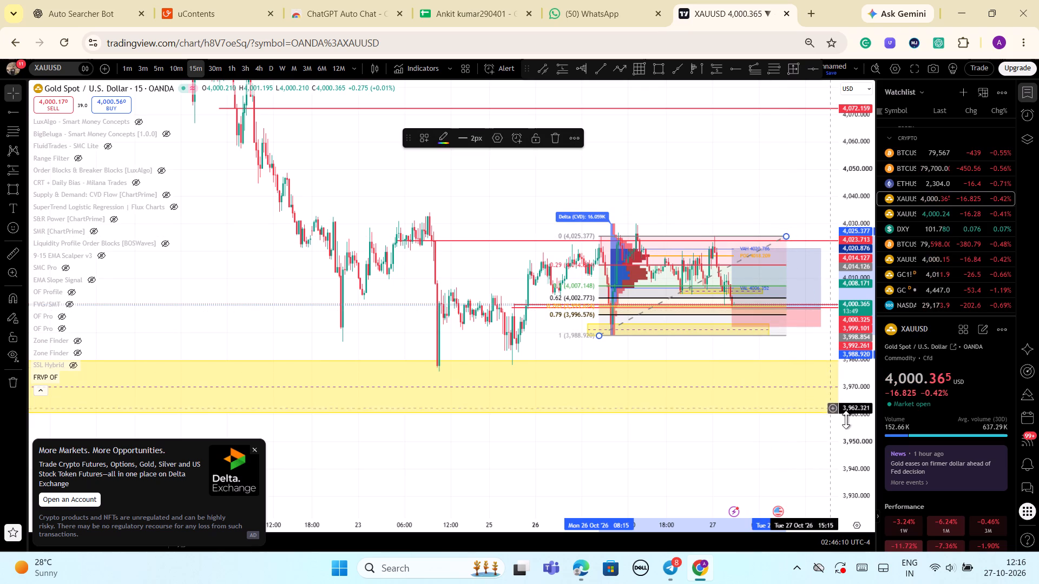
Hide the FRVP OF volume profile indicator on the chart.
{"action": "left_click_drag", "start_coordinate": [846, 423], "coordinate": [848, 203]}
{"action": "scroll", "coordinate": [846, 328], "scroll_direction": "up", "scroll_amount": 2}
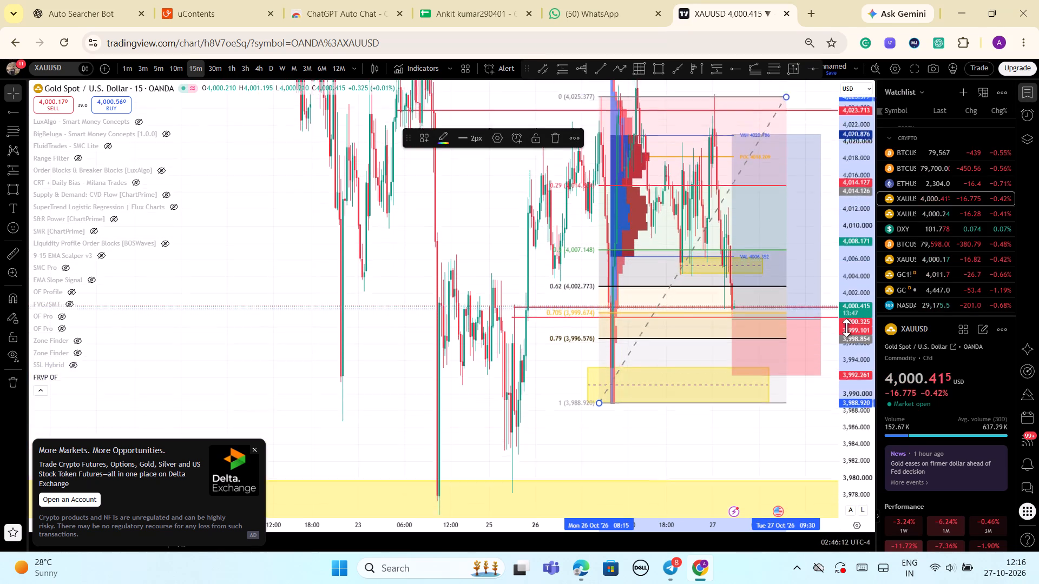
{"action": "scroll", "coordinate": [846, 328], "scroll_direction": "up", "scroll_amount": 4}
{"action": "scroll", "coordinate": [846, 328], "scroll_direction": "down", "scroll_amount": 4}
{"action": "scroll", "coordinate": [846, 365], "scroll_direction": "up", "scroll_amount": 1}
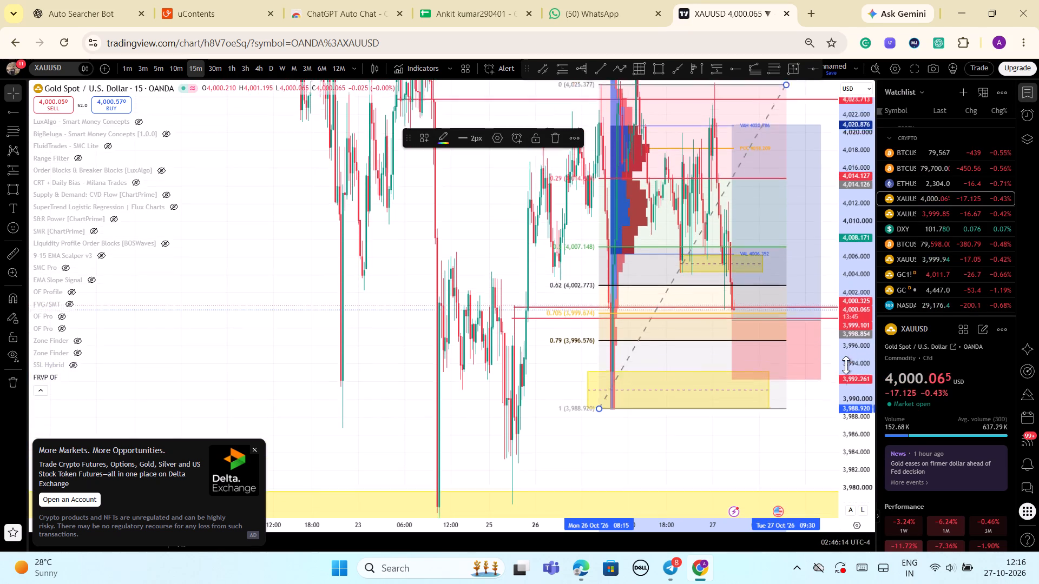
{"action": "scroll", "coordinate": [846, 365], "scroll_direction": "up", "scroll_amount": 1}
{"action": "scroll", "coordinate": [846, 365], "scroll_direction": "down", "scroll_amount": 2}
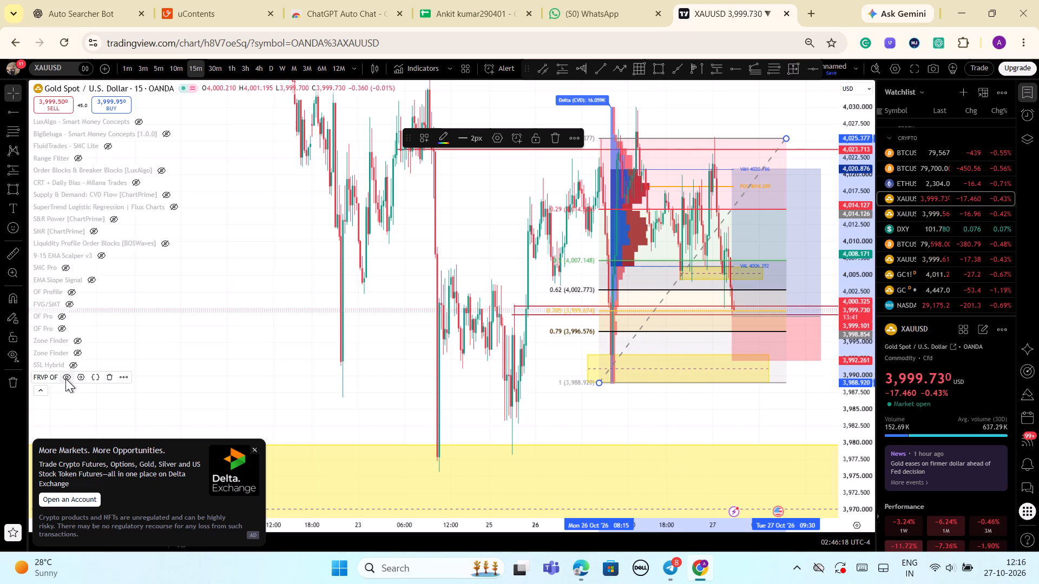
{"action": "left_click", "coordinate": [65, 379]}
Adjust the Fibonacci retracement's upper end to about 4,029.867 at 27 Oct 07:45, level with the 26 Oct swing high.
{"action": "scroll", "coordinate": [584, 497], "scroll_direction": "up", "scroll_amount": 4}
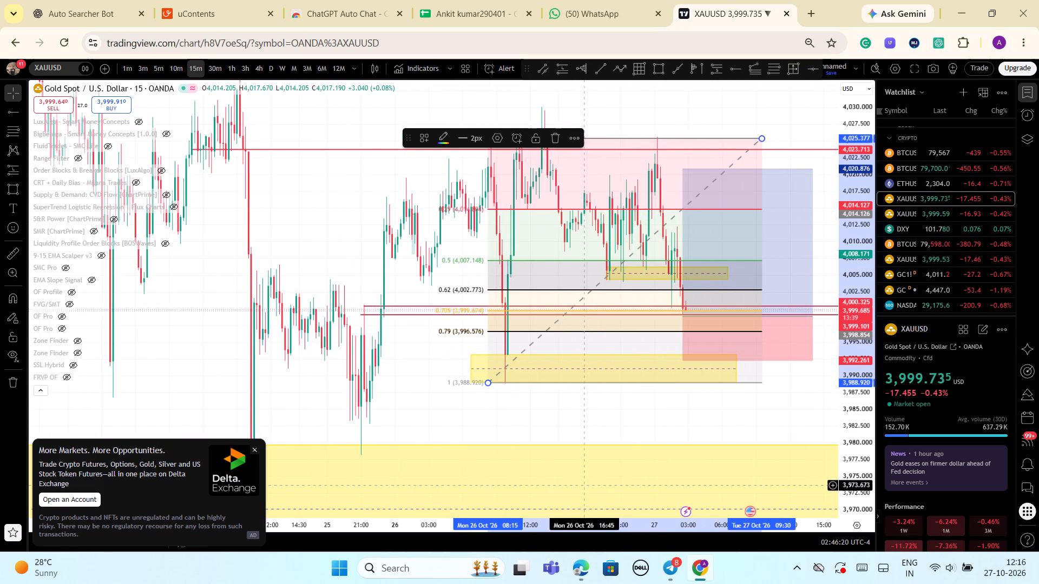
{"action": "left_click_drag", "start_coordinate": [847, 371], "coordinate": [852, 430]}
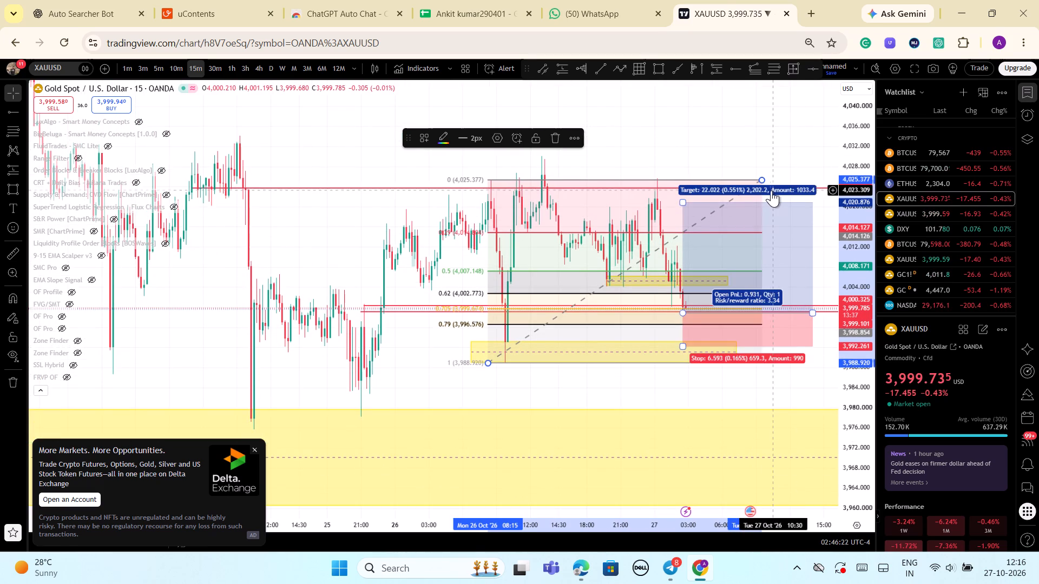
{"action": "left_click_drag", "start_coordinate": [762, 179], "coordinate": [765, 155]}
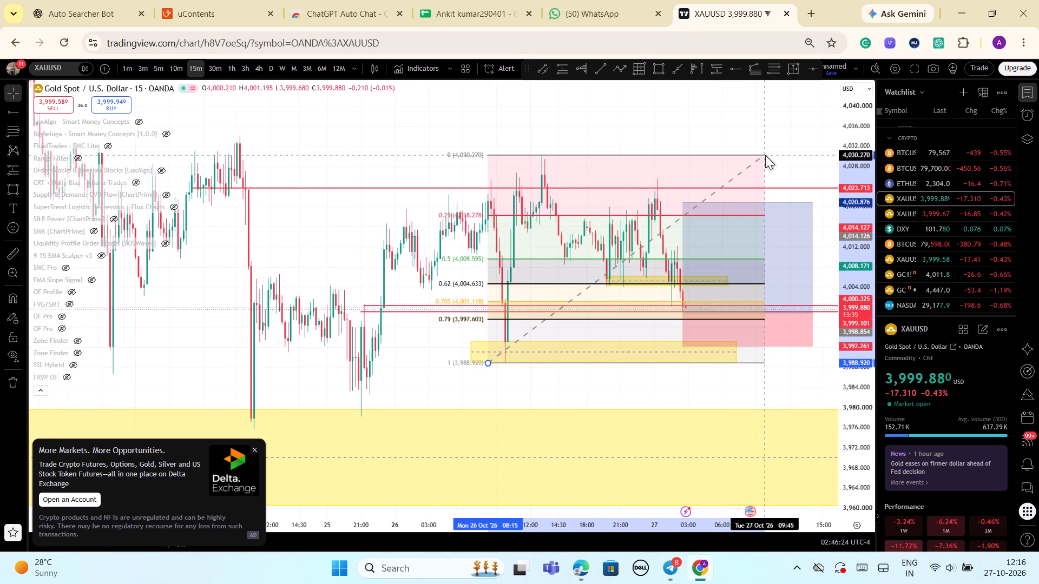
{"action": "left_click_drag", "start_coordinate": [765, 155], "coordinate": [765, 156]}
{"action": "scroll", "coordinate": [776, 240], "scroll_direction": "up", "scroll_amount": 4}
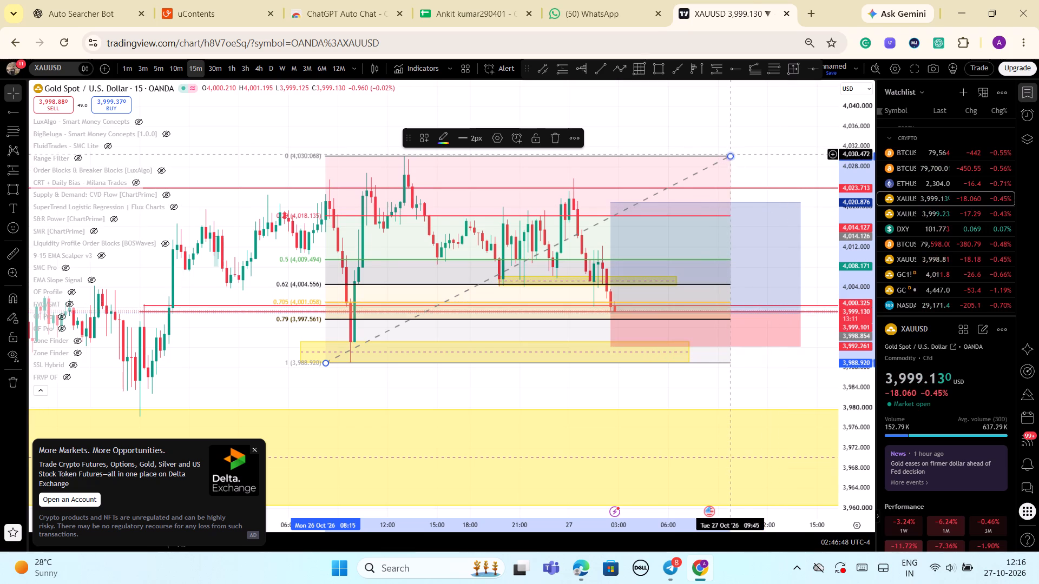
{"action": "left_click_drag", "start_coordinate": [732, 152], "coordinate": [741, 178]}
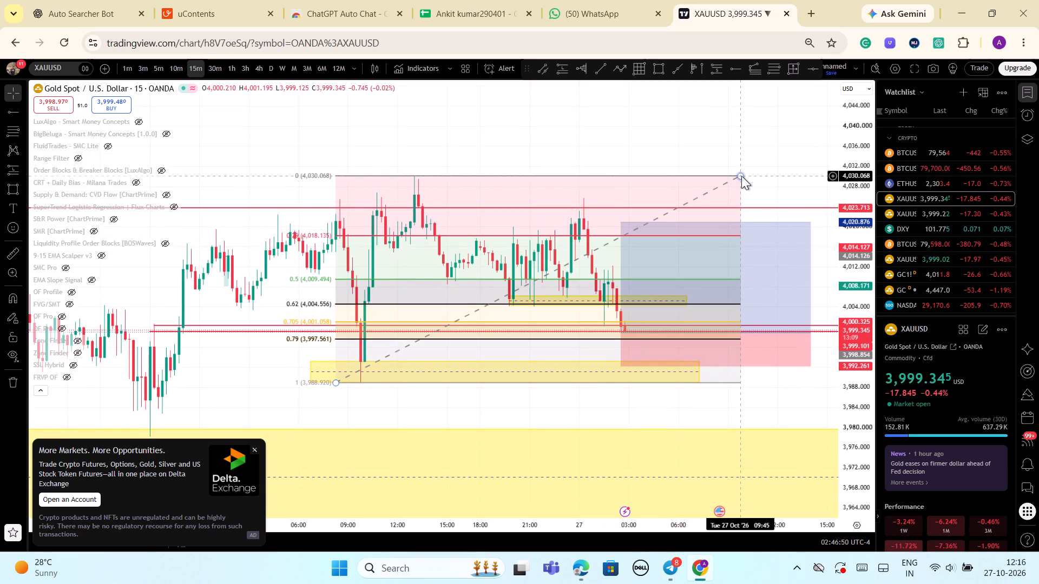
{"action": "left_click_drag", "start_coordinate": [741, 175], "coordinate": [745, 199]}
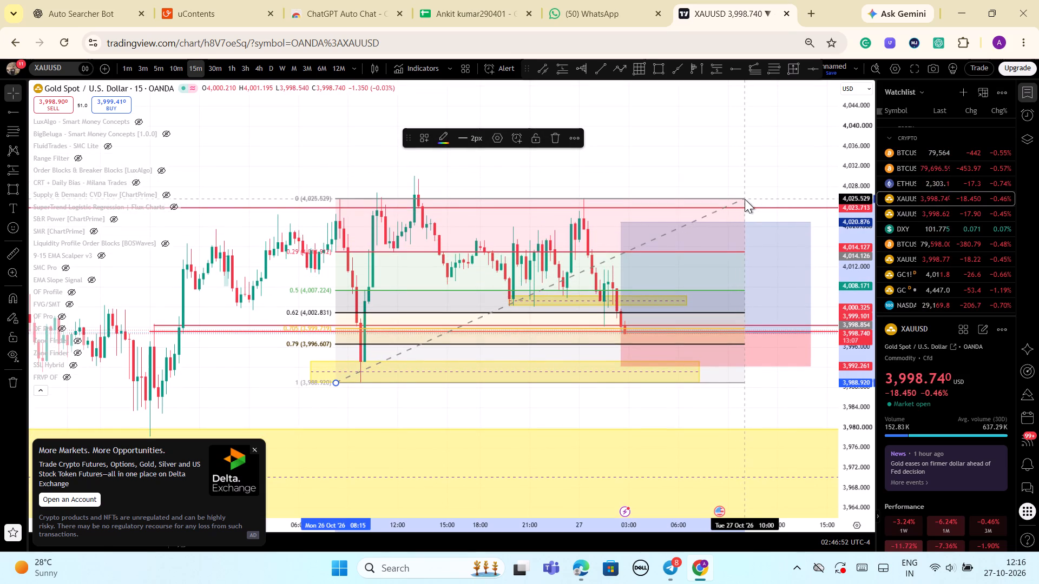
{"action": "left_click_drag", "start_coordinate": [745, 199], "coordinate": [709, 177]}
Move the Fibonacci retracement's lower end to about 3,978.315 at 23 Oct 12:30, level with the 25 Oct swing low.
{"action": "scroll", "coordinate": [740, 173], "scroll_direction": "down", "scroll_amount": 2}
{"action": "scroll", "coordinate": [795, 196], "scroll_direction": "down", "scroll_amount": 3}
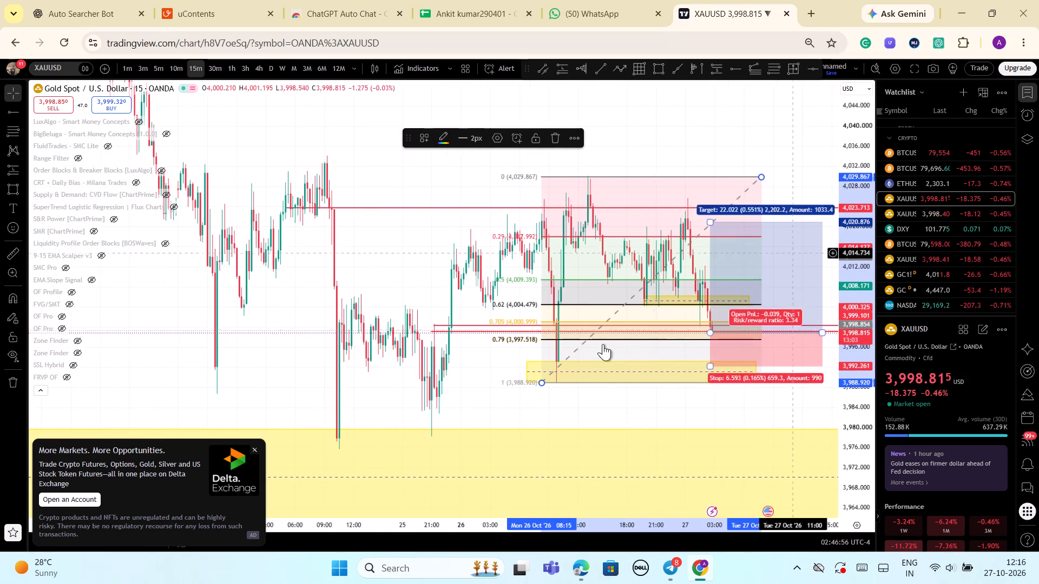
{"action": "left_click_drag", "start_coordinate": [542, 383], "coordinate": [395, 429]}
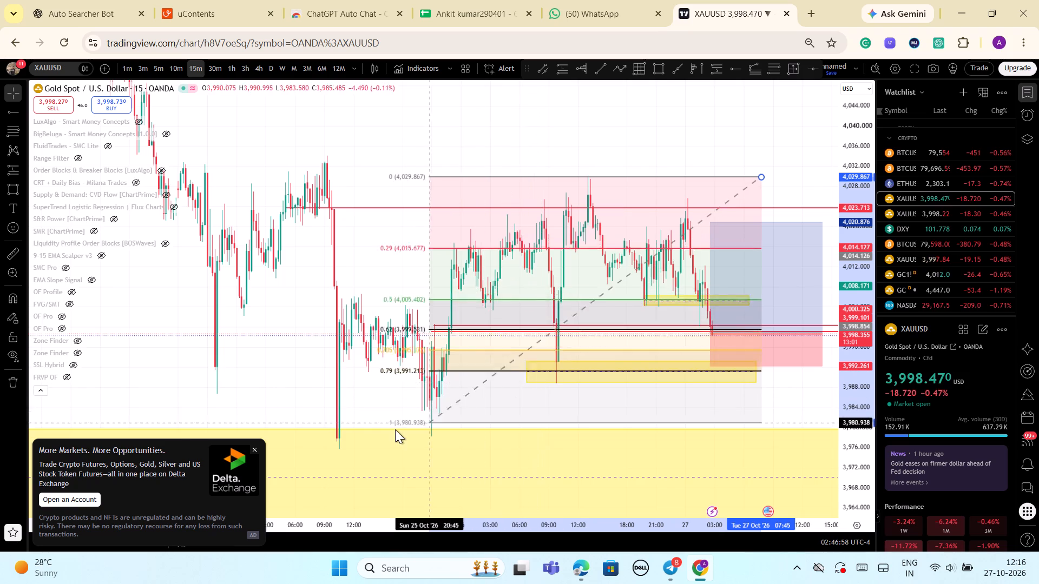
{"action": "left_click_drag", "start_coordinate": [395, 429], "coordinate": [359, 436]}
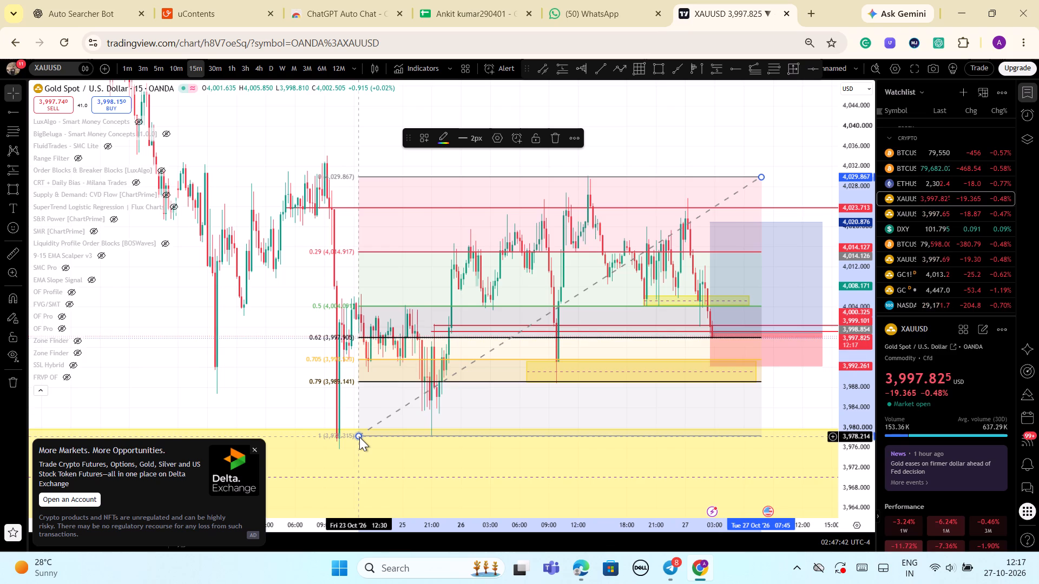
Examine current price and the long position against the Fibonacci retracement levels and the yellow zones.
{"action": "scroll", "coordinate": [569, 373], "scroll_direction": "up", "scroll_amount": 4}
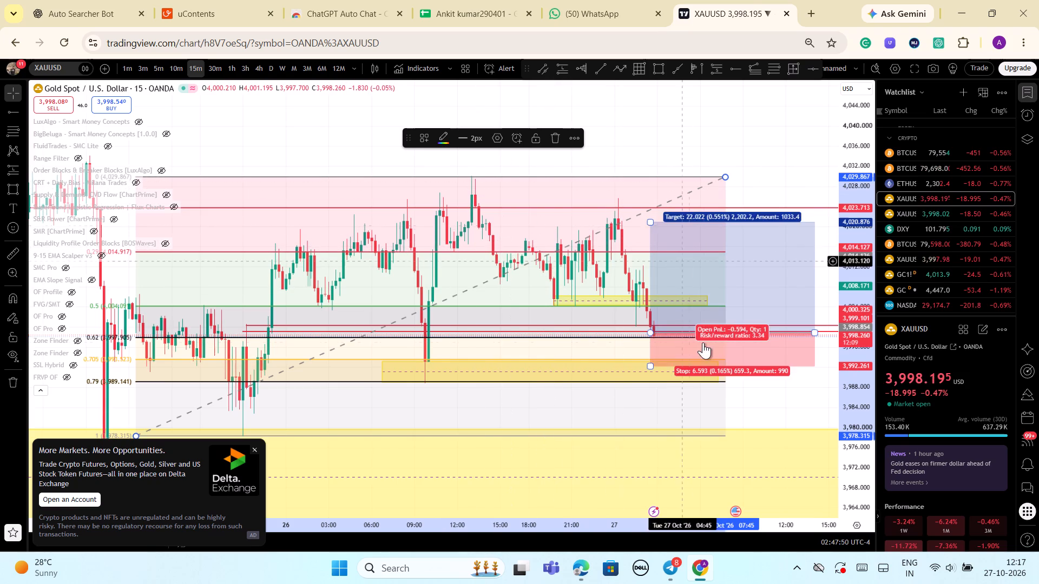
{"action": "scroll", "coordinate": [701, 414], "scroll_direction": "up", "scroll_amount": 2}
{"action": "left_click_drag", "start_coordinate": [855, 490], "coordinate": [843, 382]}
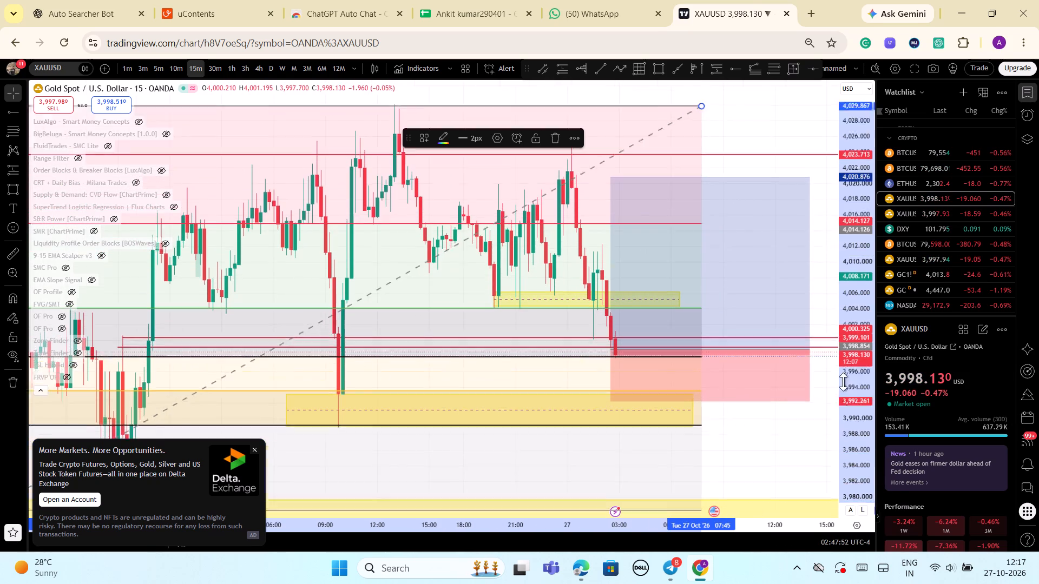
{"action": "left_click_drag", "start_coordinate": [843, 382], "coordinate": [843, 375]}
{"action": "scroll", "coordinate": [822, 407], "scroll_direction": "down", "scroll_amount": 1}
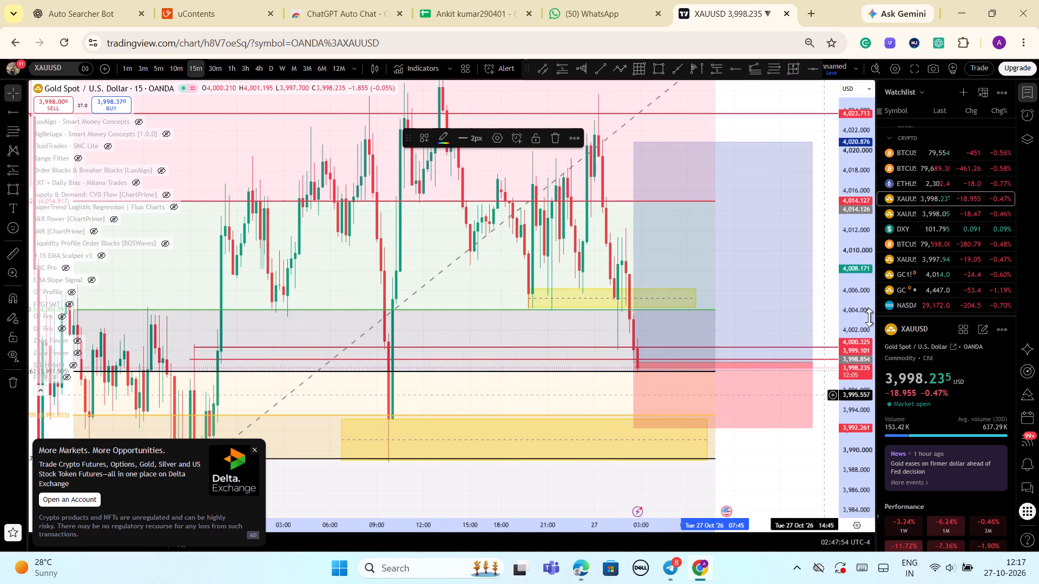
{"action": "left_click_drag", "start_coordinate": [853, 258], "coordinate": [854, 385]}
{"action": "scroll", "coordinate": [854, 385], "scroll_direction": "down", "scroll_amount": 2}
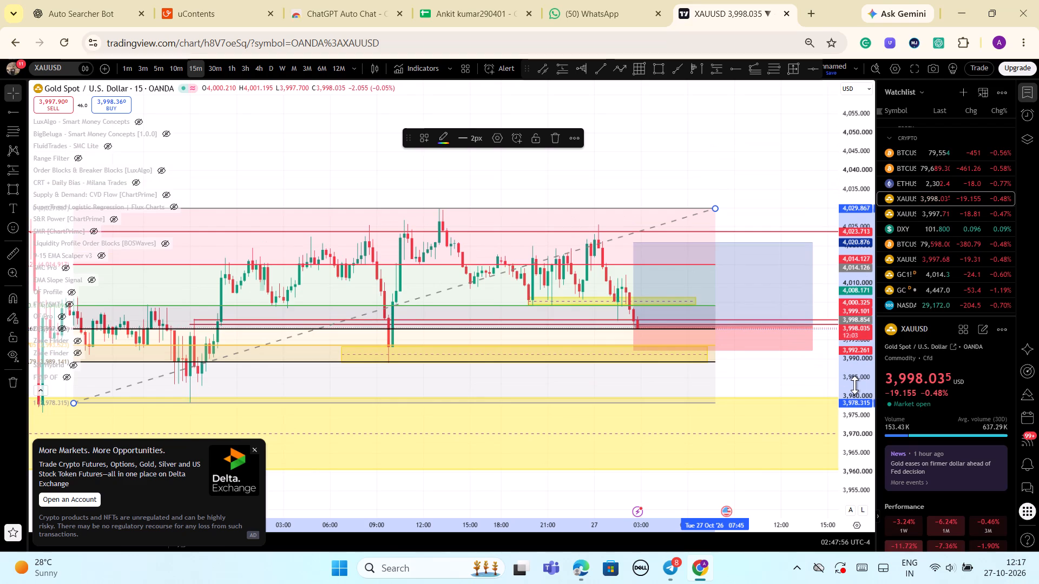
{"action": "scroll", "coordinate": [854, 385], "scroll_direction": "up", "scroll_amount": 3}
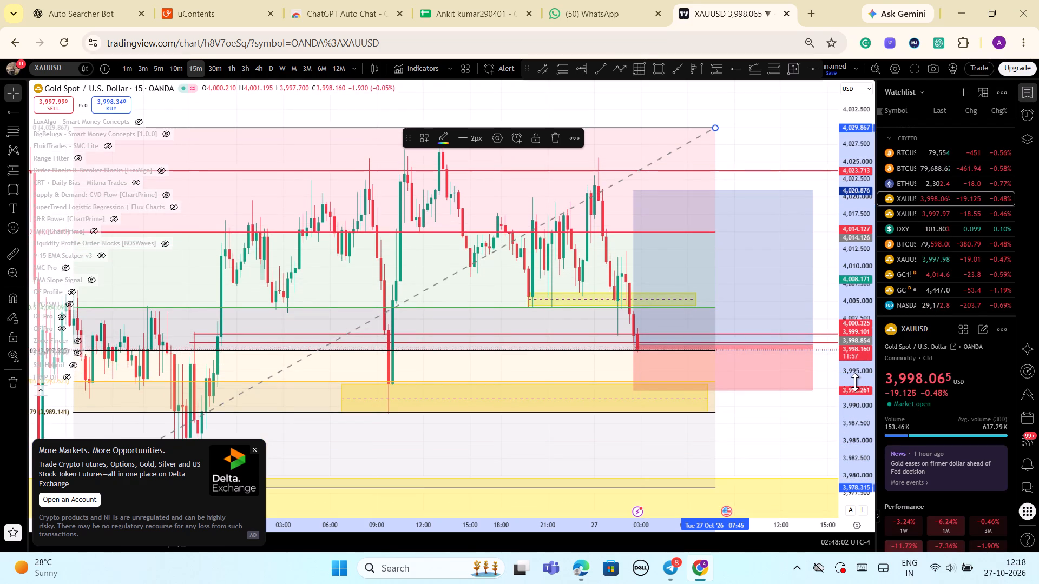
{"action": "scroll", "coordinate": [855, 382], "scroll_direction": "down", "scroll_amount": 1}
{"action": "scroll", "coordinate": [855, 382], "scroll_direction": "up", "scroll_amount": 2}
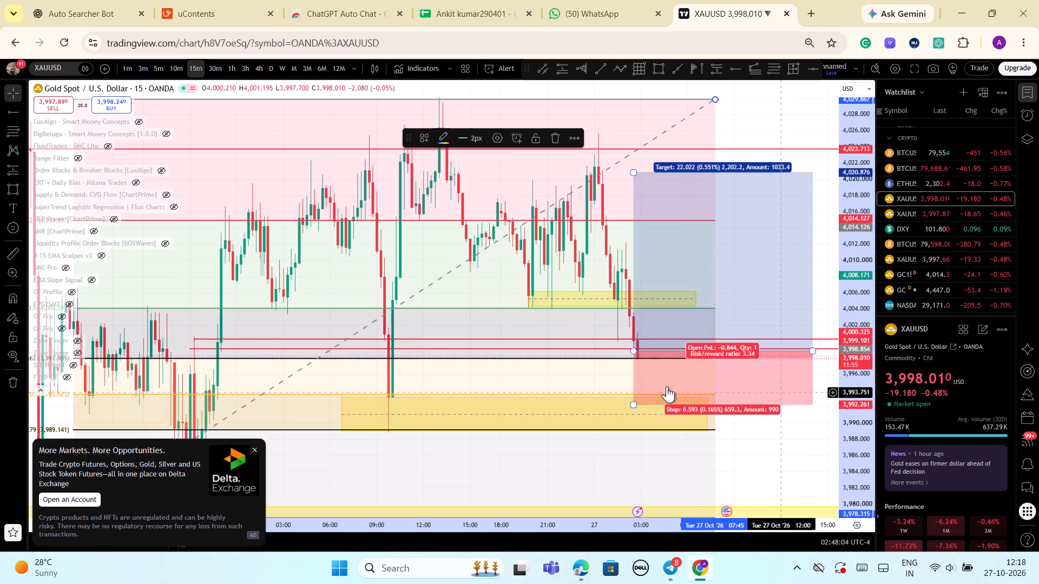
Move the whole long position down so its entry is about 3,998.042, near the Fibonacci 0.62 level.
{"action": "scroll", "coordinate": [513, 386], "scroll_direction": "down", "scroll_amount": 5}
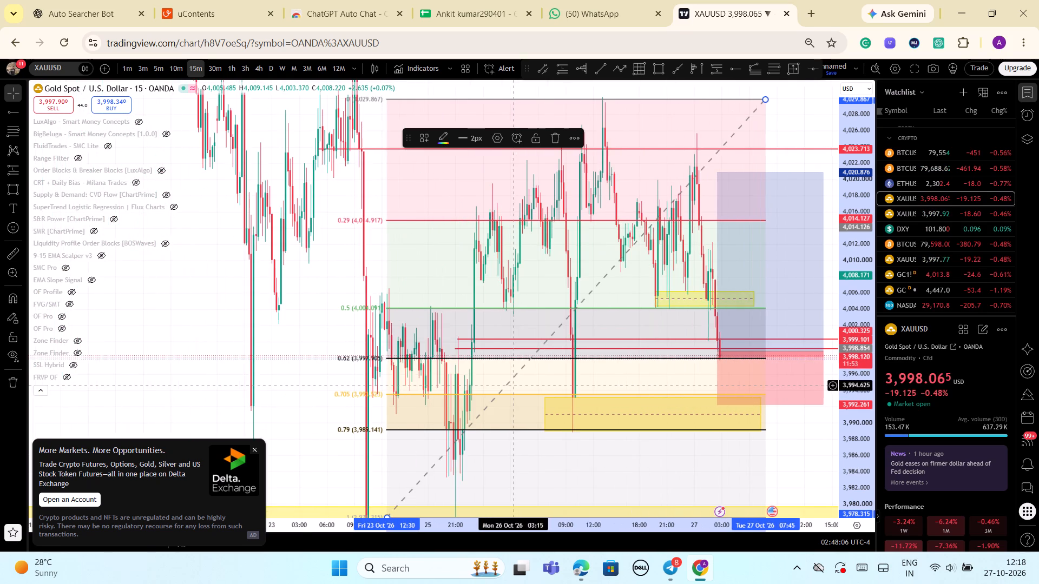
{"action": "left_click_drag", "start_coordinate": [801, 377], "coordinate": [801, 383]}
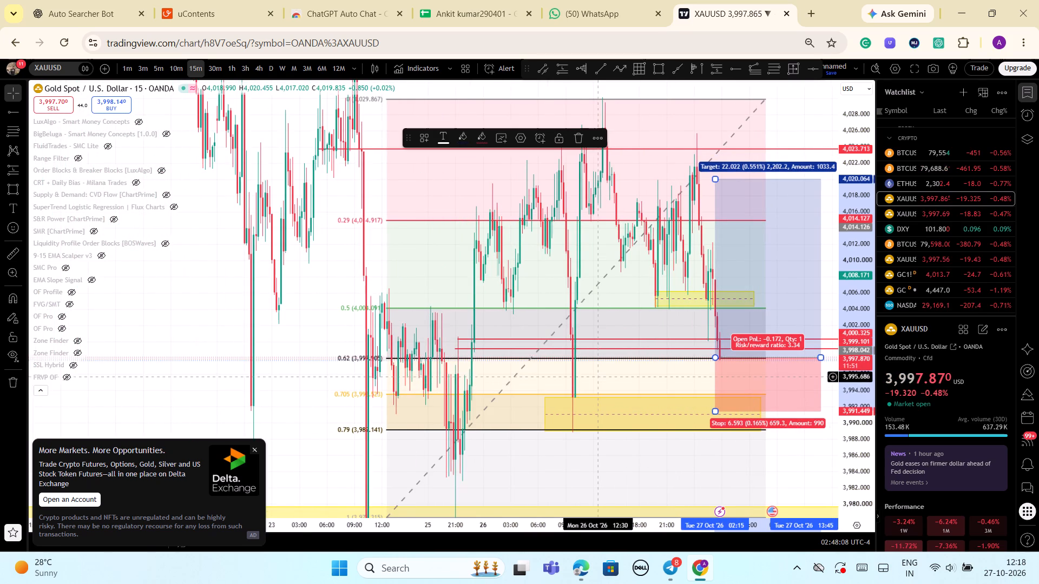
{"action": "scroll", "coordinate": [613, 372], "scroll_direction": "up", "scroll_amount": 1}
{"action": "left_click_drag", "start_coordinate": [859, 316], "coordinate": [855, 343]}
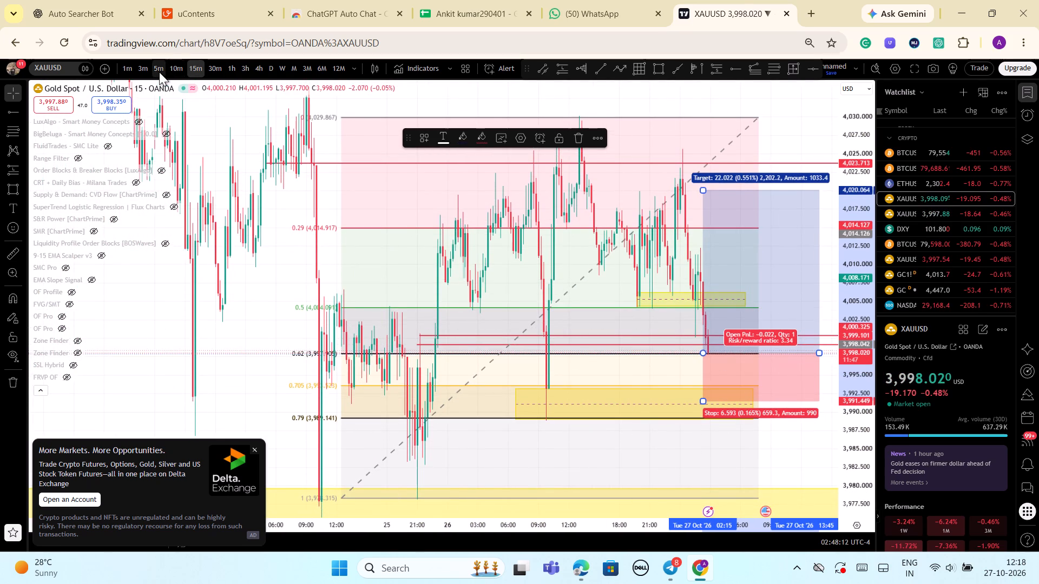
Switch the XAUUSD chart to the 5-minute timeframe.
{"action": "left_click", "coordinate": [159, 72]}
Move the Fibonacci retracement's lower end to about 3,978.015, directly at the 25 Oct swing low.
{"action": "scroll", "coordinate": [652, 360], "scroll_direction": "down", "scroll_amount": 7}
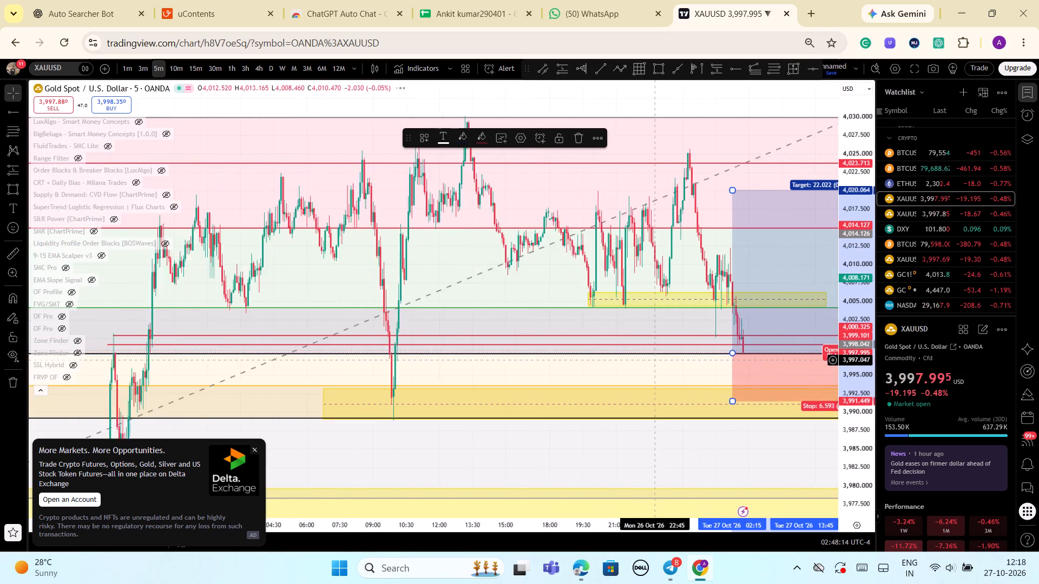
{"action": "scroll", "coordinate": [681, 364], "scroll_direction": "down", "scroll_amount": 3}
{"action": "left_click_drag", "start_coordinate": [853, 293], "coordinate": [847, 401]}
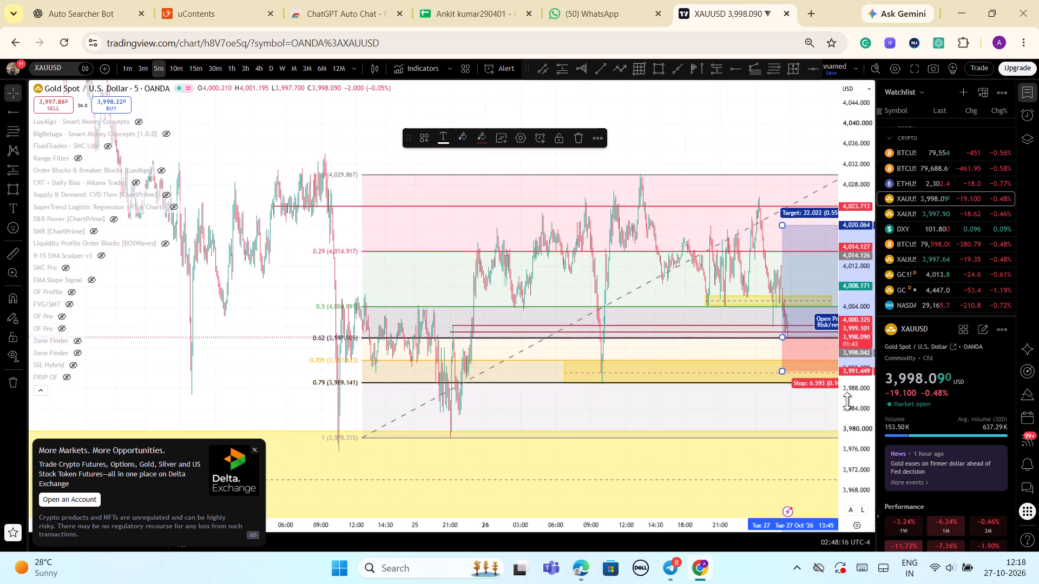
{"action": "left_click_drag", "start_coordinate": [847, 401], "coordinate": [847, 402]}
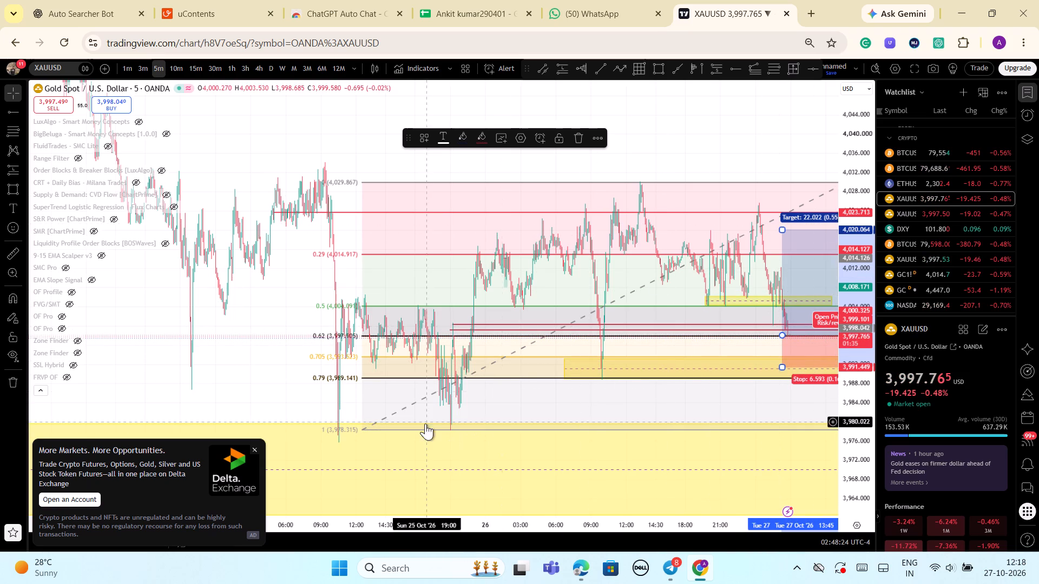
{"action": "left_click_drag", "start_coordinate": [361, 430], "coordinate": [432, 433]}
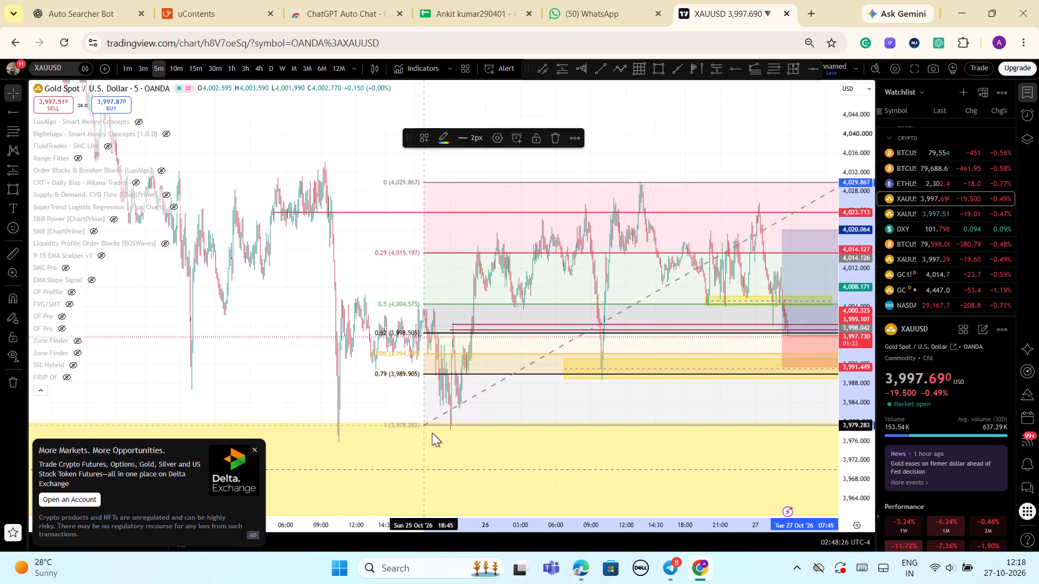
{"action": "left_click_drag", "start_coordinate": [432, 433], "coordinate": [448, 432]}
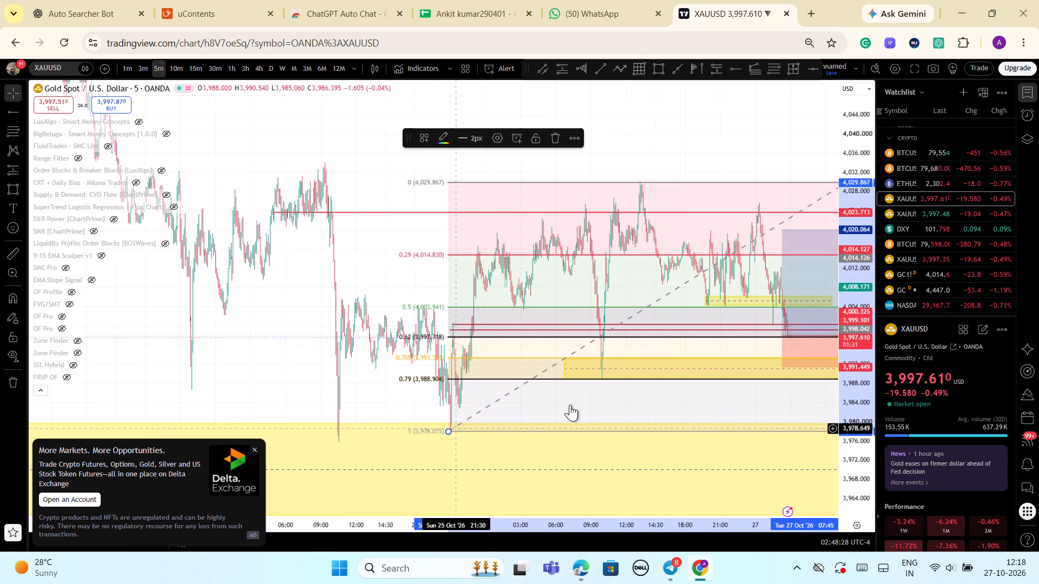
Examine the latest 5-minute candles against the long position's entry, the Fibonacci levels and the yellow zones.
{"action": "scroll", "coordinate": [639, 381], "scroll_direction": "up", "scroll_amount": 8}
{"action": "left_click_drag", "start_coordinate": [853, 503], "coordinate": [853, 467]}
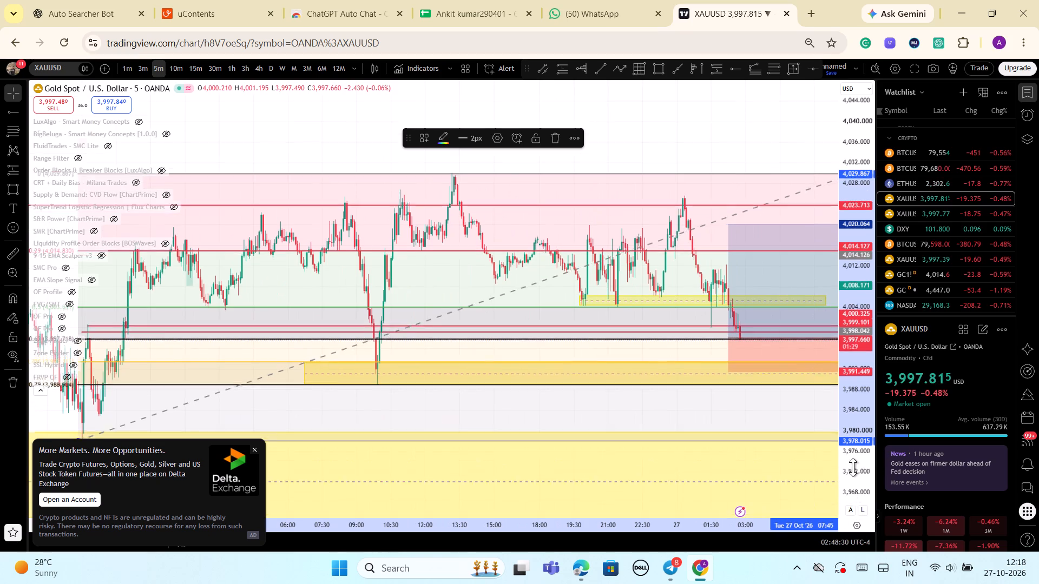
{"action": "left_click_drag", "start_coordinate": [853, 467], "coordinate": [843, 368]}
{"action": "scroll", "coordinate": [790, 379], "scroll_direction": "up", "scroll_amount": 9}
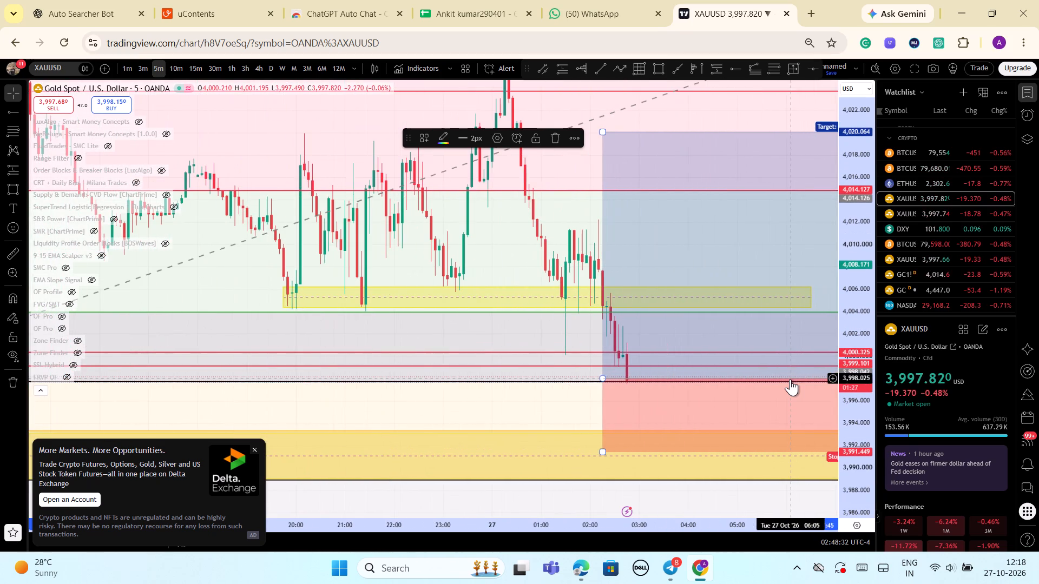
{"action": "scroll", "coordinate": [790, 379], "scroll_direction": "down", "scroll_amount": 3}
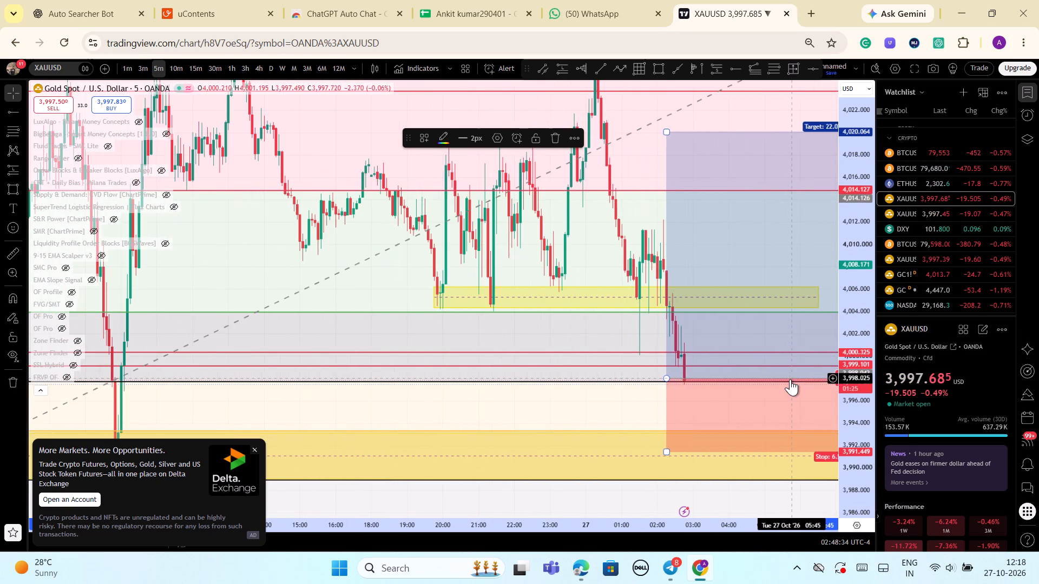
{"action": "left_click_drag", "start_coordinate": [856, 230], "coordinate": [834, 401]}
{"action": "scroll", "coordinate": [826, 381], "scroll_direction": "down", "scroll_amount": 4}
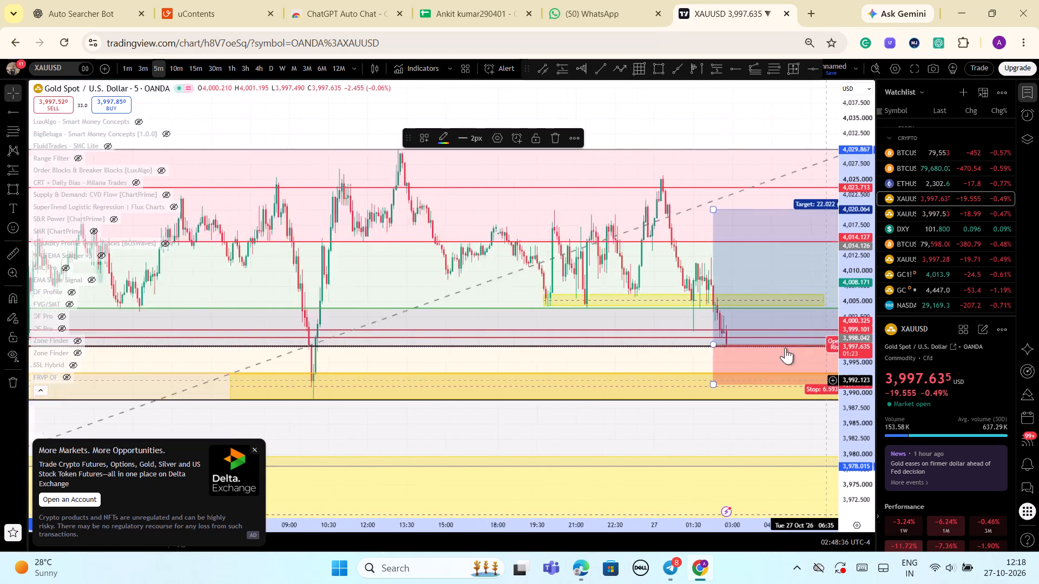
Delete the Fibonacci retracement from the XAUUSD chart.
{"action": "left_click", "coordinate": [719, 204]}
{"action": "left_click", "coordinate": [555, 138]}
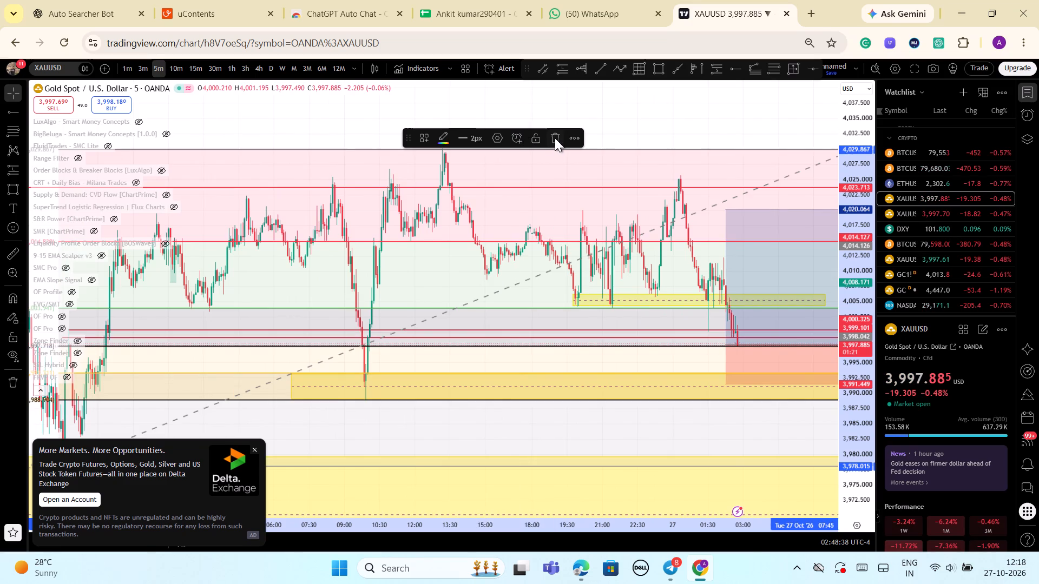
{"action": "scroll", "coordinate": [650, 296], "scroll_direction": "down", "scroll_amount": 3}
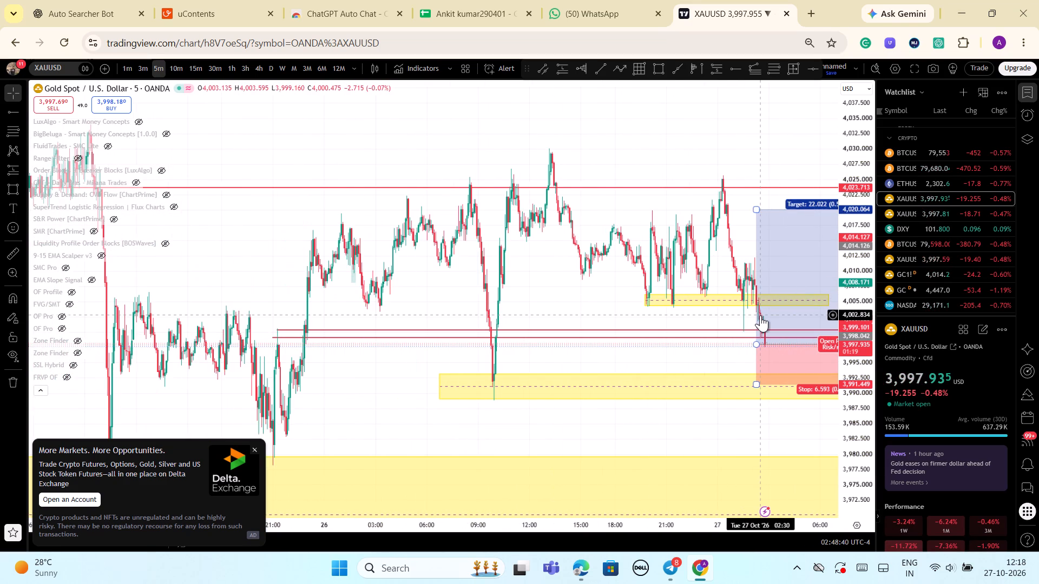
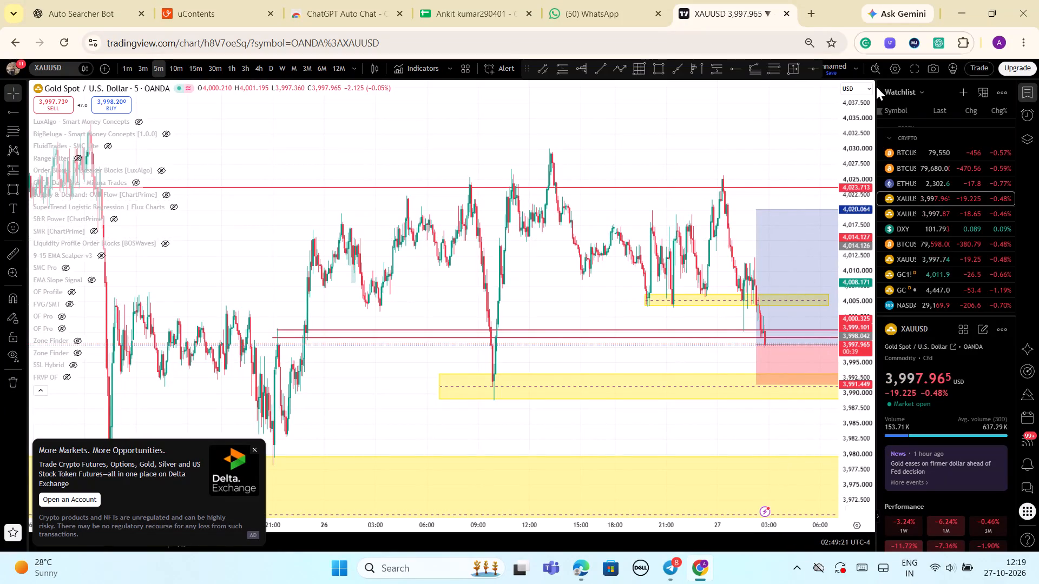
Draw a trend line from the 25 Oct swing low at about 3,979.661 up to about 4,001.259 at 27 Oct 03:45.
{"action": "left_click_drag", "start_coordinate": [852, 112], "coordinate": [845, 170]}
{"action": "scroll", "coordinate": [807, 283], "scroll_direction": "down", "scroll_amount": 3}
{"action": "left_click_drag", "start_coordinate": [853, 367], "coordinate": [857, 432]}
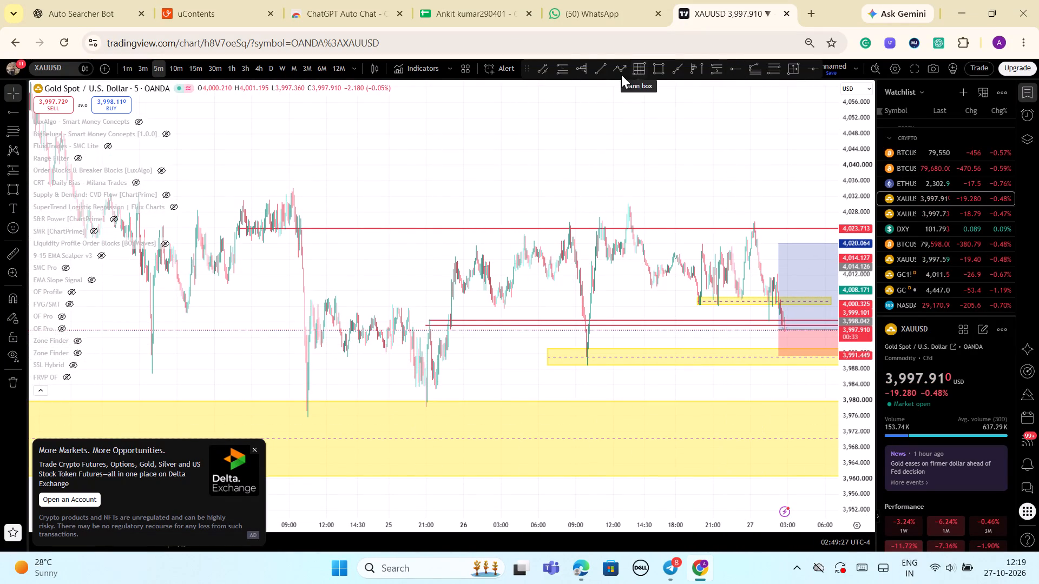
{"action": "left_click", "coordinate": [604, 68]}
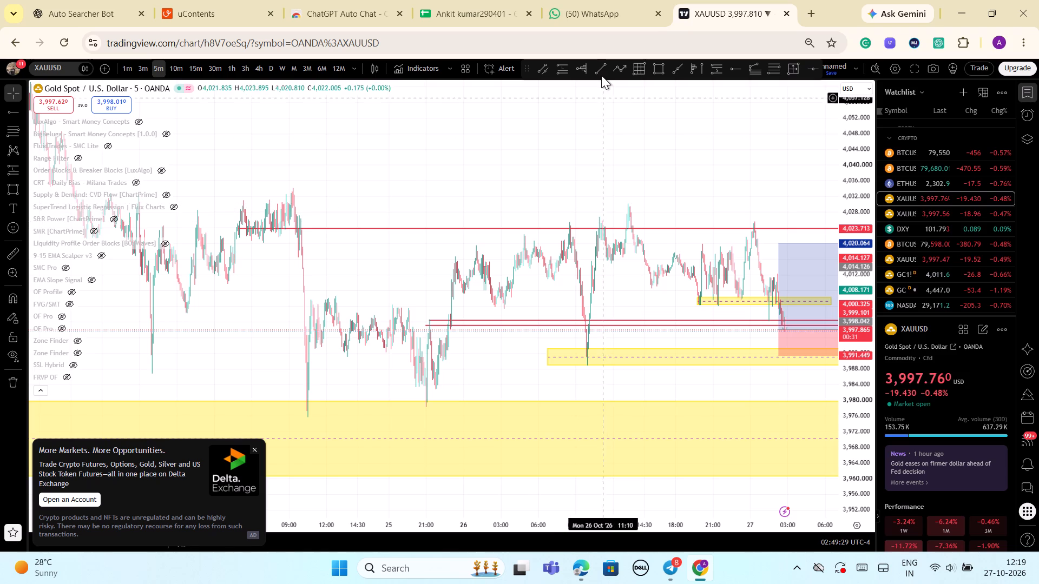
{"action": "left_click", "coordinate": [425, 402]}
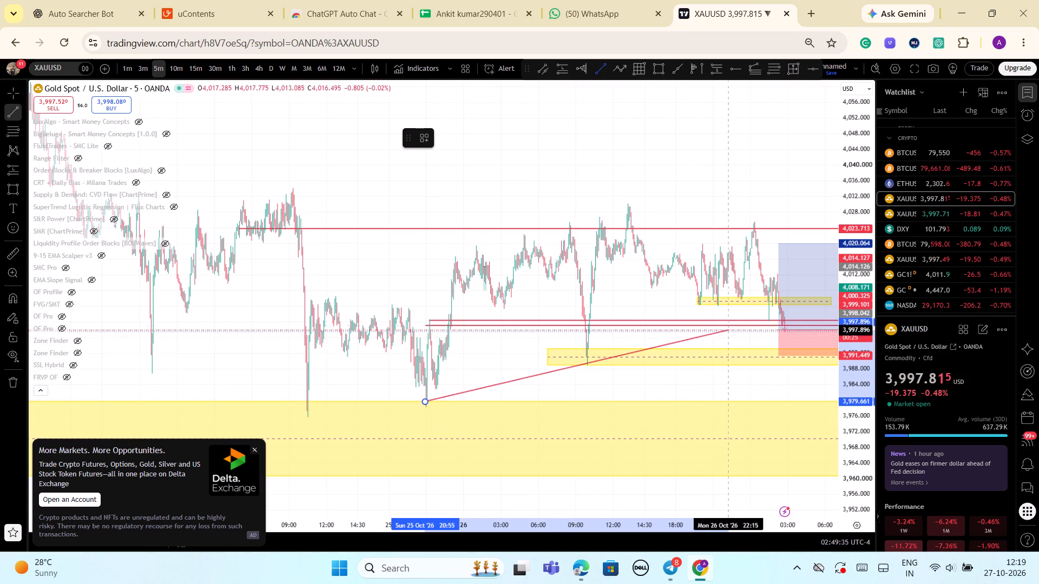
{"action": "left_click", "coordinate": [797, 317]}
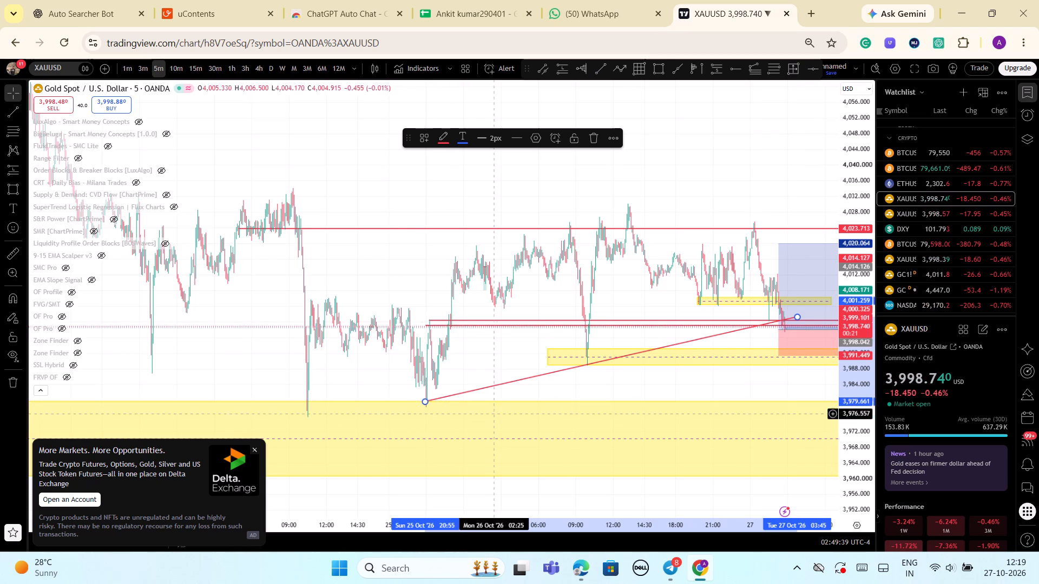
Examine how the 5-minute candles sit against the rising trend line, the yellow zones and the long position.
{"action": "scroll", "coordinate": [499, 410], "scroll_direction": "up", "scroll_amount": 4}
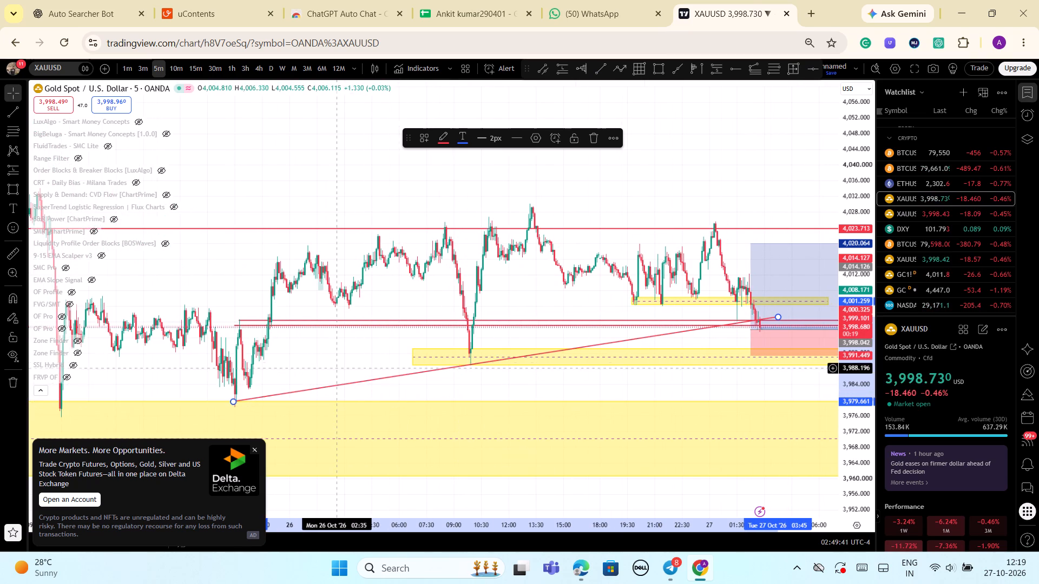
{"action": "left_click_drag", "start_coordinate": [339, 362], "coordinate": [414, 346]}
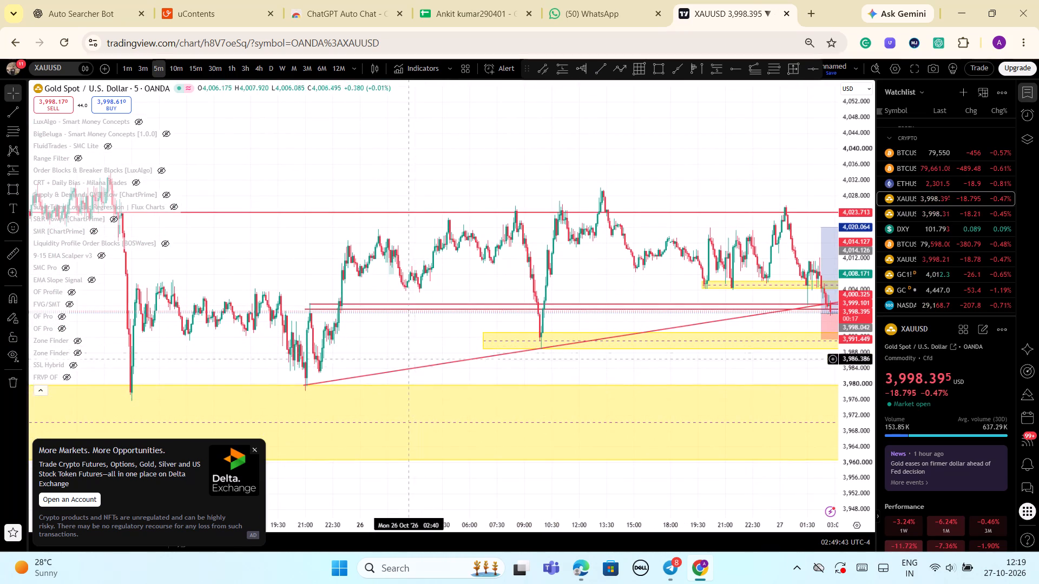
{"action": "scroll", "coordinate": [622, 389], "scroll_direction": "up", "scroll_amount": 4}
{"action": "left_click_drag", "start_coordinate": [688, 391], "coordinate": [676, 388]}
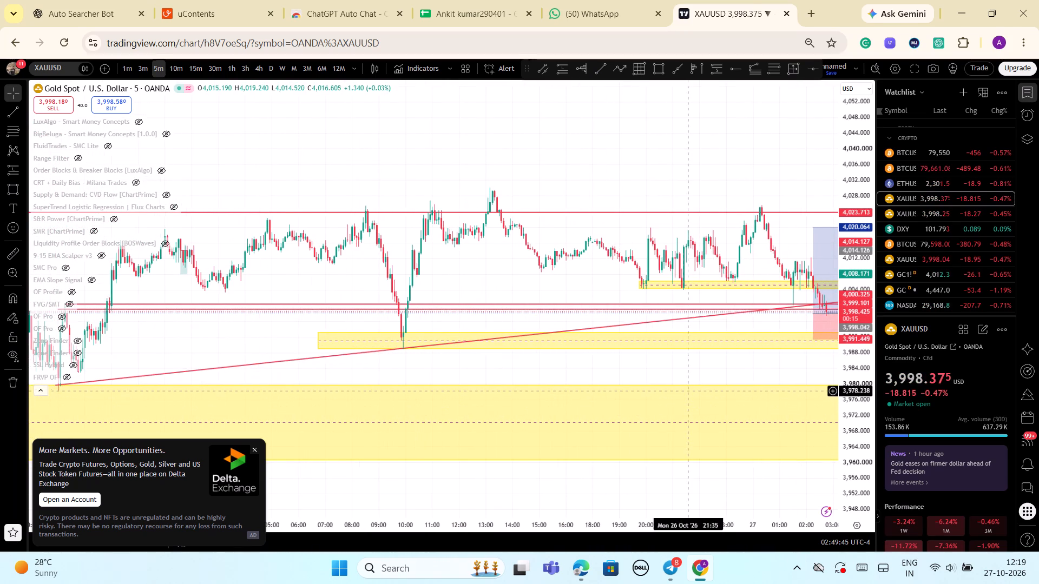
{"action": "left_click_drag", "start_coordinate": [676, 388], "coordinate": [587, 369]}
{"action": "scroll", "coordinate": [766, 391], "scroll_direction": "down", "scroll_amount": 9}
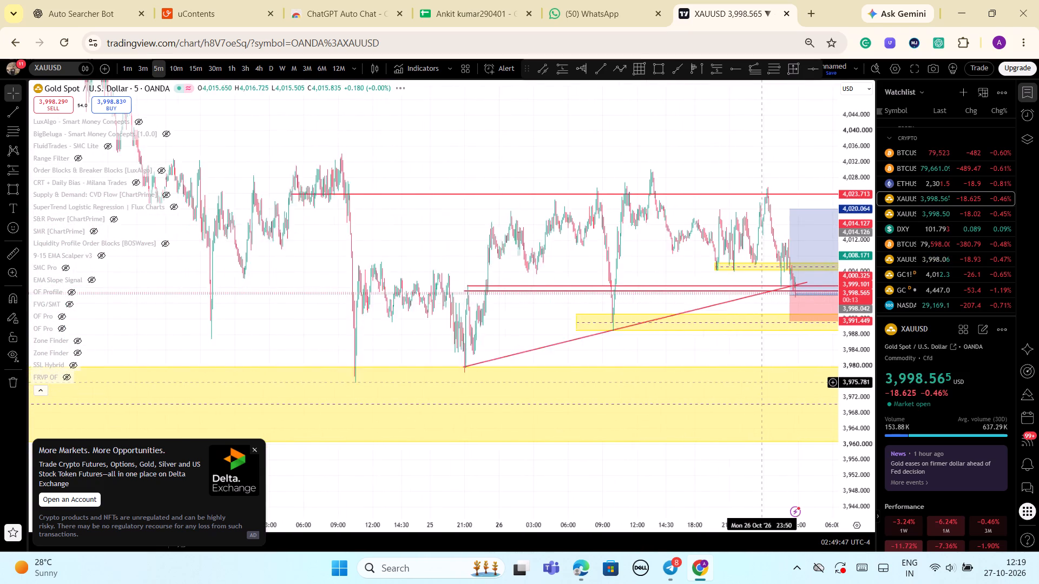
{"action": "scroll", "coordinate": [785, 391], "scroll_direction": "down", "scroll_amount": 5}
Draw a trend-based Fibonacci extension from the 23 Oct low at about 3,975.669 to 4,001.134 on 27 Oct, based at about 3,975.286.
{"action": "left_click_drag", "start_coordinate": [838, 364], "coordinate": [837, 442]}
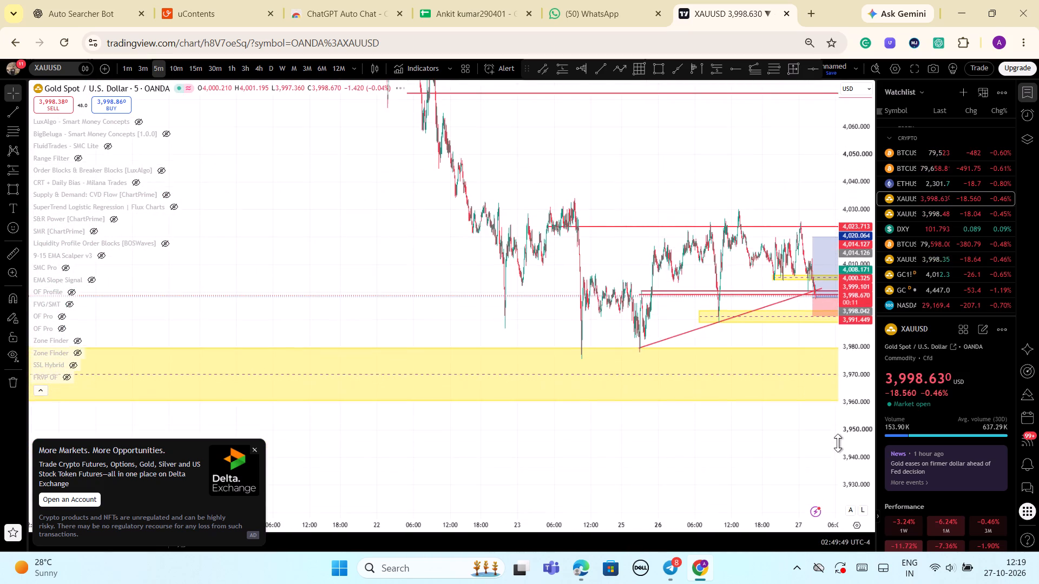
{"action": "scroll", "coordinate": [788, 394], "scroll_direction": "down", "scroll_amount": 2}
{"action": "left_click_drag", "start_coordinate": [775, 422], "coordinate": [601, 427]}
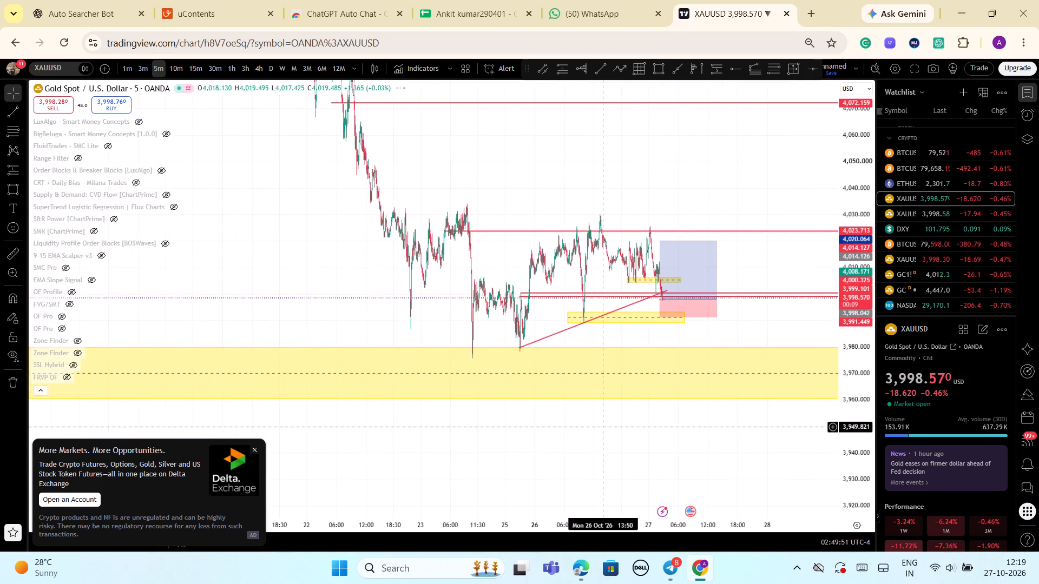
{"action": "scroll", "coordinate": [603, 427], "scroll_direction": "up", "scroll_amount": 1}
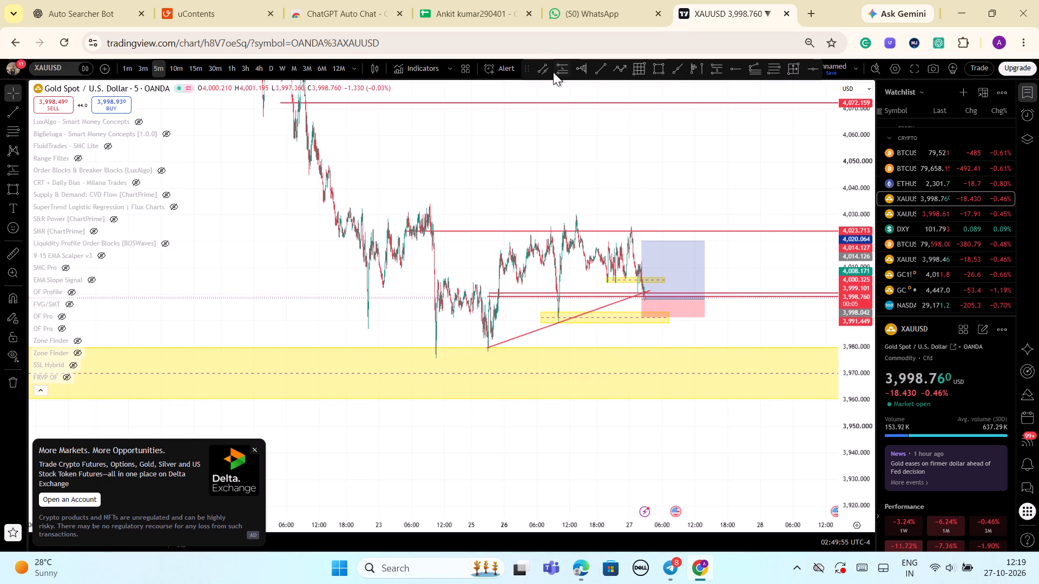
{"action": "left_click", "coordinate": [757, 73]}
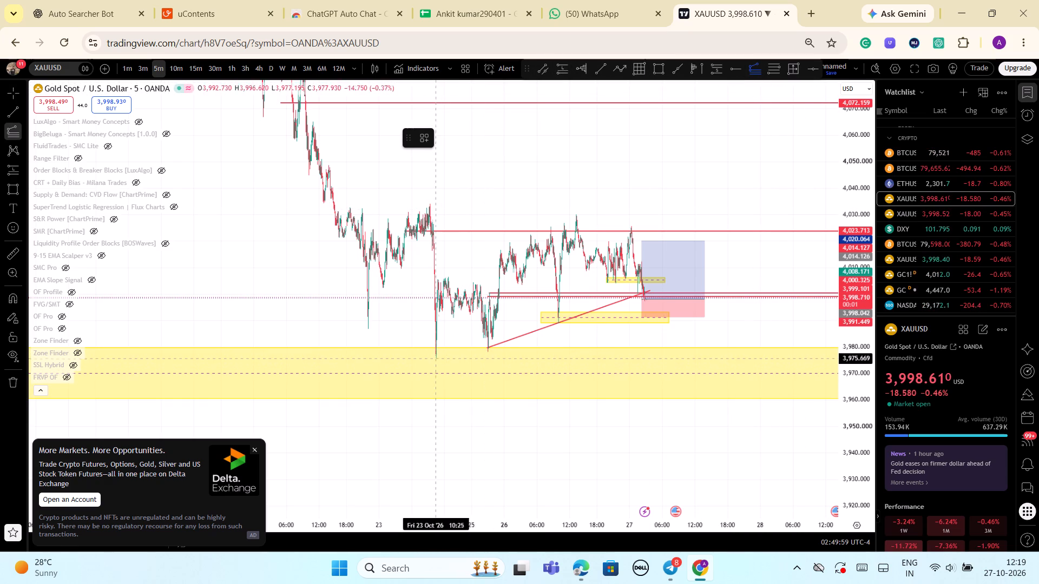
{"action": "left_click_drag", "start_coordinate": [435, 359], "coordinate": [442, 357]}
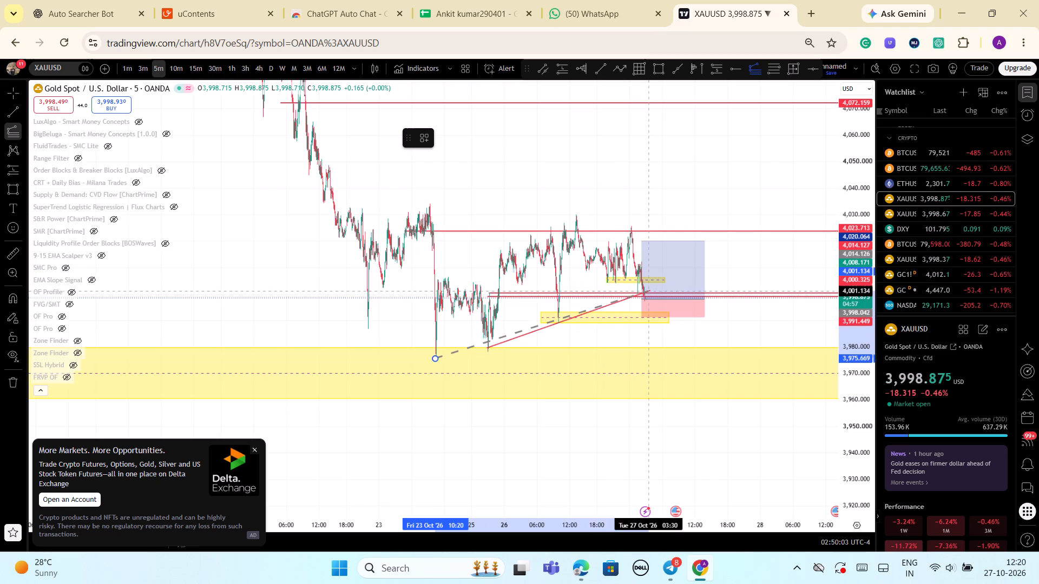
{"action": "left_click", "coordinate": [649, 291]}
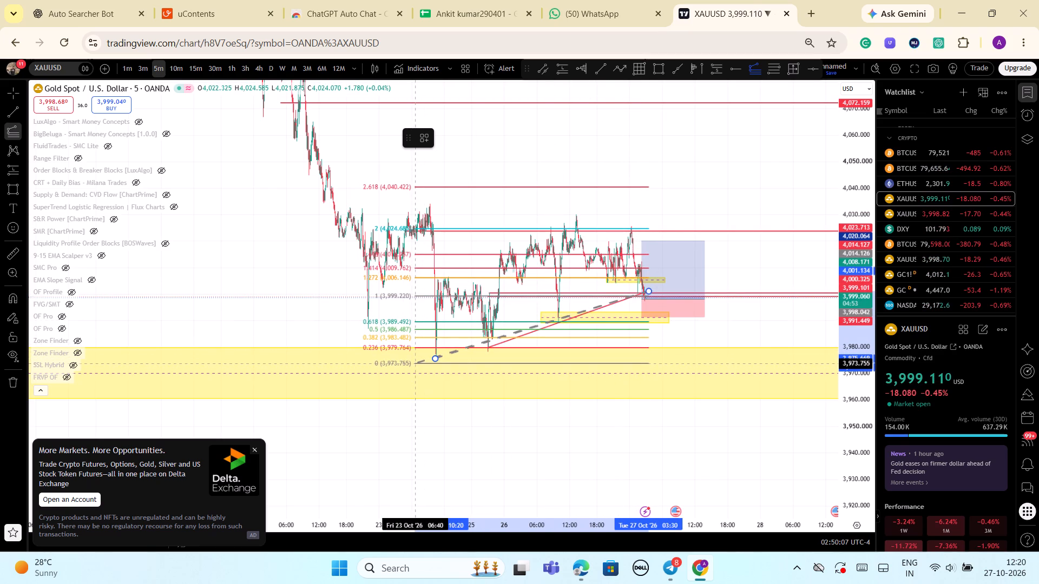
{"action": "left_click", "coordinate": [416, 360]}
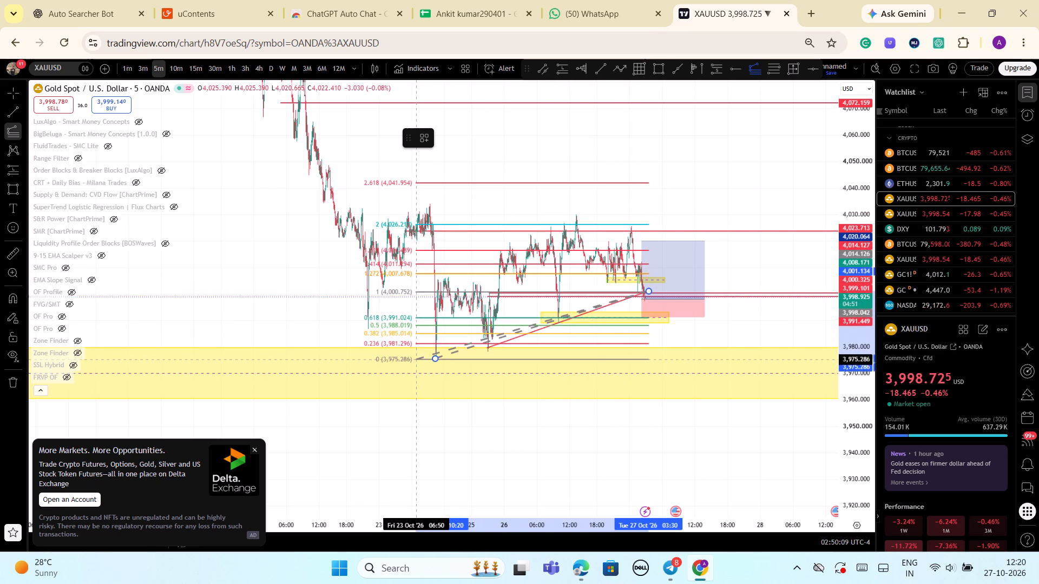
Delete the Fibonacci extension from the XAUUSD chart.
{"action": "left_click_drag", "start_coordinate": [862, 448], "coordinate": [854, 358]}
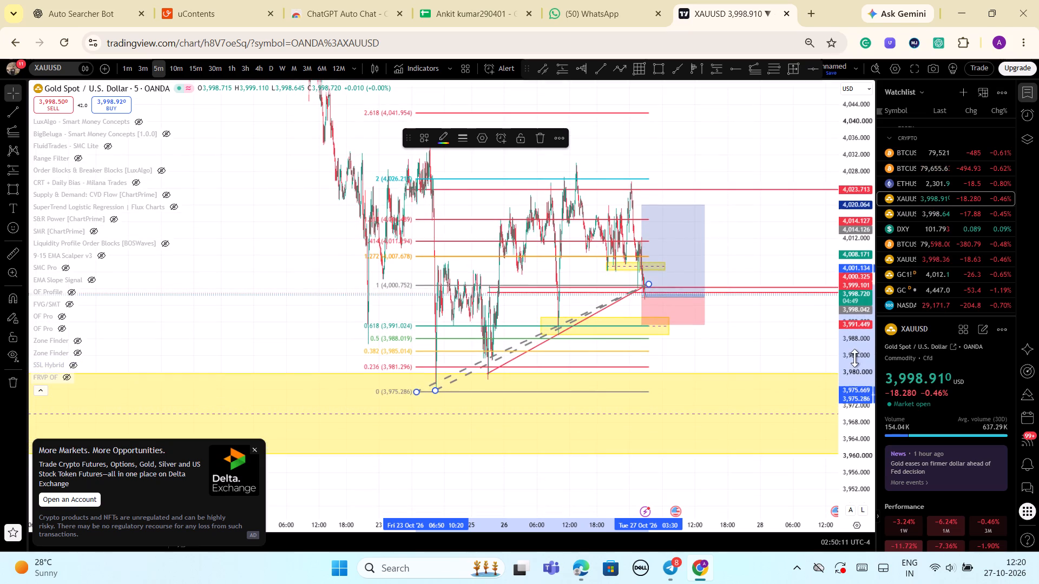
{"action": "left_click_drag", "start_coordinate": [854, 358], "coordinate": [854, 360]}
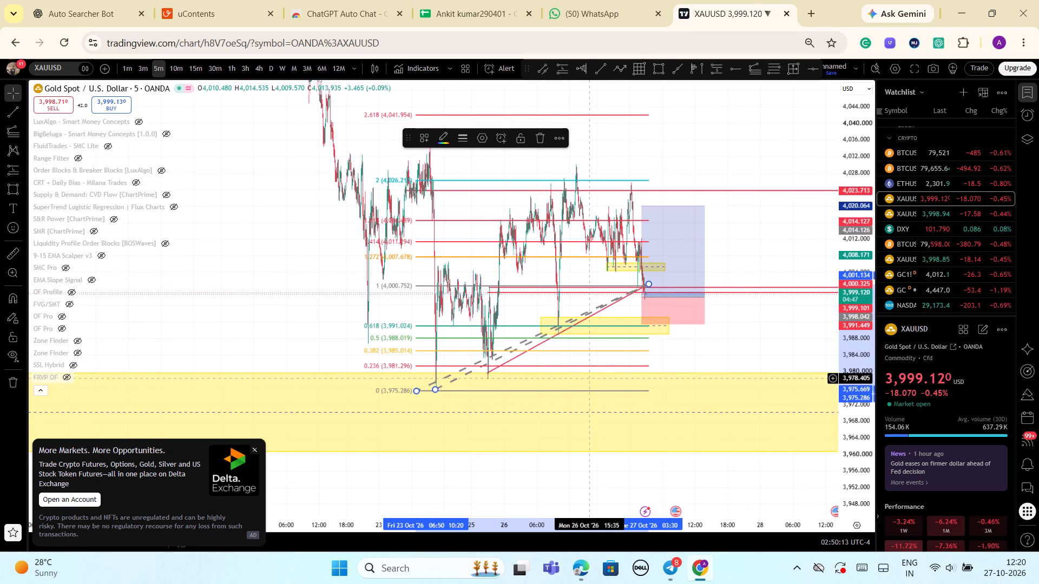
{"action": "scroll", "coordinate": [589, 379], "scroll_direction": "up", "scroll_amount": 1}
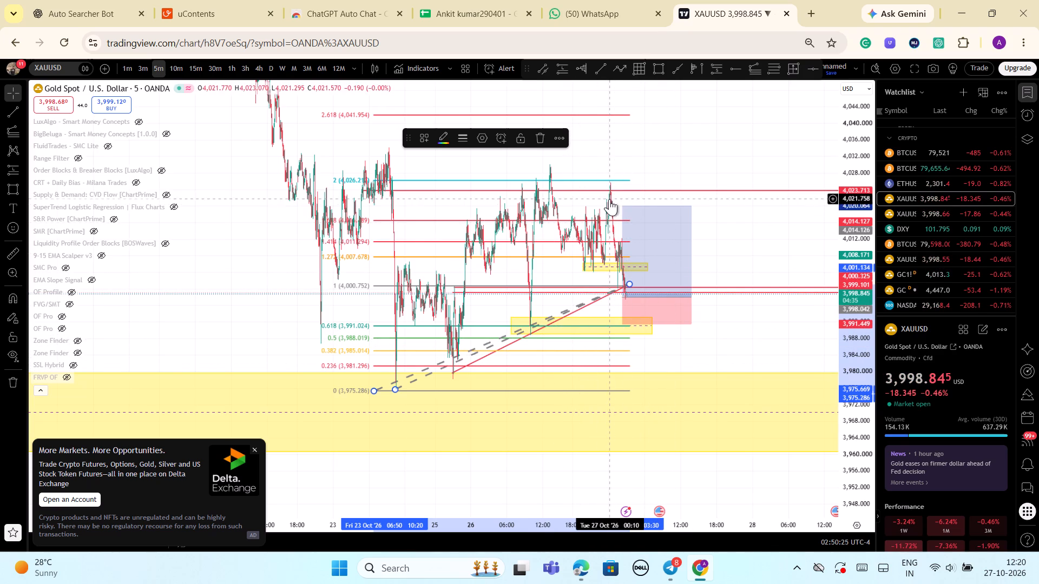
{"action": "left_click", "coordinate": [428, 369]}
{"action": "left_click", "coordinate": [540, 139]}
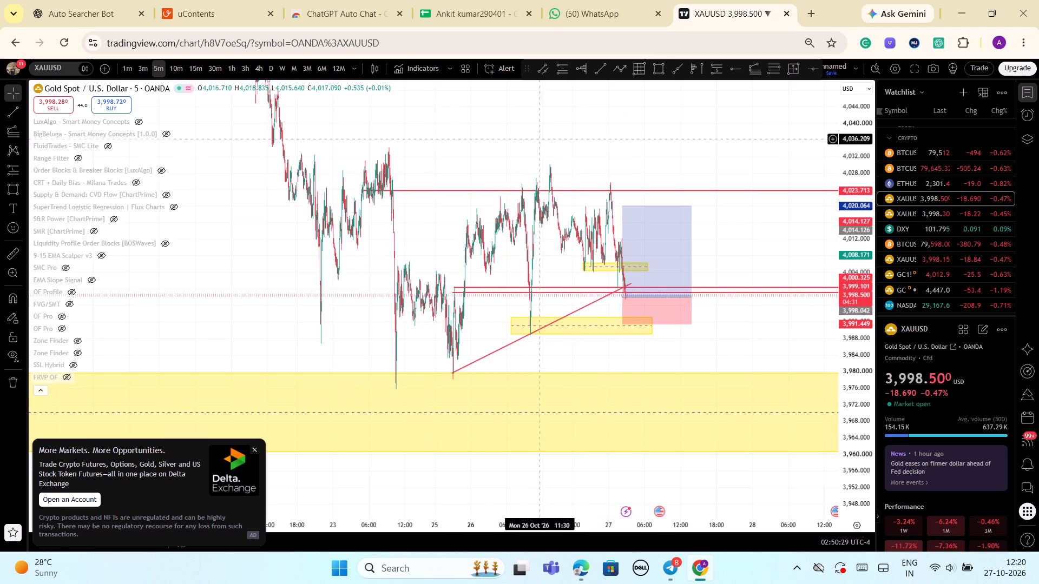
Examine the latest 5-minute candles against the long position's entry, stop and target, the red lines and the yellow zones.
{"action": "scroll", "coordinate": [633, 277], "scroll_direction": "up", "scroll_amount": 6}
{"action": "scroll", "coordinate": [676, 313], "scroll_direction": "up", "scroll_amount": 3}
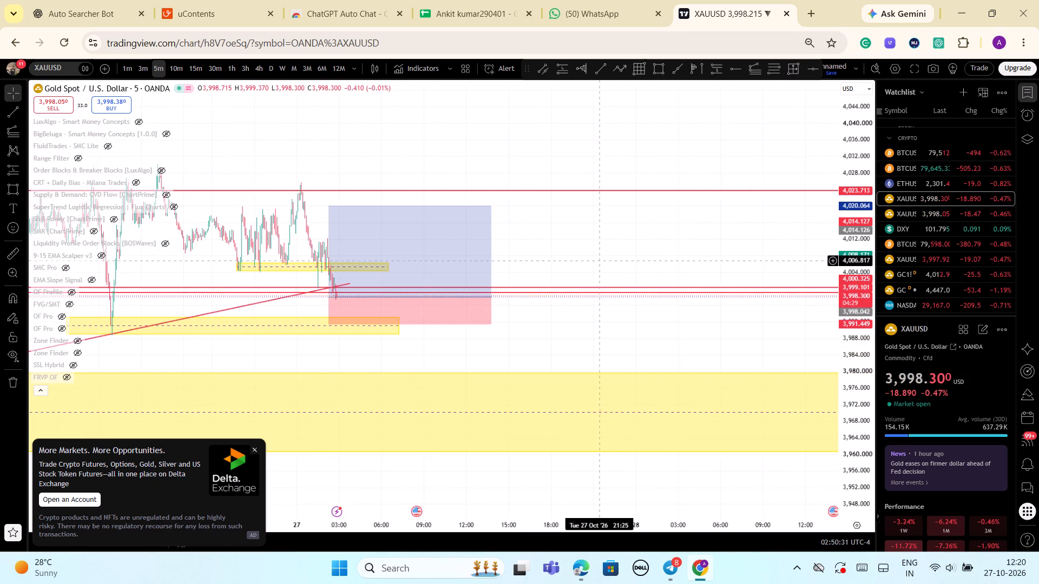
{"action": "left_click_drag", "start_coordinate": [599, 261], "coordinate": [732, 273]}
{"action": "left_click_drag", "start_coordinate": [857, 448], "coordinate": [837, 273]}
{"action": "scroll", "coordinate": [700, 286], "scroll_direction": "up", "scroll_amount": 7}
{"action": "left_click_drag", "start_coordinate": [564, 256], "coordinate": [824, 255]}
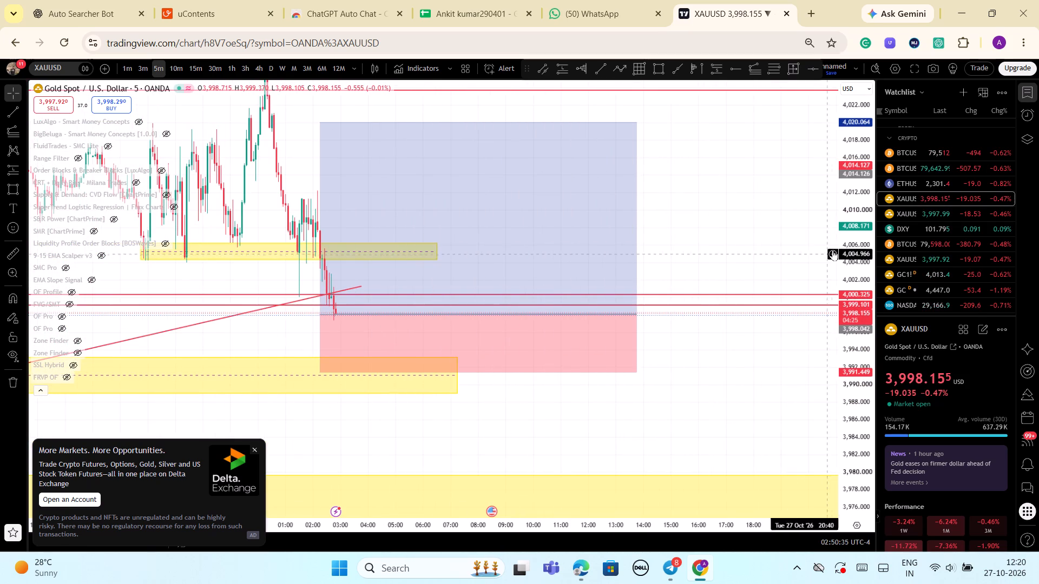
{"action": "left_click_drag", "start_coordinate": [854, 187], "coordinate": [859, 236]}
{"action": "scroll", "coordinate": [716, 239], "scroll_direction": "up", "scroll_amount": 4}
{"action": "left_click_drag", "start_coordinate": [597, 243], "coordinate": [757, 251]}
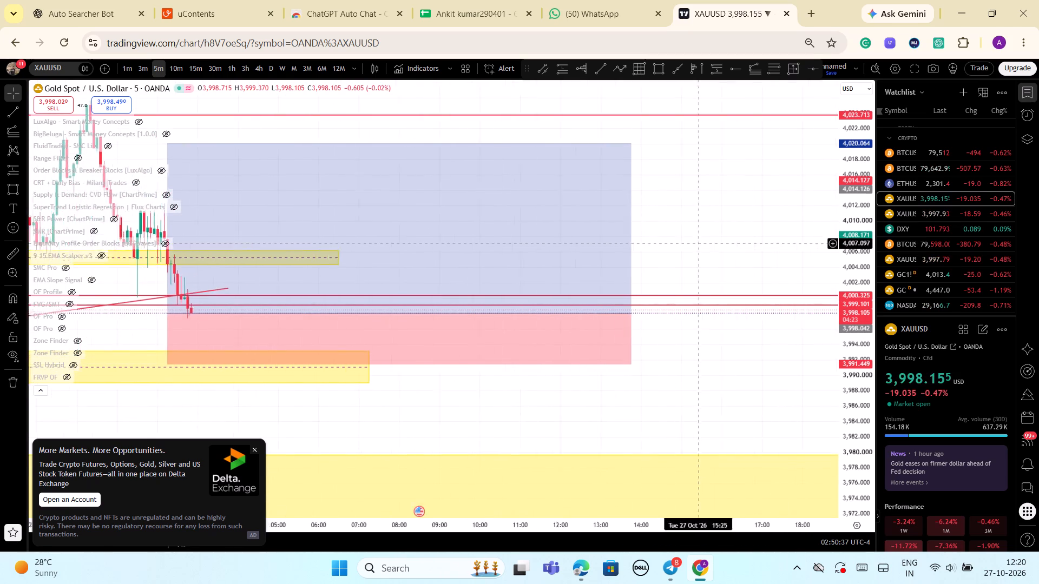
{"action": "left_click_drag", "start_coordinate": [757, 251], "coordinate": [841, 263]}
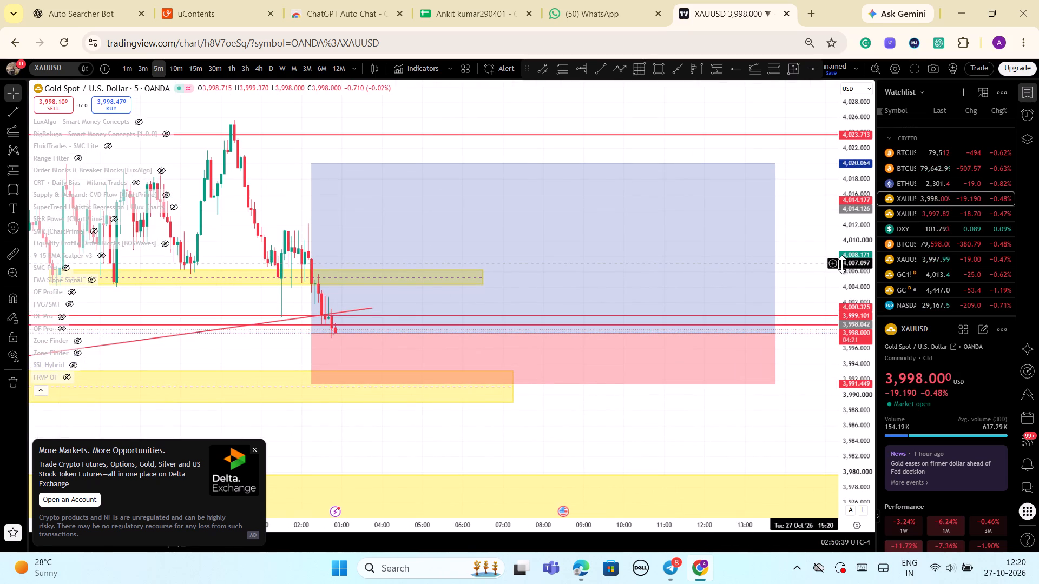
{"action": "scroll", "coordinate": [844, 264], "scroll_direction": "up", "scroll_amount": 2}
{"action": "scroll", "coordinate": [849, 263], "scroll_direction": "down", "scroll_amount": 2}
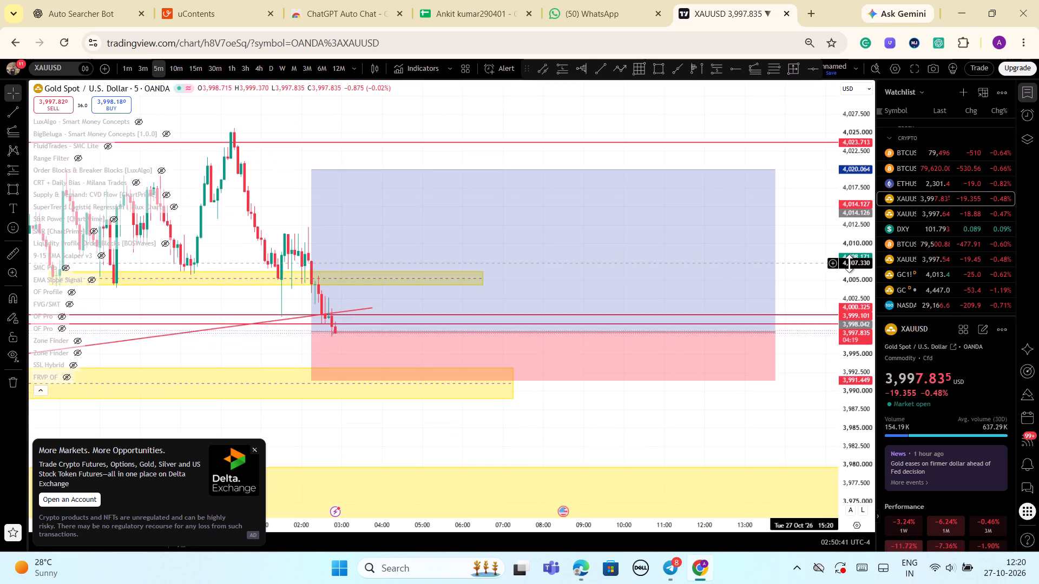
{"action": "scroll", "coordinate": [849, 263], "scroll_direction": "down", "scroll_amount": 4}
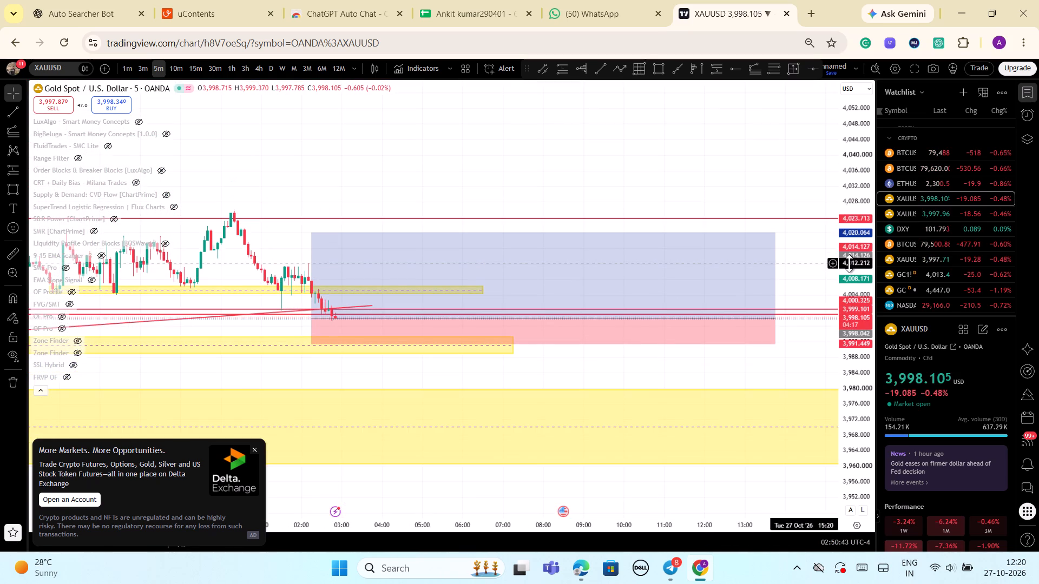
{"action": "left_click_drag", "start_coordinate": [864, 460], "coordinate": [846, 214]}
{"action": "scroll", "coordinate": [846, 214], "scroll_direction": "down", "scroll_amount": 2}
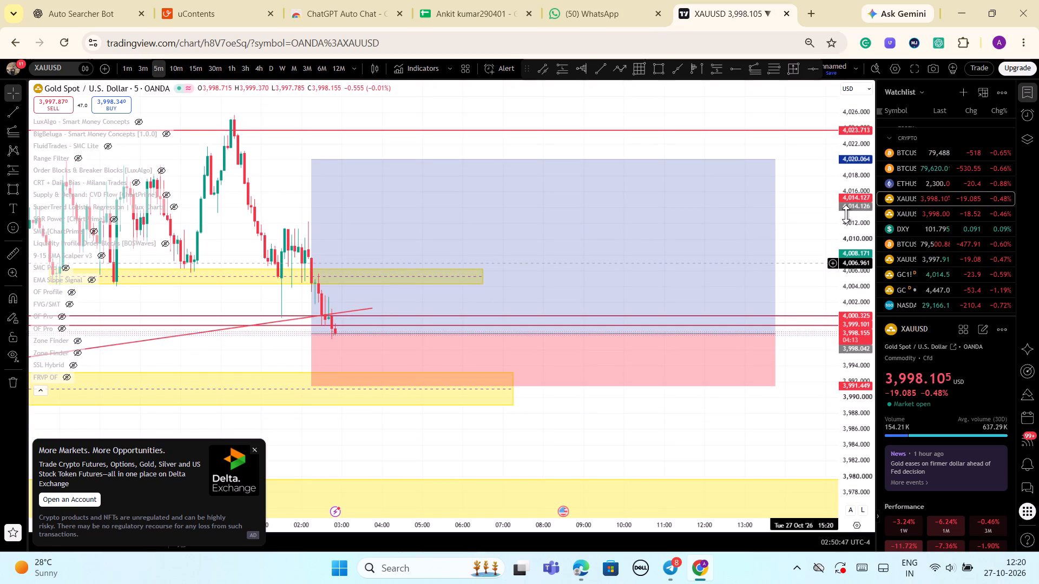
{"action": "scroll", "coordinate": [846, 214], "scroll_direction": "down", "scroll_amount": 1}
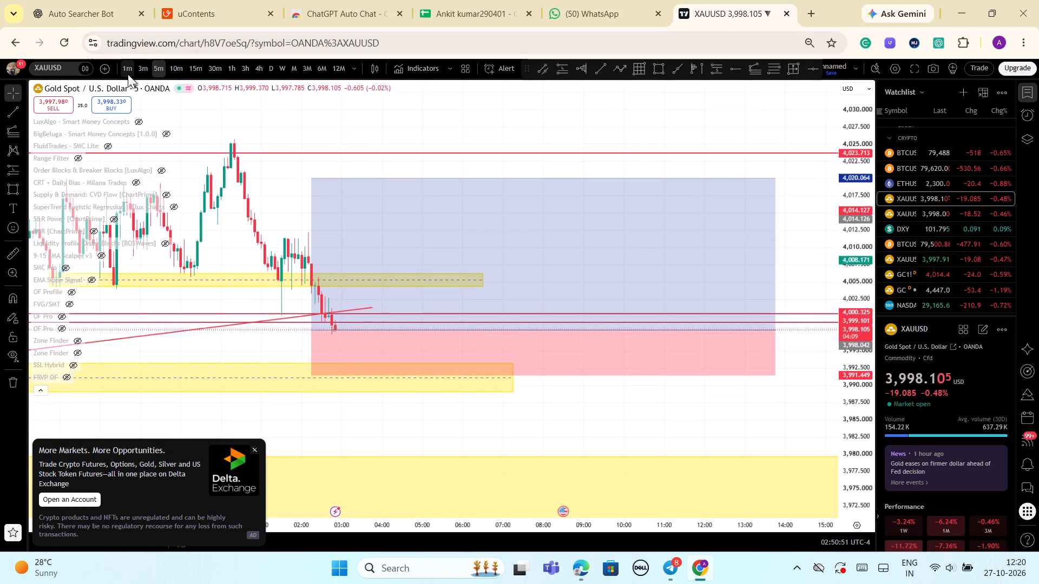
Switch the XAUUSD chart to the 1-minute timeframe.
{"action": "left_click", "coordinate": [128, 74]}
{"action": "scroll", "coordinate": [707, 345], "scroll_direction": "down", "scroll_amount": 4}
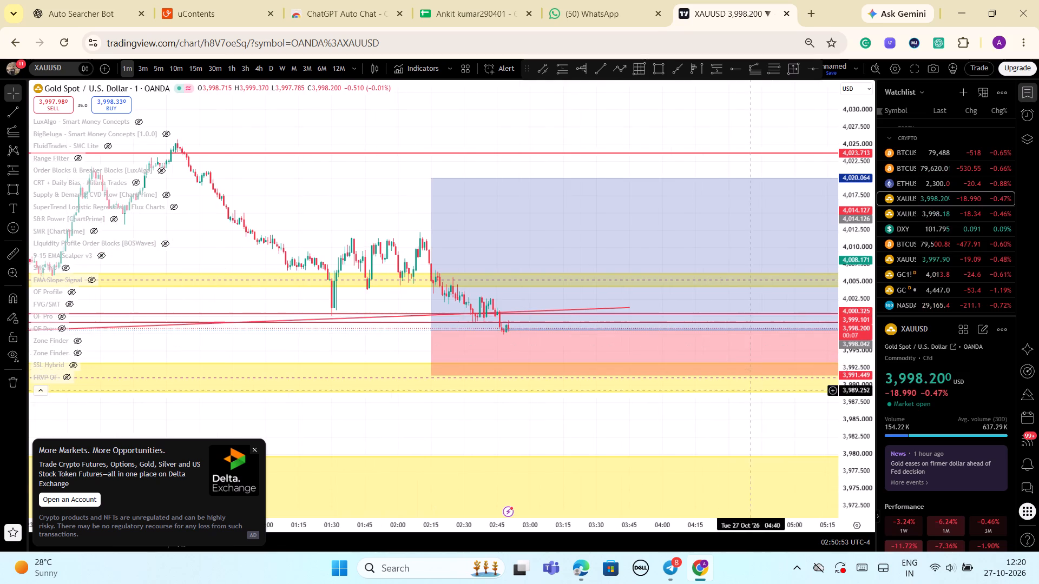
{"action": "left_click_drag", "start_coordinate": [870, 444], "coordinate": [865, 321]}
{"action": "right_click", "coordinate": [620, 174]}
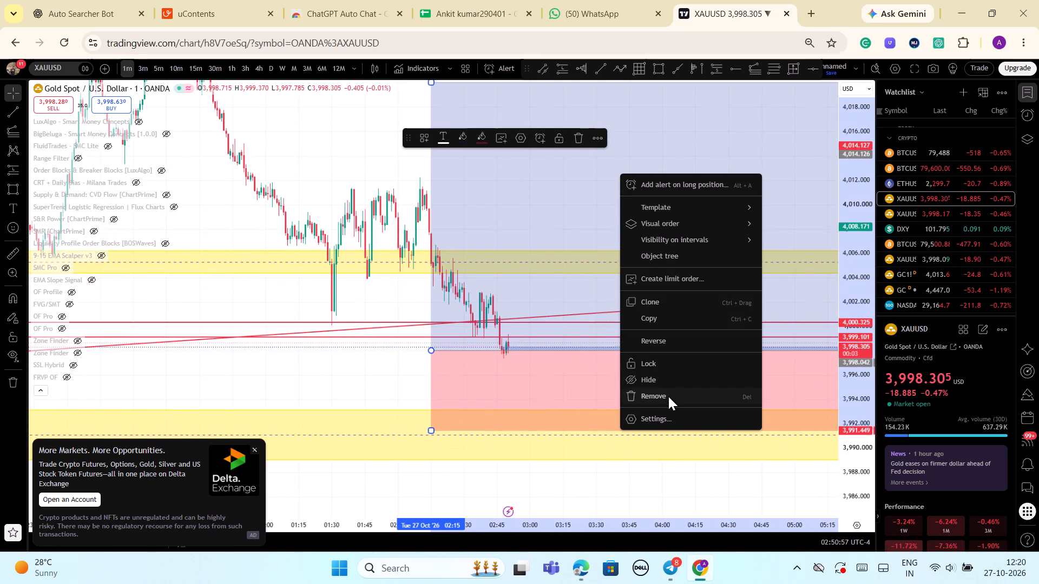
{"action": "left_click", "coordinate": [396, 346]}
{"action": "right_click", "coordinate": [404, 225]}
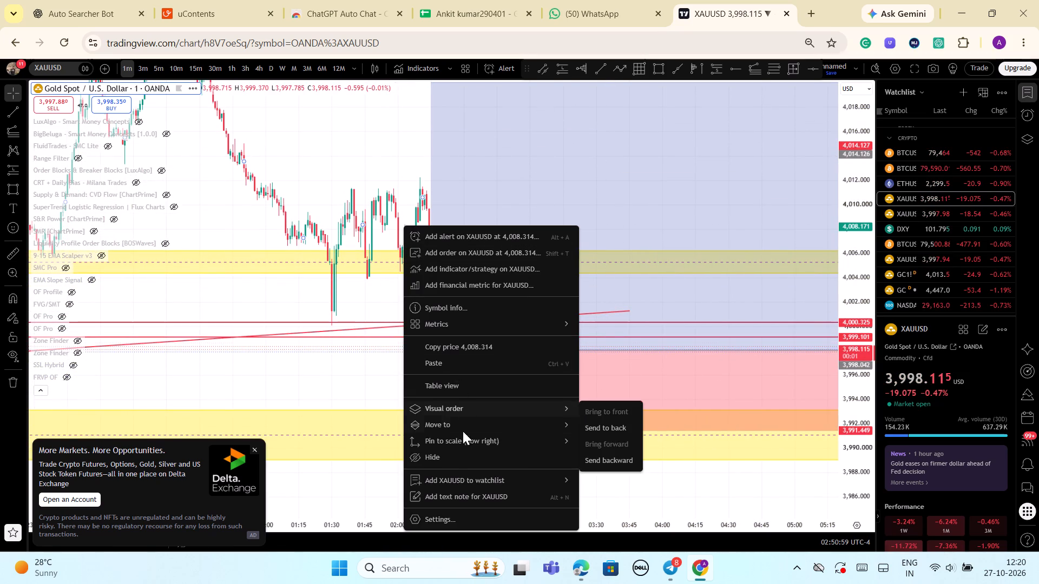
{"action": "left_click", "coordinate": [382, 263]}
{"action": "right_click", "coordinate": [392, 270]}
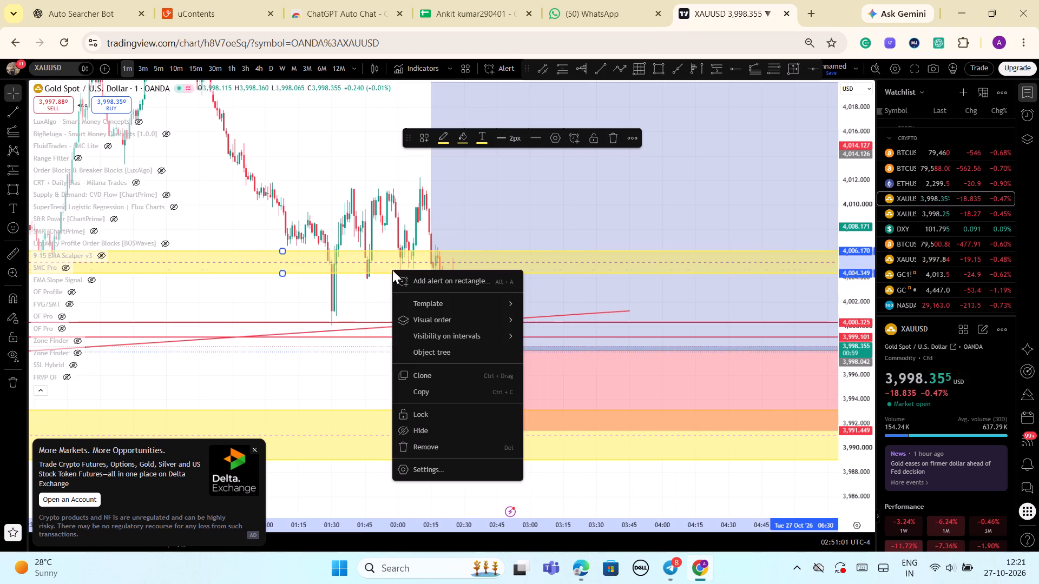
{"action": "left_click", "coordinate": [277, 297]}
Remove all 10 drawings from the XAUUSD chart at once, keeping the indicators.
{"action": "right_click", "coordinate": [274, 295]}
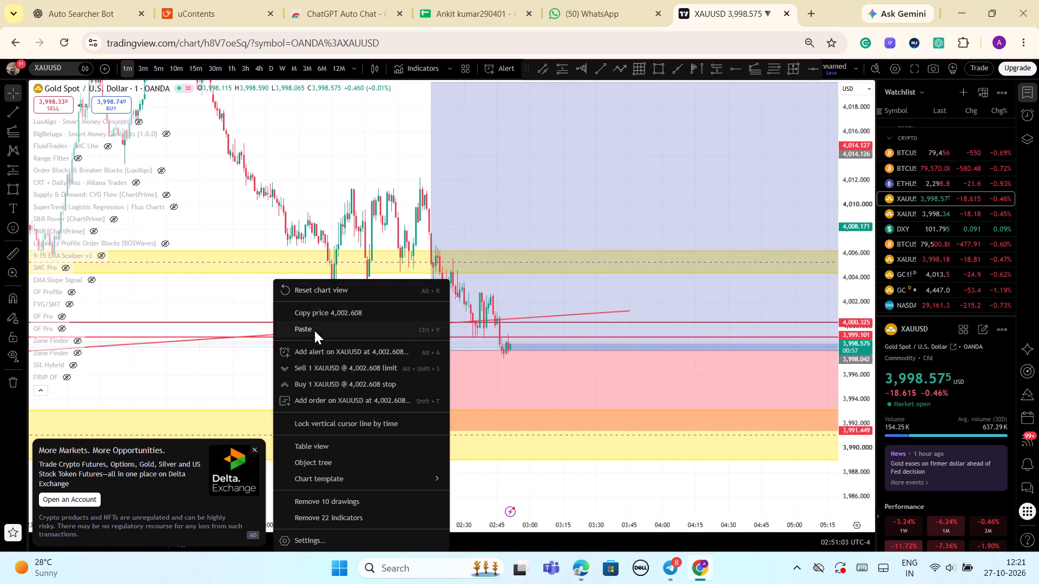
{"action": "left_click", "coordinate": [357, 500]}
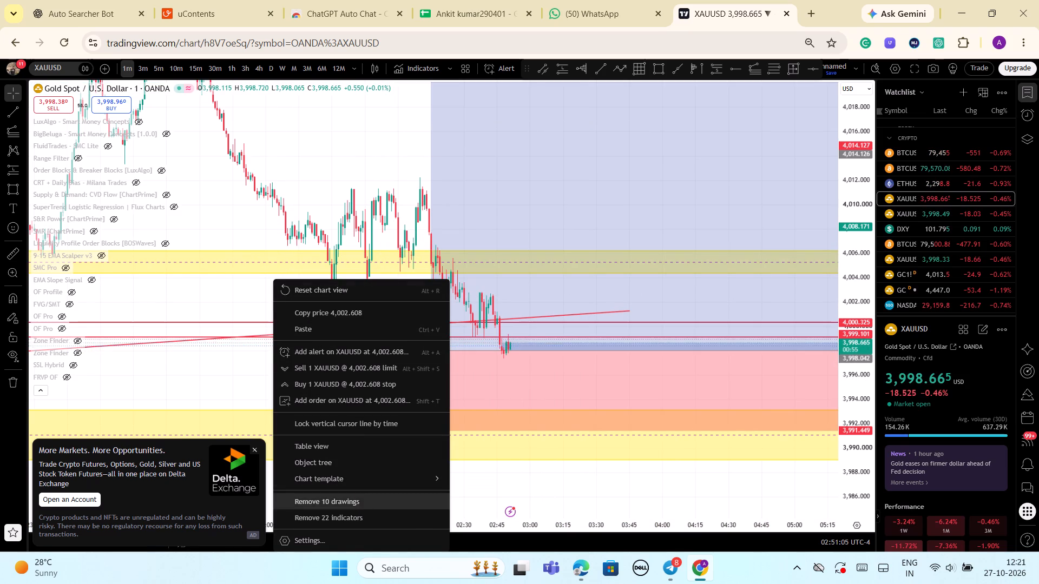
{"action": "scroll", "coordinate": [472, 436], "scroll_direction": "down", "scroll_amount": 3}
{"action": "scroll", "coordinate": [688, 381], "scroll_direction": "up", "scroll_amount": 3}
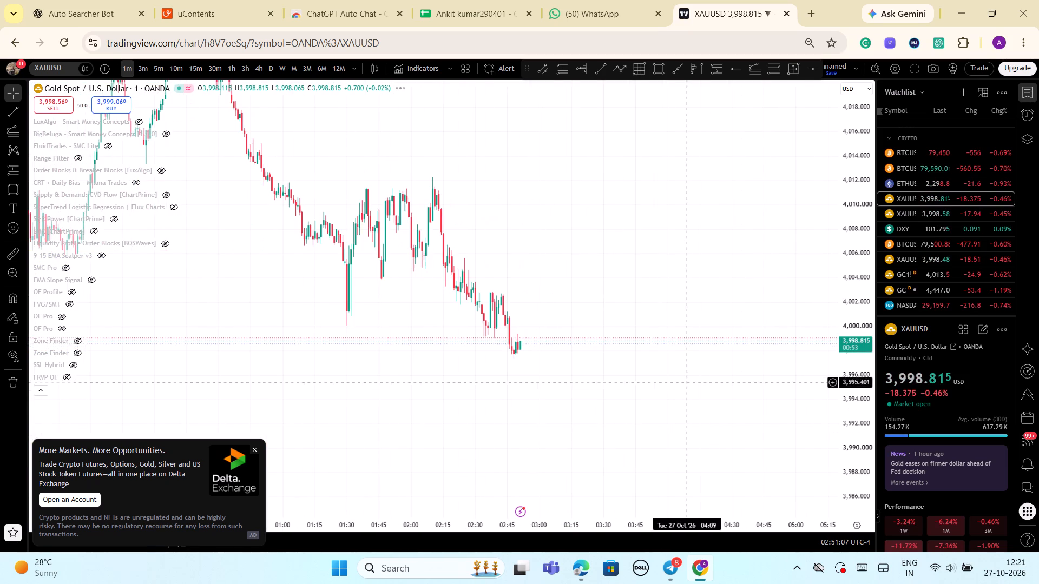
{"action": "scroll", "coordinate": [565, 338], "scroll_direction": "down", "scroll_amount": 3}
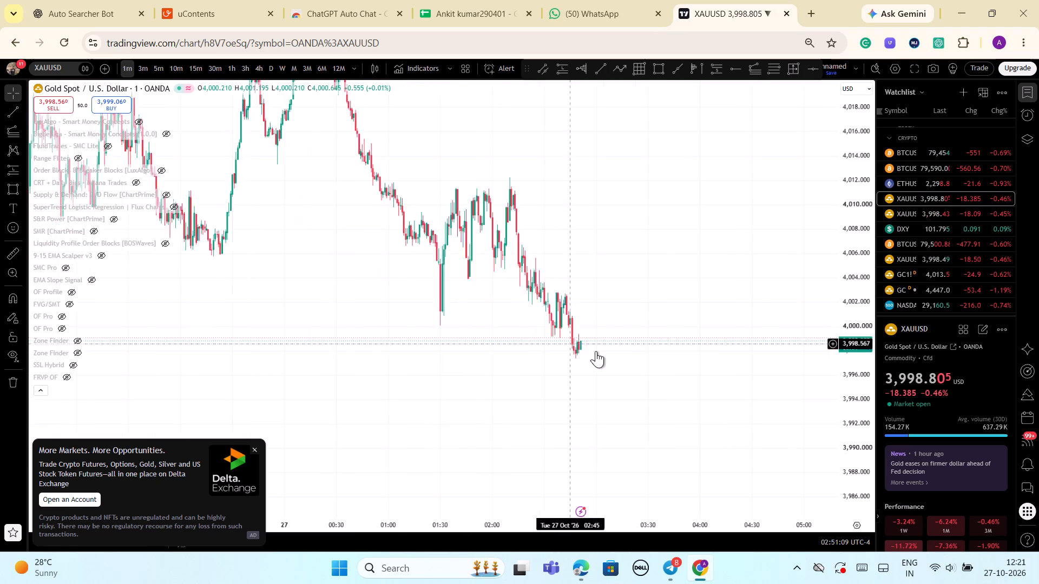
Switch the XAUUSD chart to the 30-minute timeframe.
{"action": "scroll", "coordinate": [604, 353], "scroll_direction": "down", "scroll_amount": 3}
{"action": "left_click_drag", "start_coordinate": [857, 303], "coordinate": [867, 403]}
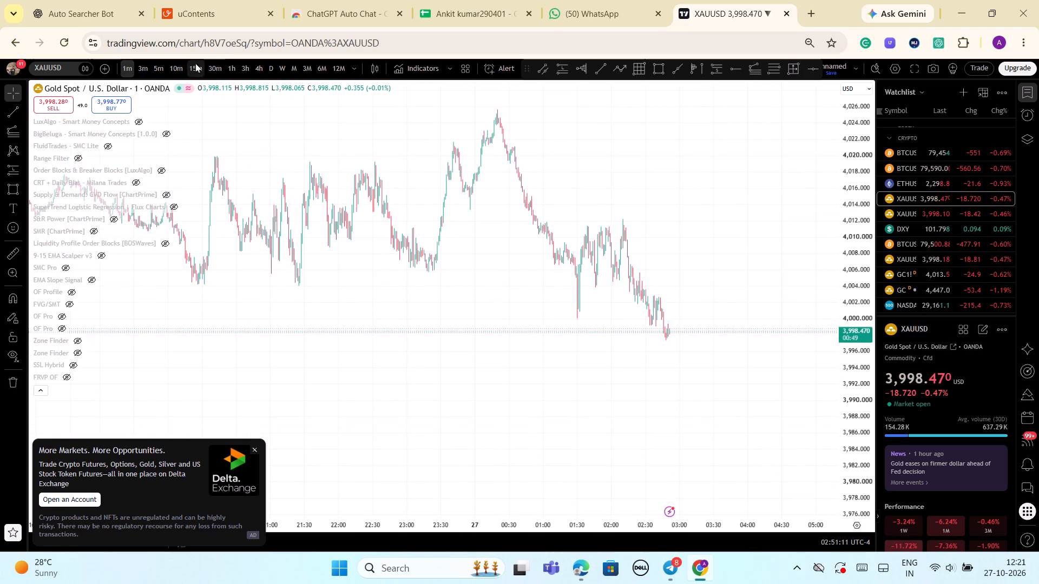
{"action": "left_click", "coordinate": [214, 69]}
Draw a rectangle zone from the 26 Oct 09:30 swing low to 27 Oct 15:30, spanning about 3,993.4 to 3,989.1.
{"action": "scroll", "coordinate": [525, 250], "scroll_direction": "down", "scroll_amount": 2}
{"action": "left_click_drag", "start_coordinate": [863, 142], "coordinate": [854, 230]}
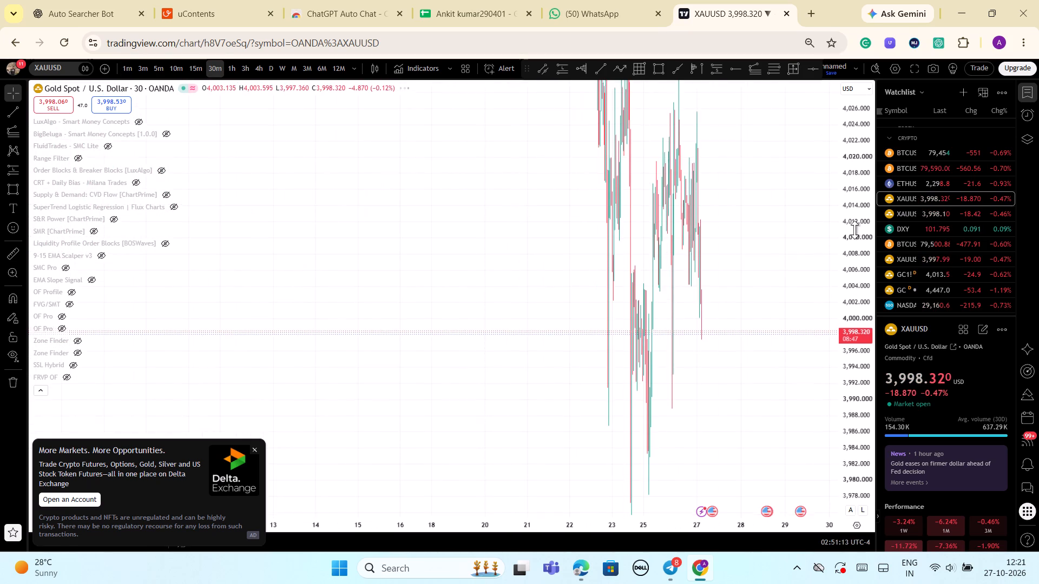
{"action": "left_click_drag", "start_coordinate": [854, 230], "coordinate": [817, 426]}
{"action": "scroll", "coordinate": [730, 330], "scroll_direction": "up", "scroll_amount": 6}
{"action": "left_click_drag", "start_coordinate": [607, 377], "coordinate": [667, 361]}
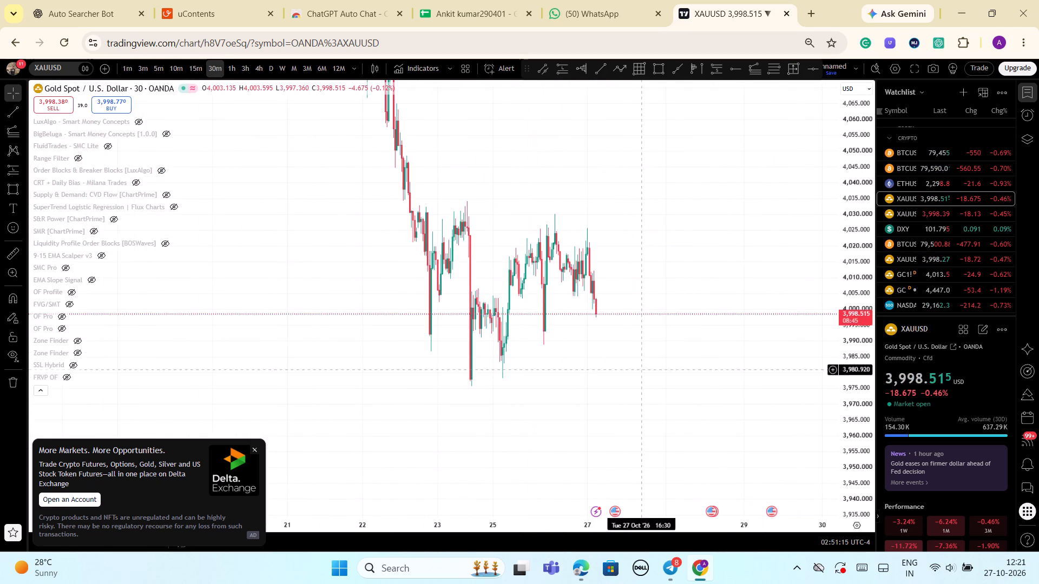
{"action": "left_click_drag", "start_coordinate": [667, 361], "coordinate": [703, 352]}
{"action": "scroll", "coordinate": [701, 354], "scroll_direction": "up", "scroll_amount": 2}
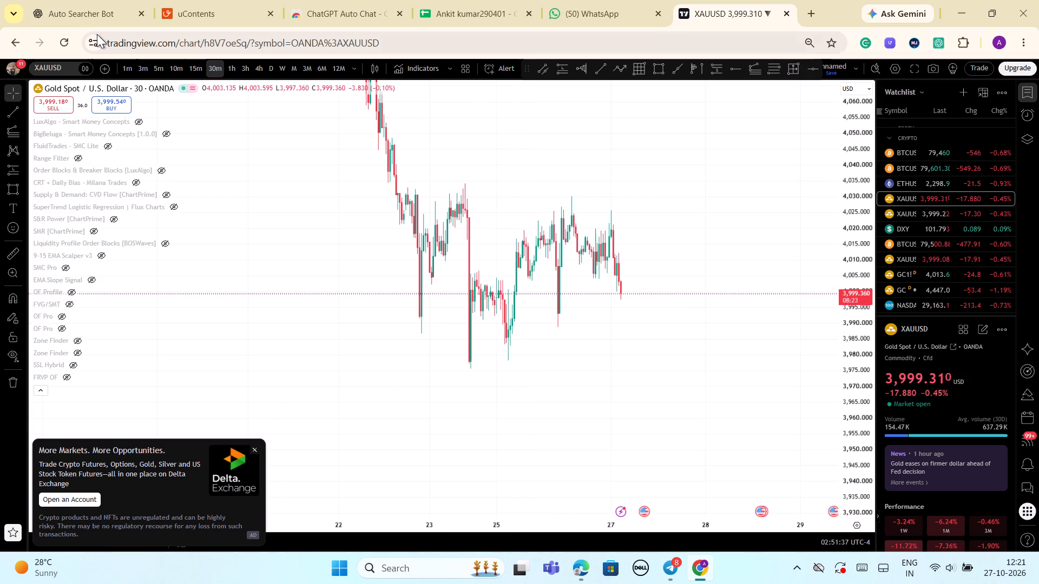
{"action": "scroll", "coordinate": [593, 326], "scroll_direction": "up", "scroll_amount": 2}
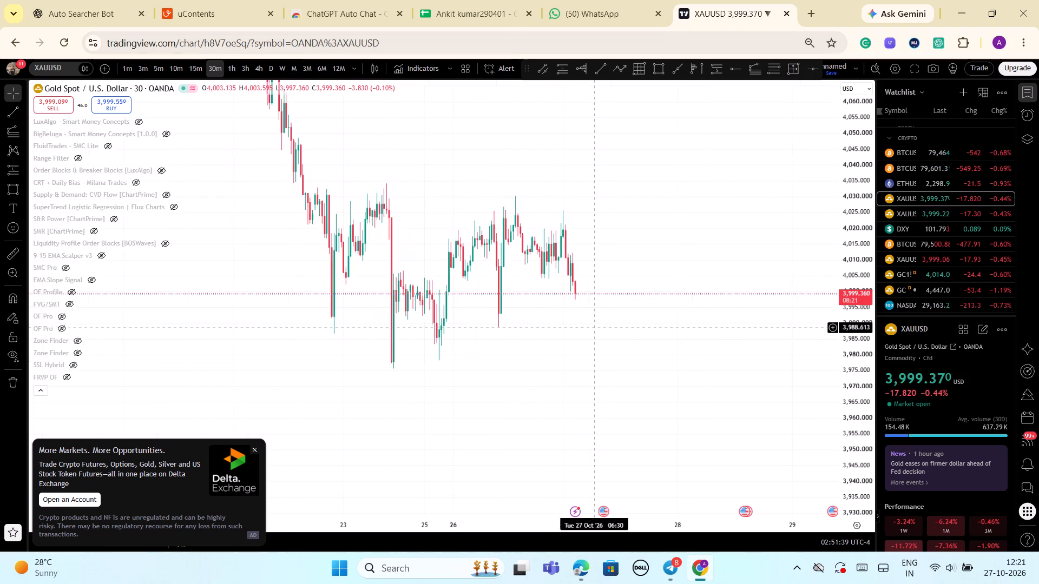
{"action": "scroll", "coordinate": [594, 328], "scroll_direction": "up", "scroll_amount": 1}
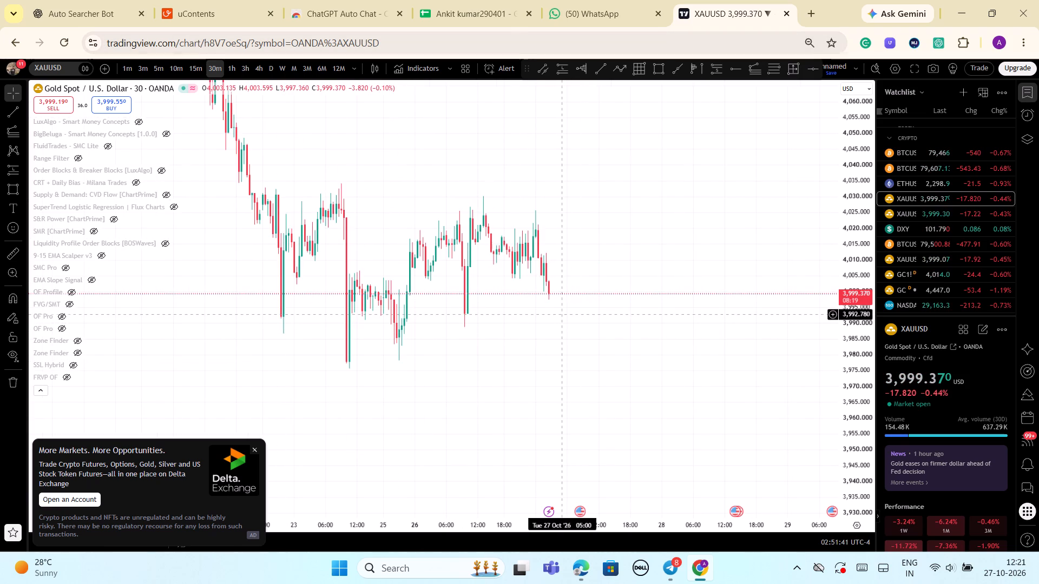
{"action": "left_click", "coordinate": [657, 78]}
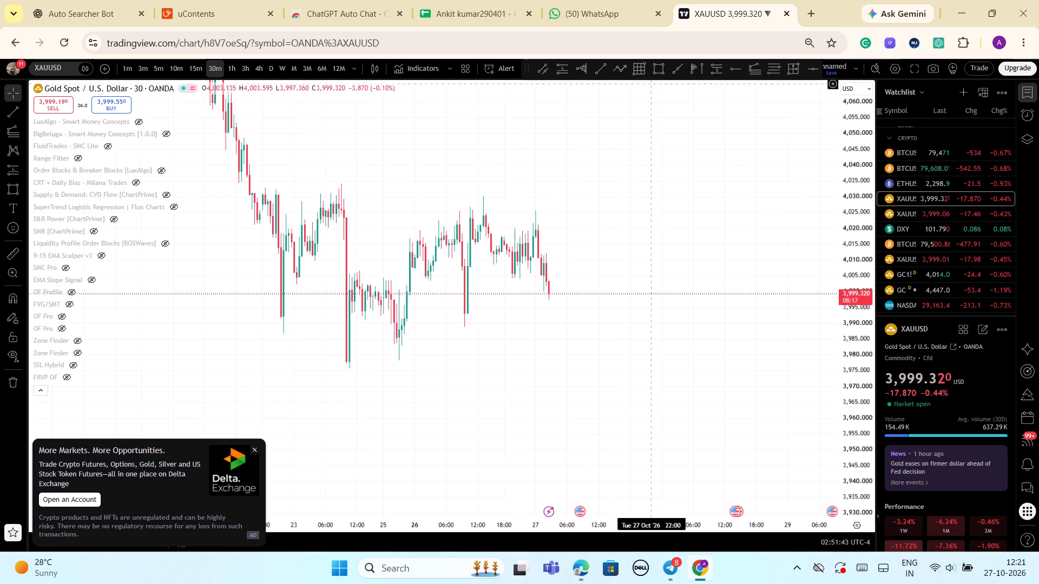
{"action": "left_click", "coordinate": [657, 70]}
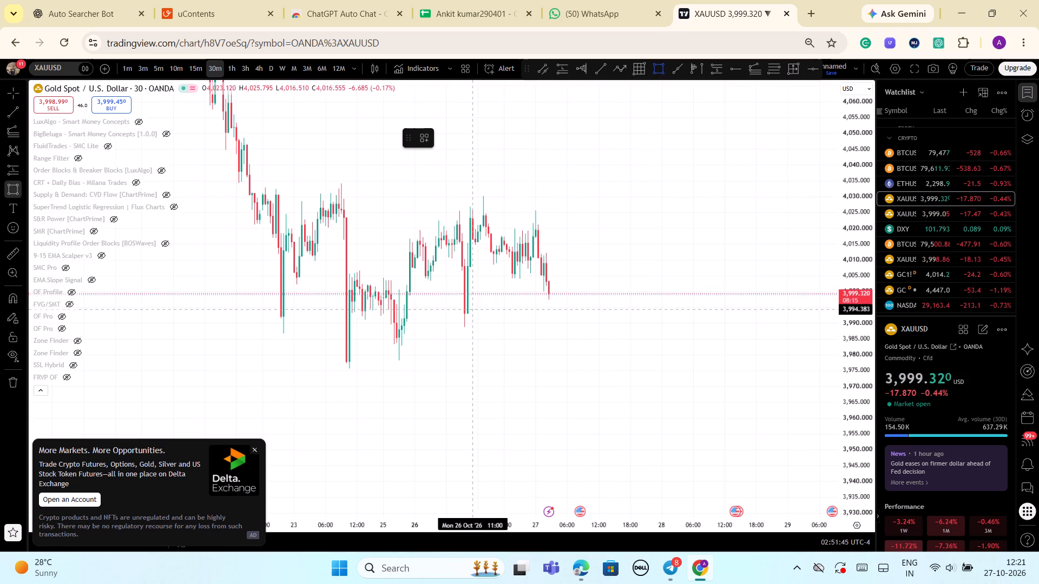
{"action": "left_click", "coordinate": [465, 313]}
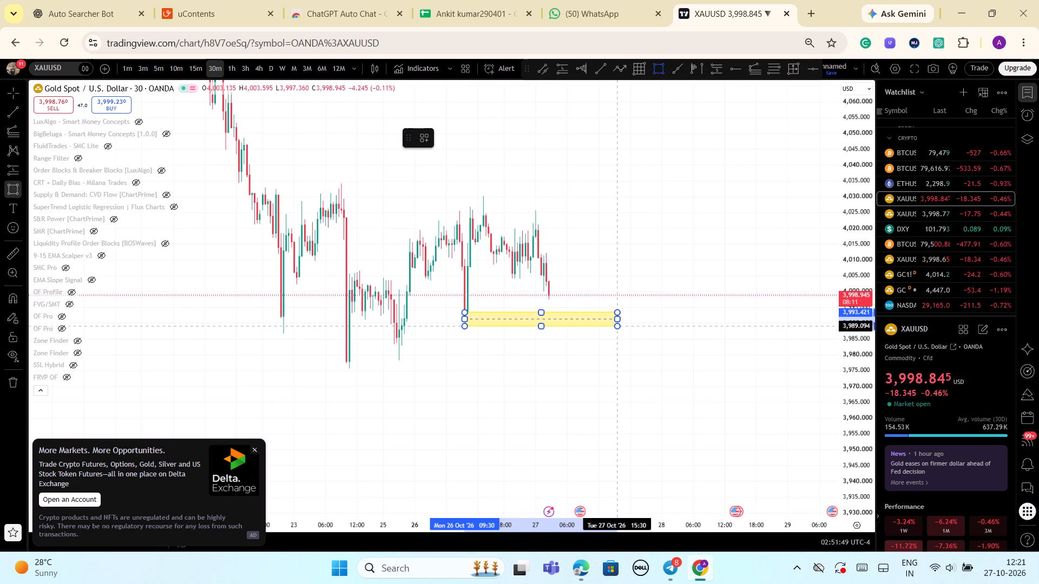
{"action": "left_click", "coordinate": [618, 326]}
{"action": "left_click", "coordinate": [619, 360]}
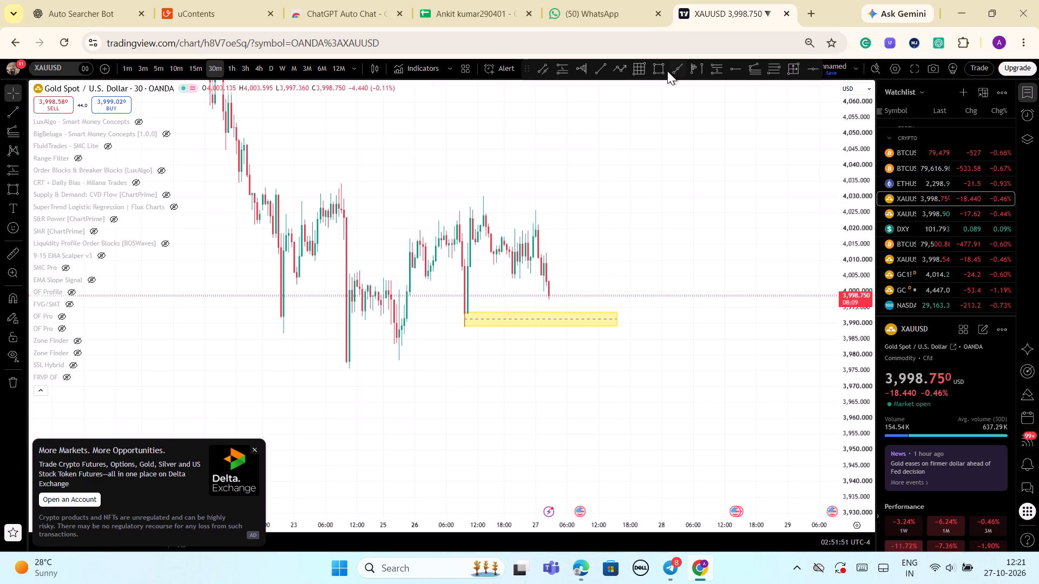
Draw a second rectangle zone from the 25 Oct 20:30 low to about 27 Oct 19:00, from about 3,985.6 down to 3,978.
{"action": "left_click", "coordinate": [663, 69]}
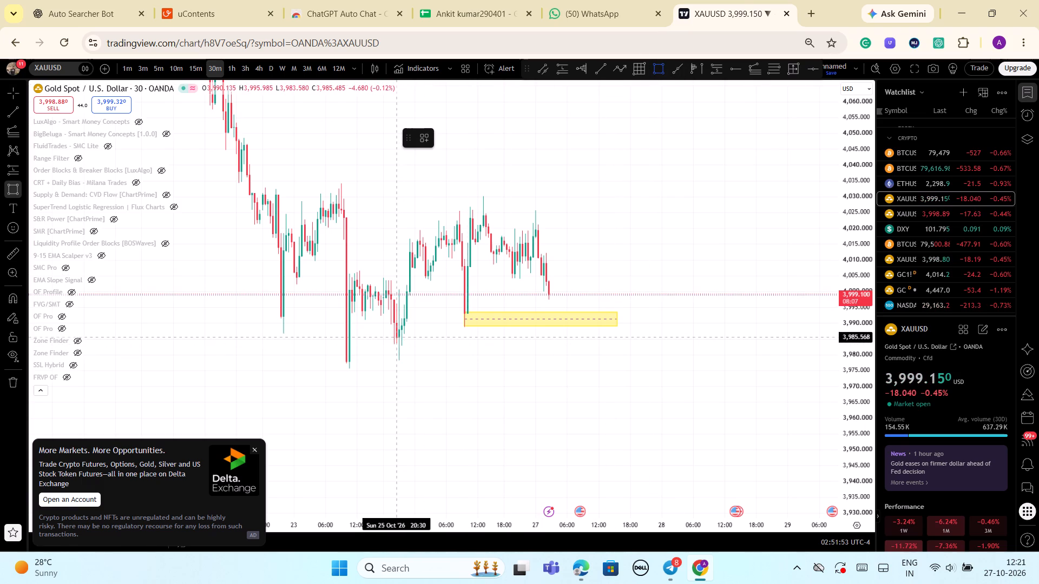
{"action": "left_click", "coordinate": [396, 337]}
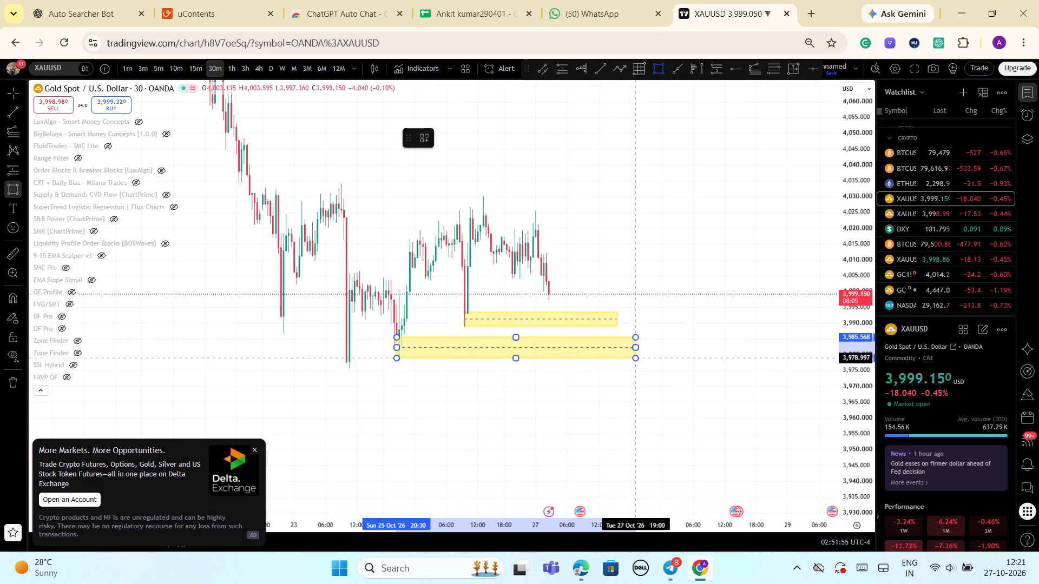
{"action": "left_click", "coordinate": [637, 360]}
{"action": "left_click", "coordinate": [617, 416]}
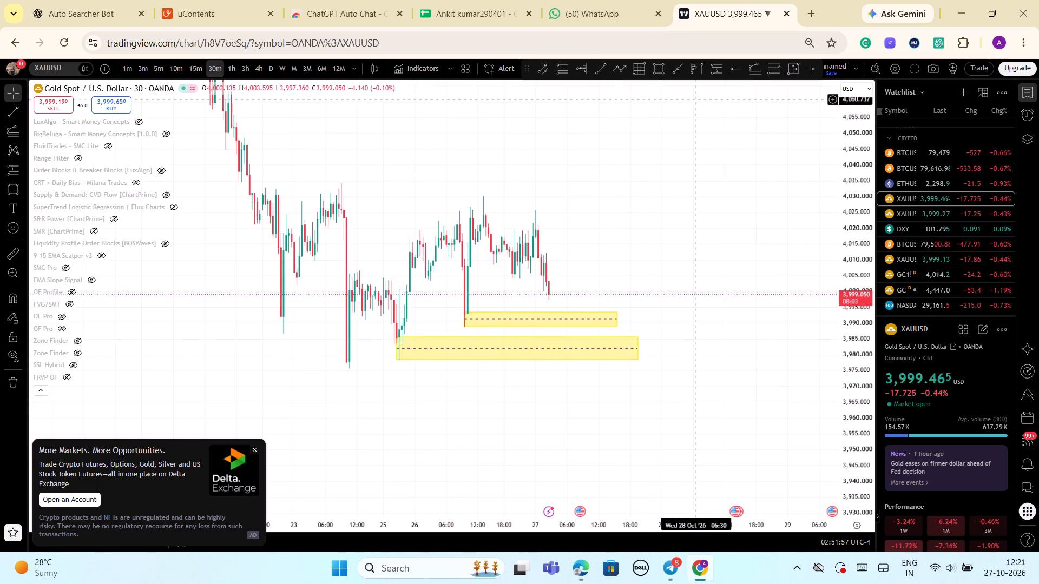
Draw a third rectangle zone from the 23 Oct 10:00 low to 27 Oct 19:00, spanning about 3,978.4 to 3,974.5.
{"action": "left_click", "coordinate": [660, 71]}
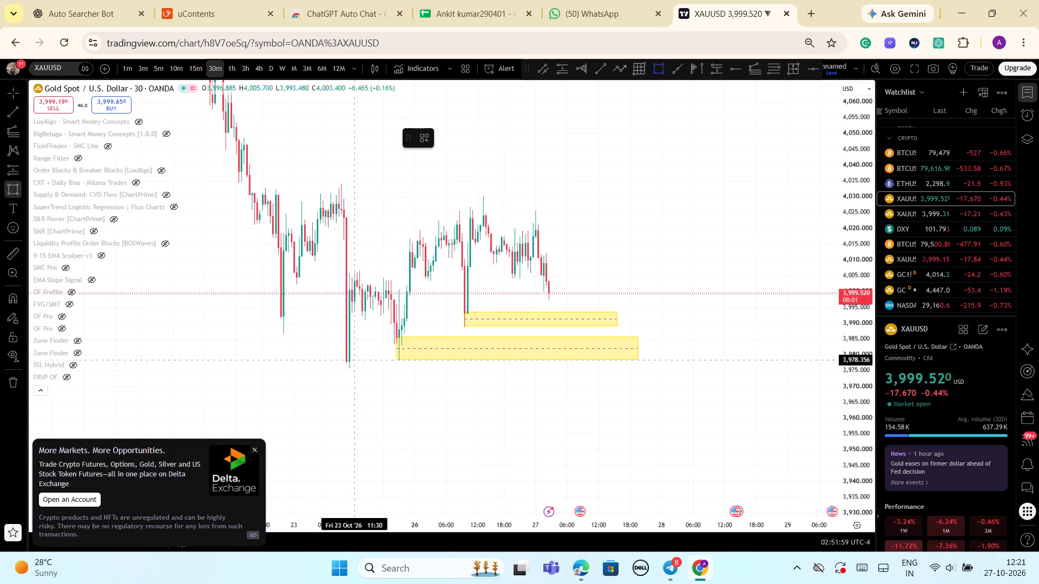
{"action": "left_click", "coordinate": [347, 360]}
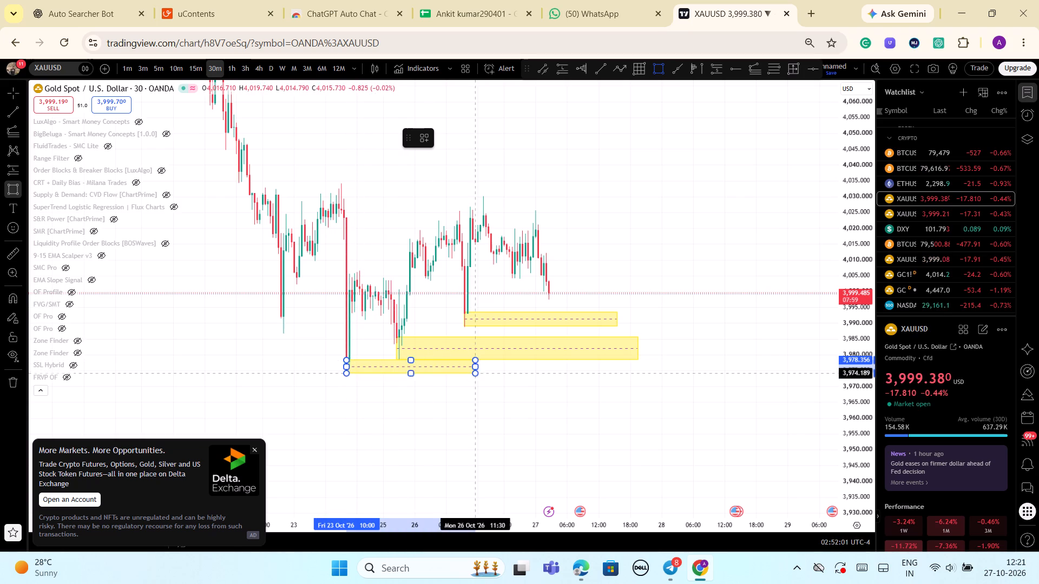
{"action": "left_click", "coordinate": [636, 372]}
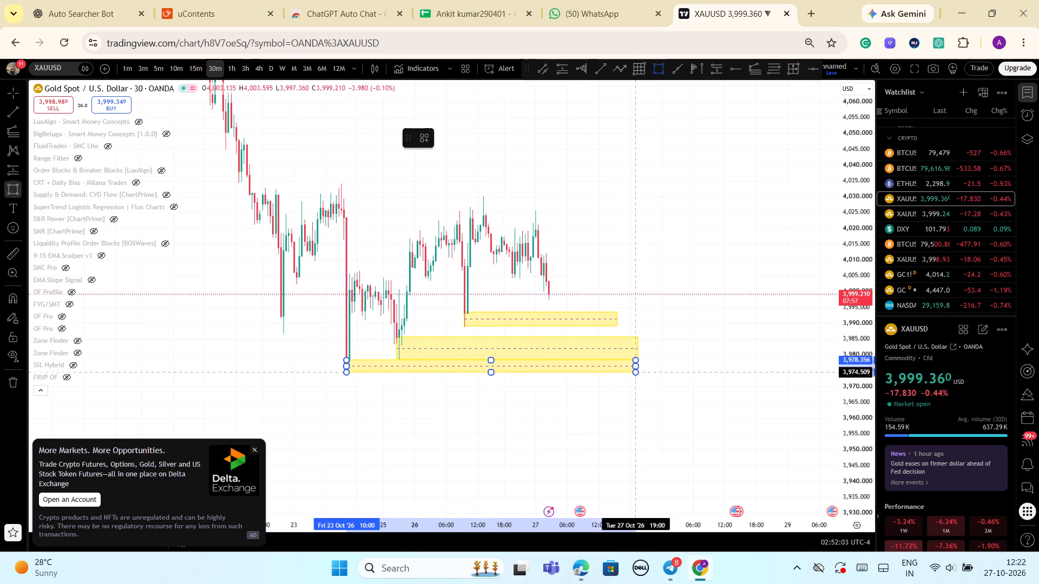
{"action": "left_click", "coordinate": [673, 436]}
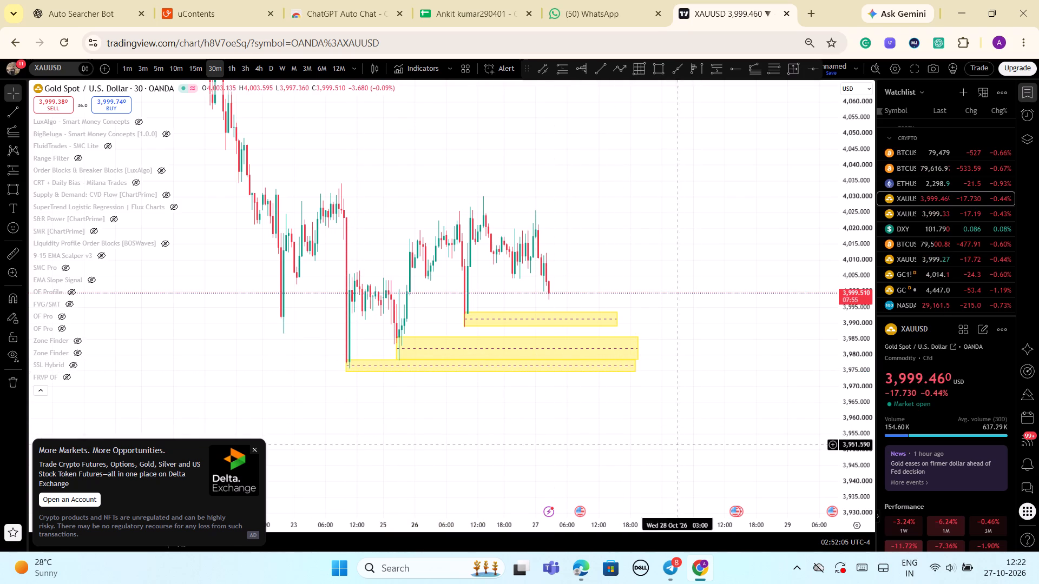
Draw a Fibonacci retracement from the 26 Oct low at 3,989.149 up to the 4,030.149 high, ending at 27 Oct 03:30.
{"action": "left_click_drag", "start_coordinate": [861, 455], "coordinate": [853, 357]}
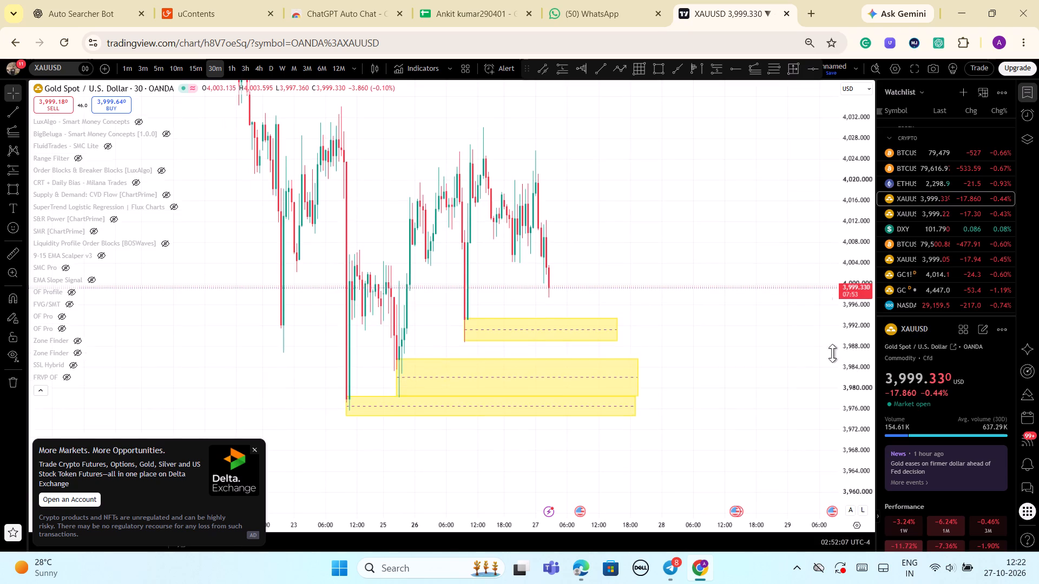
{"action": "scroll", "coordinate": [719, 359], "scroll_direction": "up", "scroll_amount": 4}
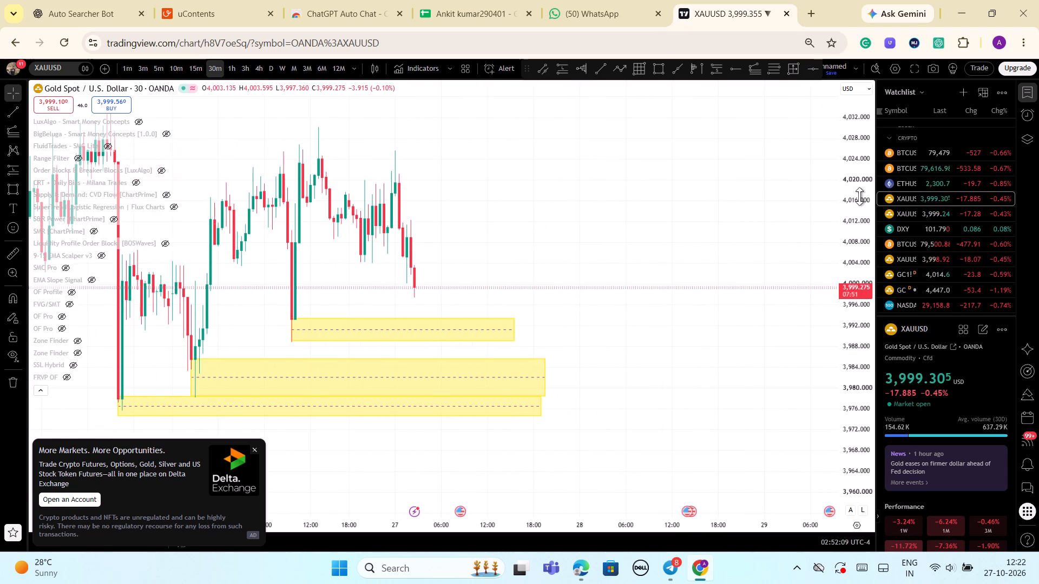
{"action": "left_click_drag", "start_coordinate": [859, 200], "coordinate": [836, 318]}
{"action": "left_click_drag", "start_coordinate": [594, 464], "coordinate": [727, 437]}
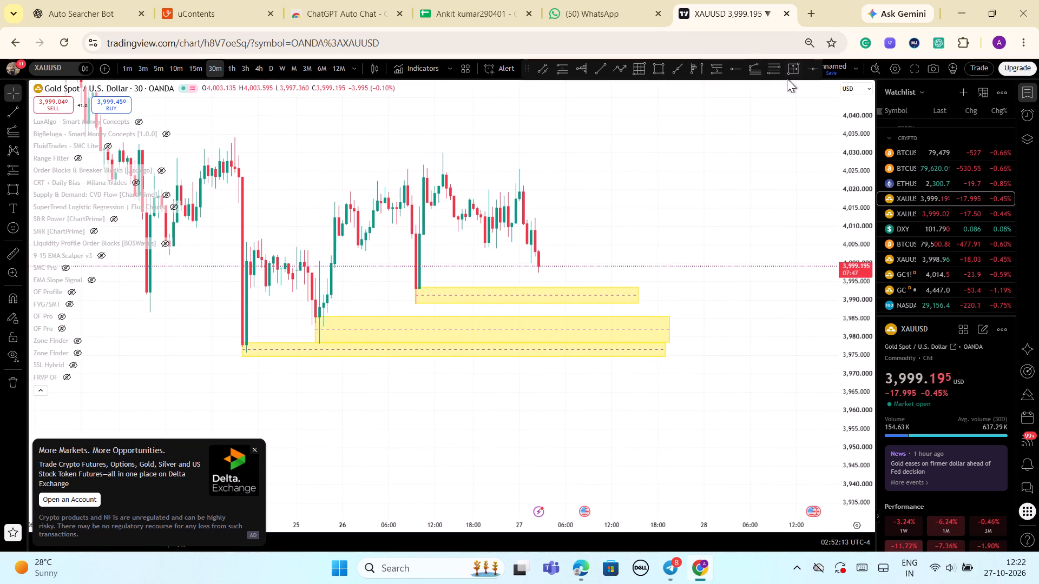
{"action": "left_click", "coordinate": [774, 73]}
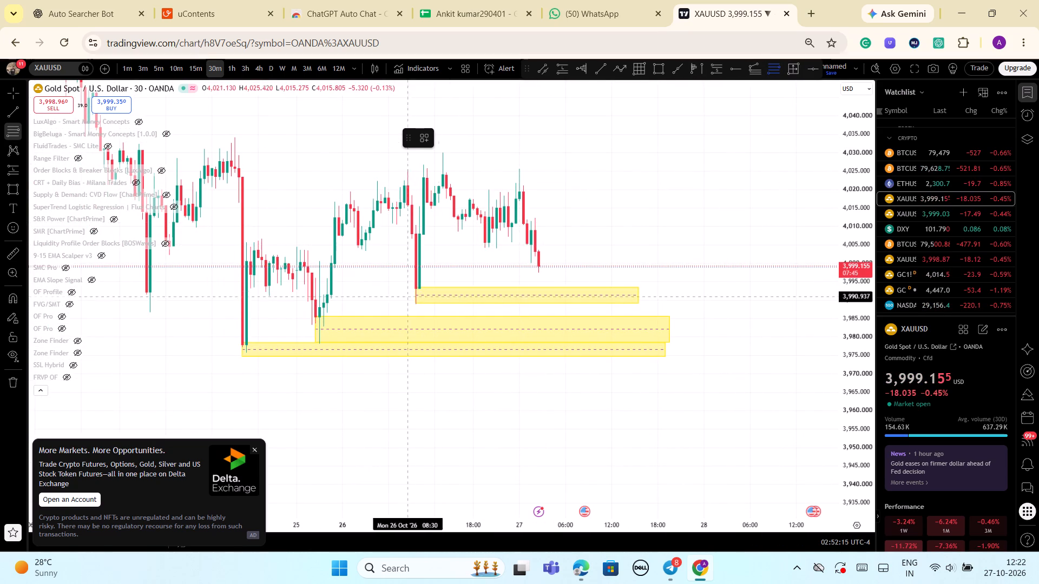
{"action": "left_click", "coordinate": [416, 303]}
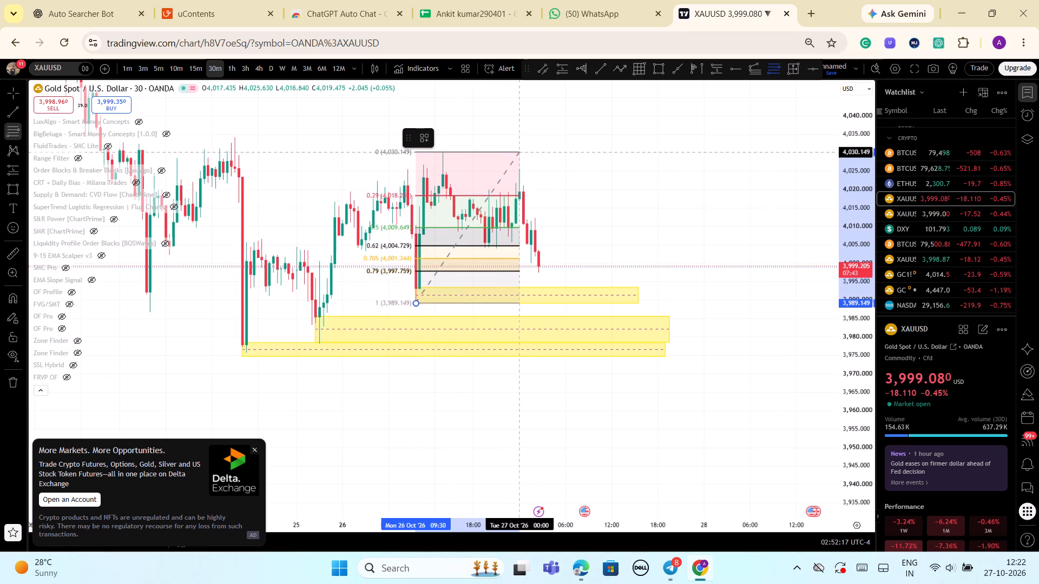
{"action": "left_click", "coordinate": [548, 152]}
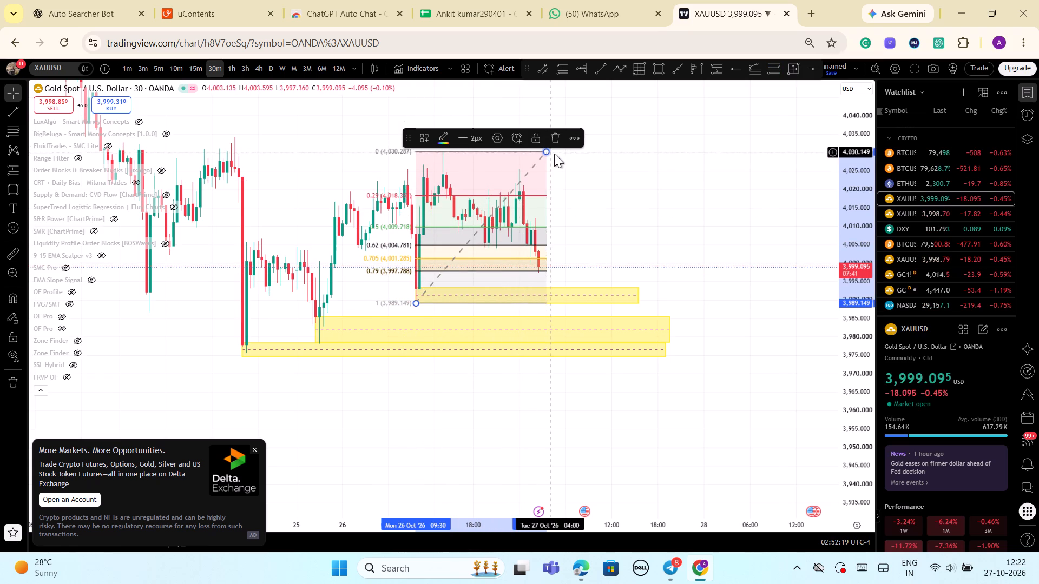
{"action": "left_click", "coordinate": [547, 150]}
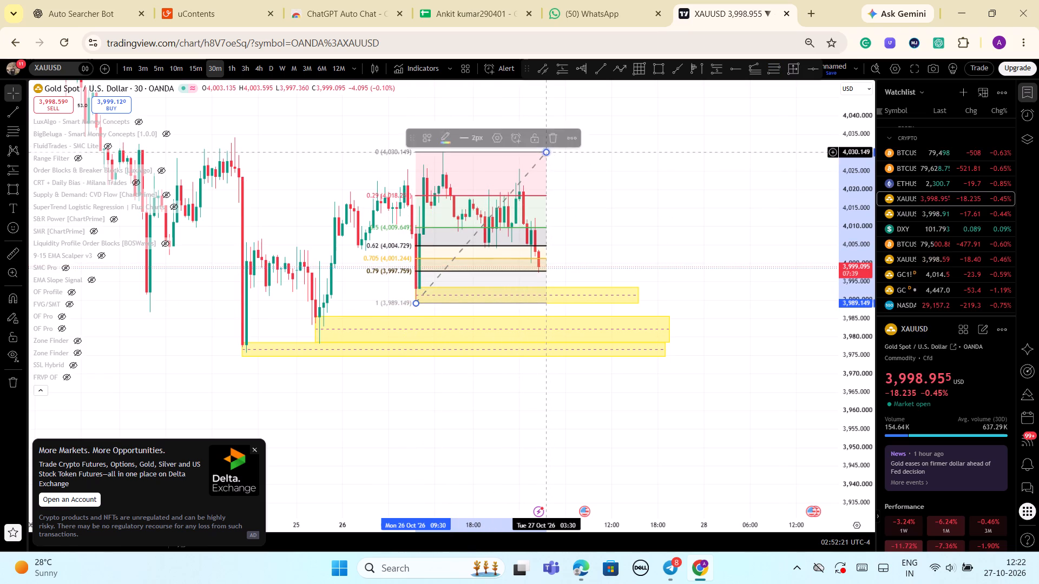
{"action": "left_click", "coordinate": [684, 197]}
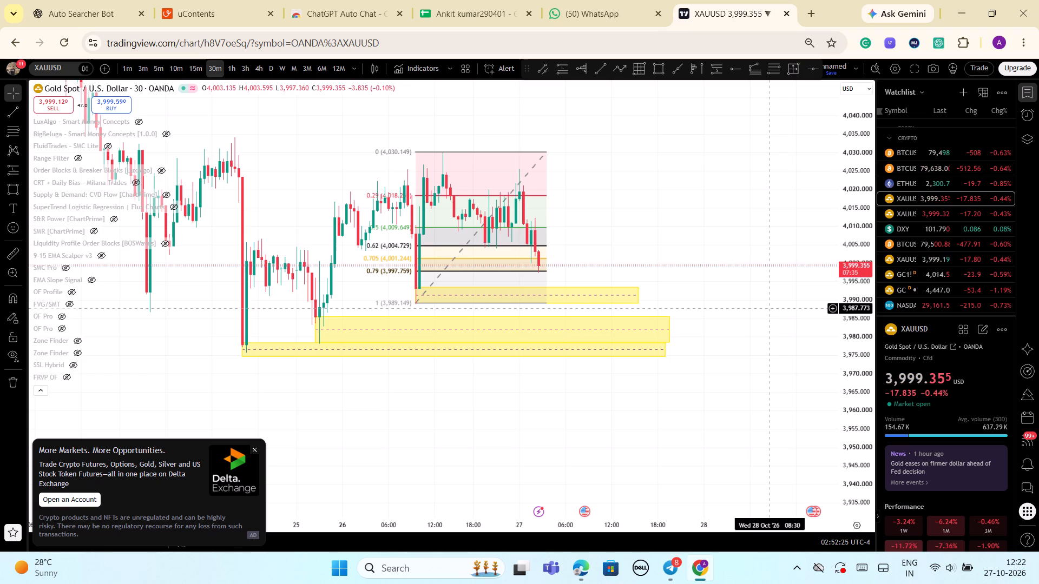
Search Google for gocharting in a new browser tab.
{"action": "left_click", "coordinate": [808, 10]}
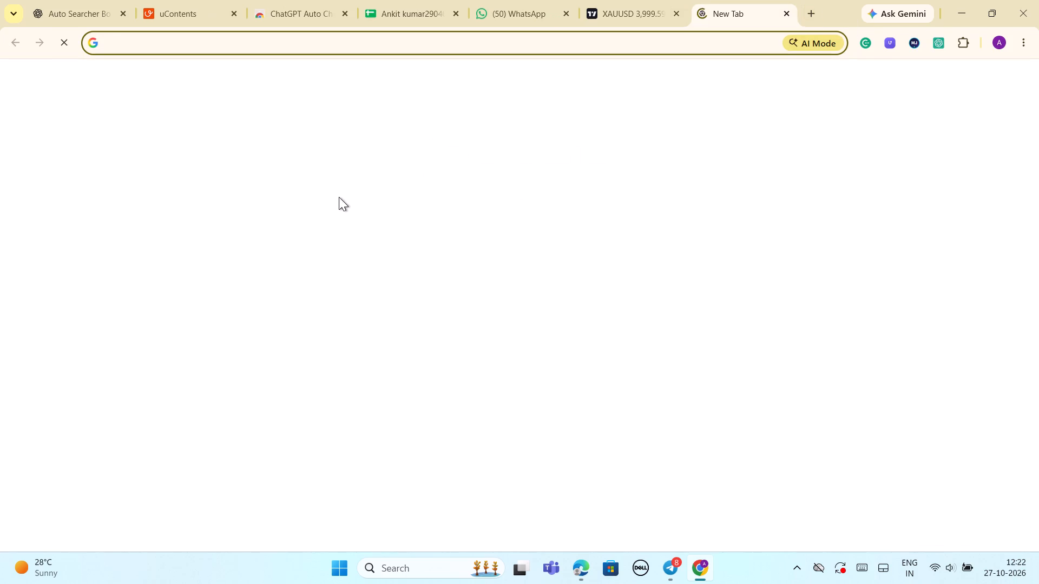
{"action": "left_click", "coordinate": [423, 257]}
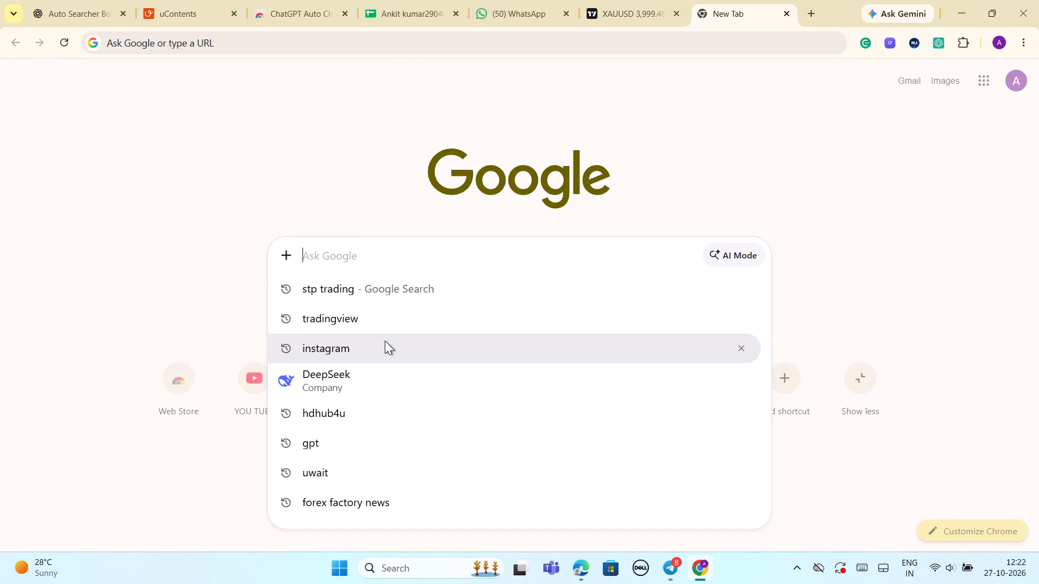
{"action": "left_click", "coordinate": [380, 152]}
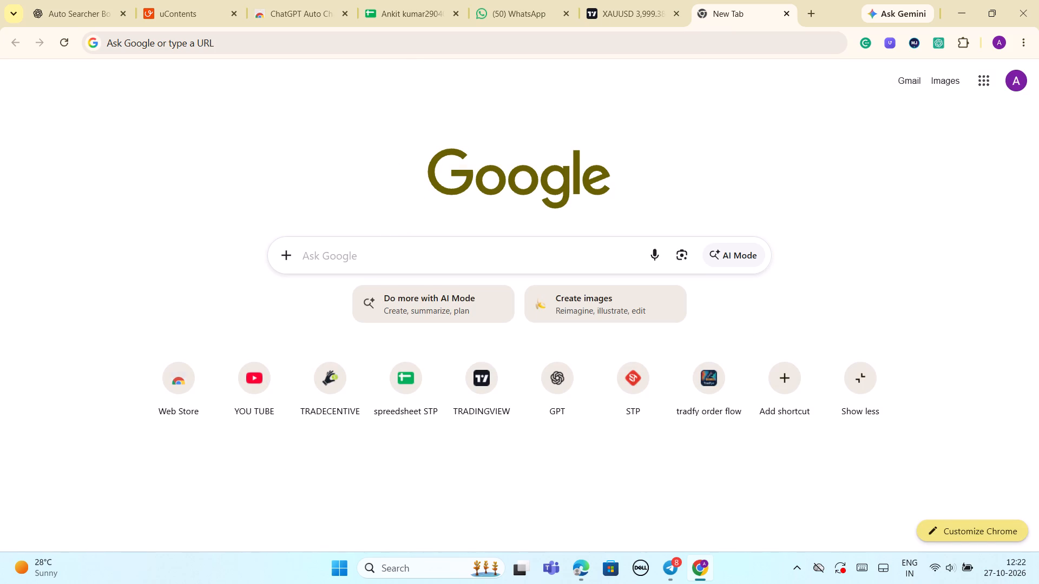
{"action": "left_click", "coordinate": [353, 252]}
{"action": "left_click", "coordinate": [353, 256]}
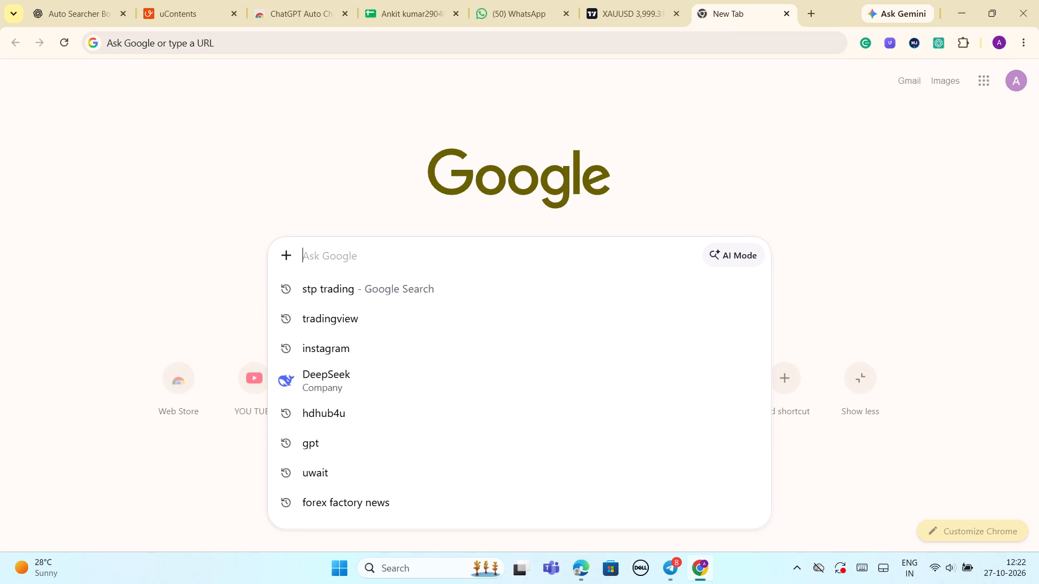
{"action": "type", "text": "go"}
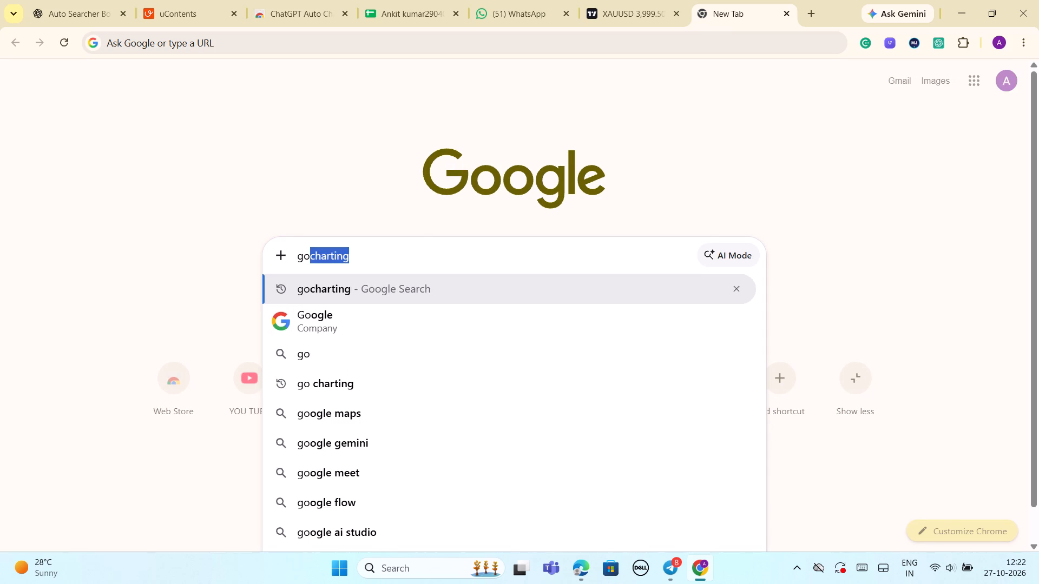
{"action": "left_click", "coordinate": [332, 291]}
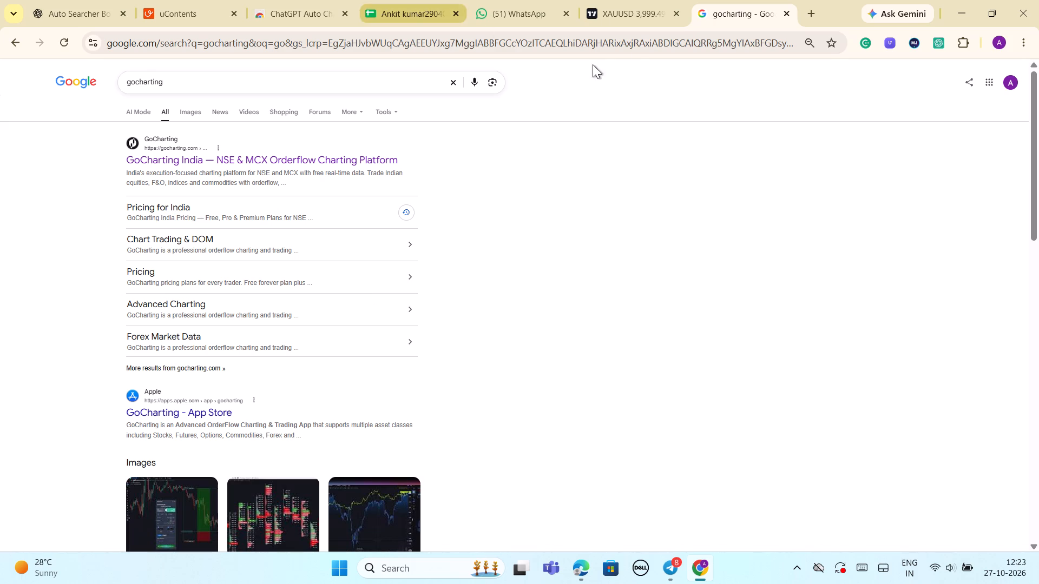
Open the GoCharting India site from the results and go to its GoChamp challenges page.
{"action": "left_click", "coordinate": [719, 16]}
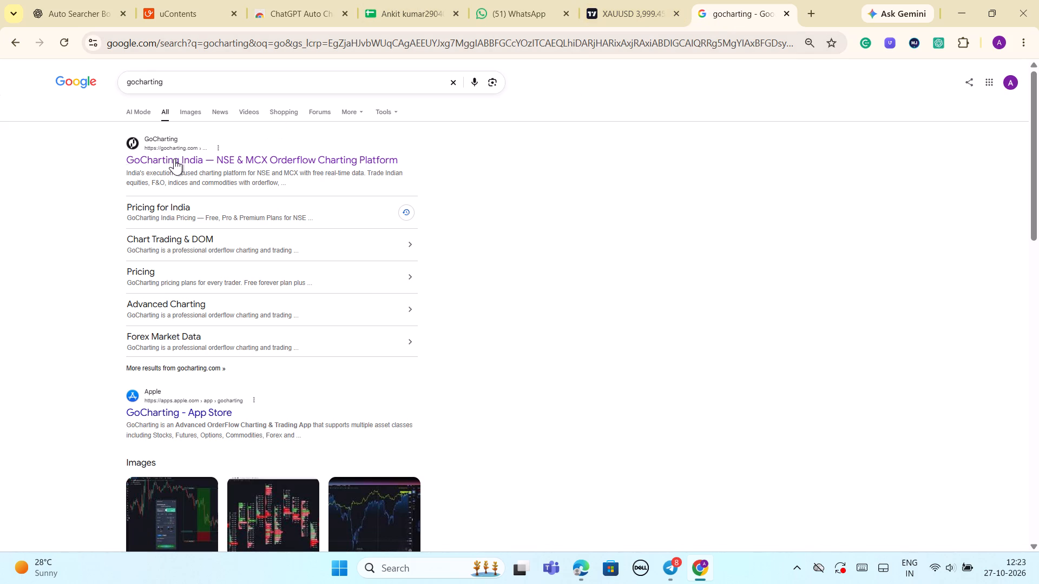
{"action": "left_click", "coordinate": [174, 158]}
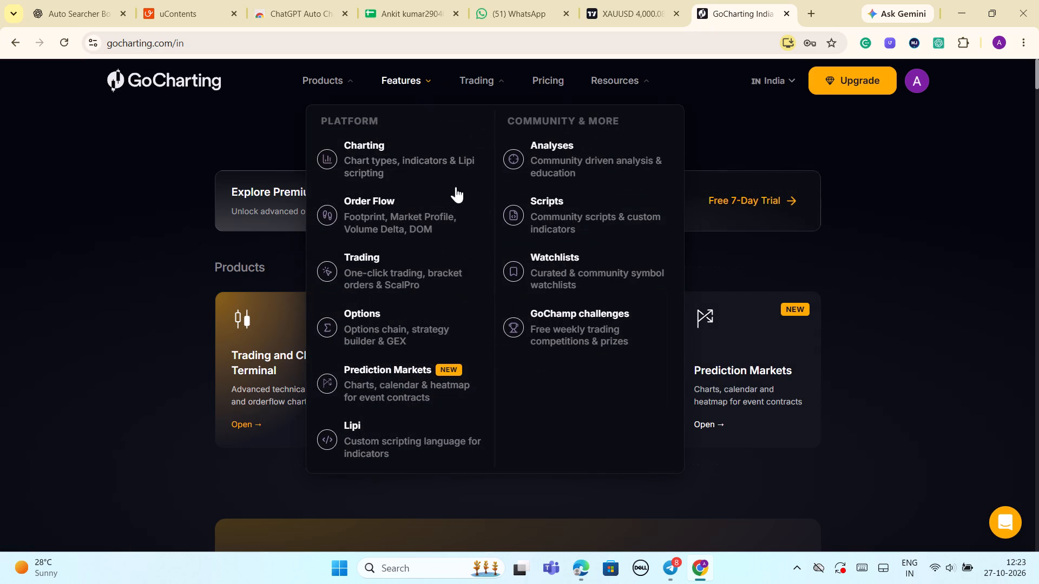
{"action": "left_click", "coordinate": [547, 318]}
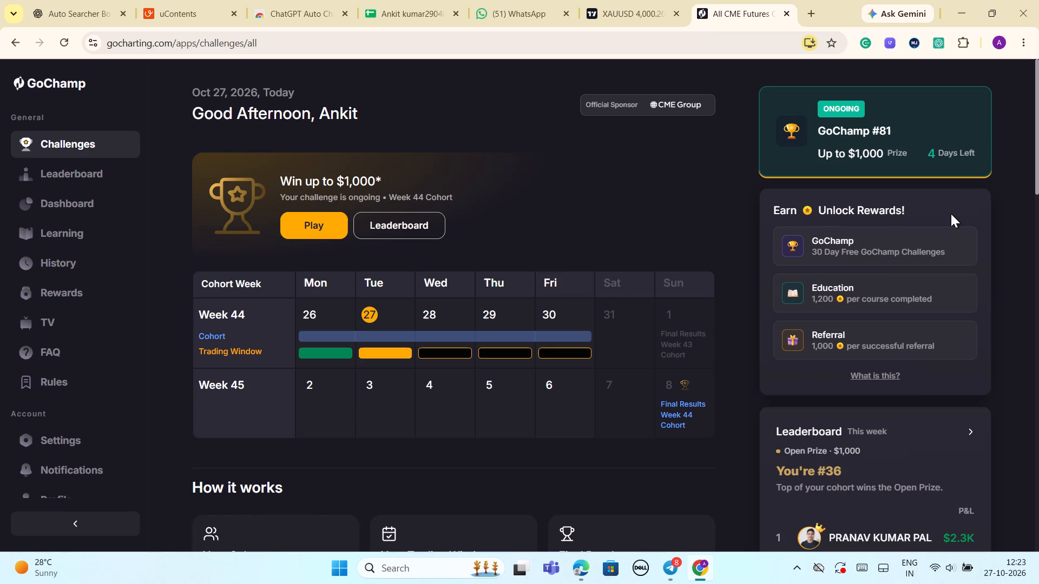
{"action": "scroll", "coordinate": [908, 344], "scroll_direction": "down", "scroll_amount": 1}
{"action": "scroll", "coordinate": [908, 344], "scroll_direction": "up", "scroll_amount": 1}
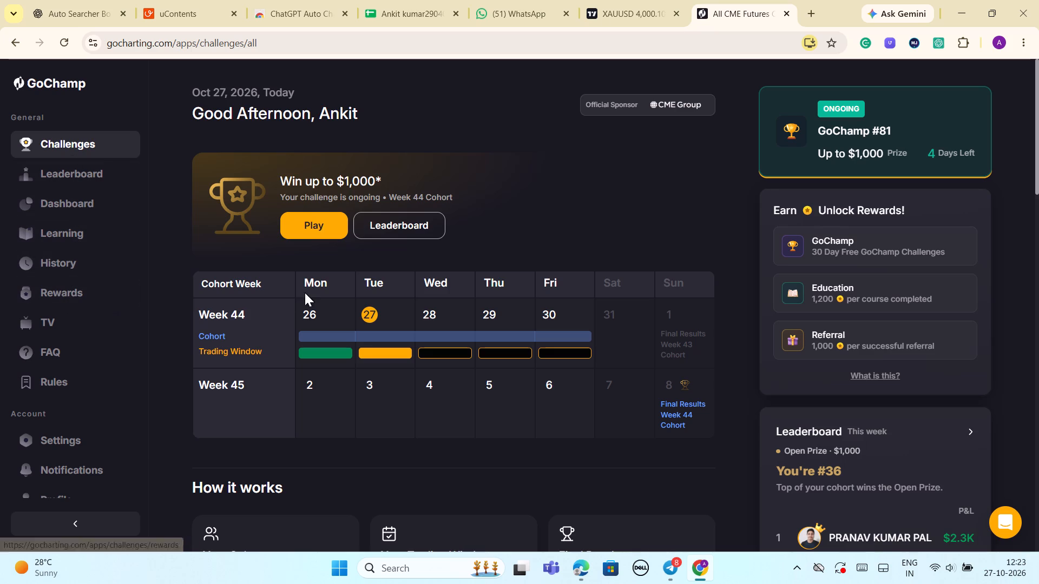
Enter the ongoing GoChamp Week 44 cohort challenge and dismiss the site's notification permission request.
{"action": "left_click", "coordinate": [300, 223]}
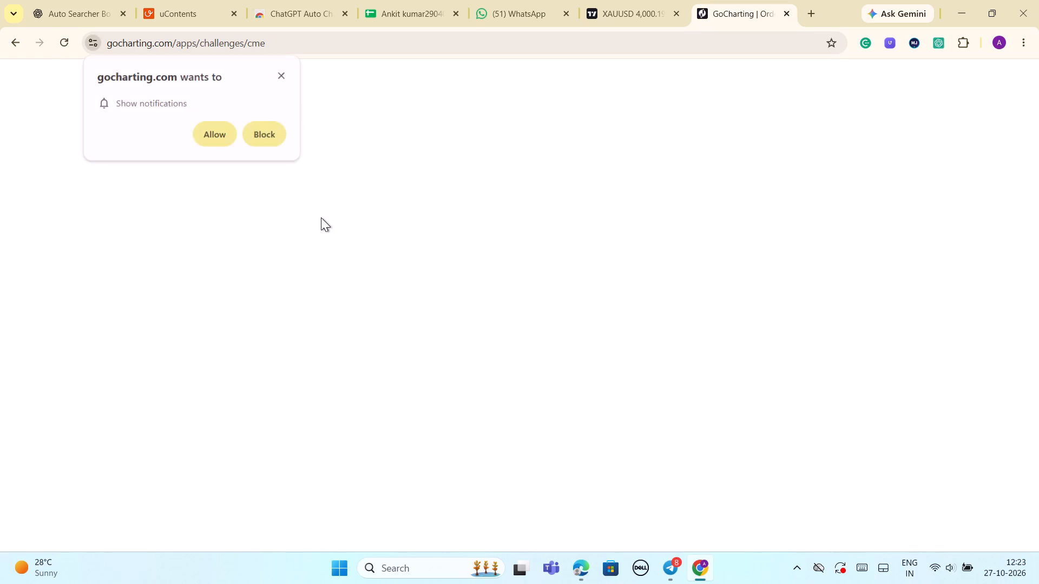
{"action": "left_click", "coordinate": [279, 76]}
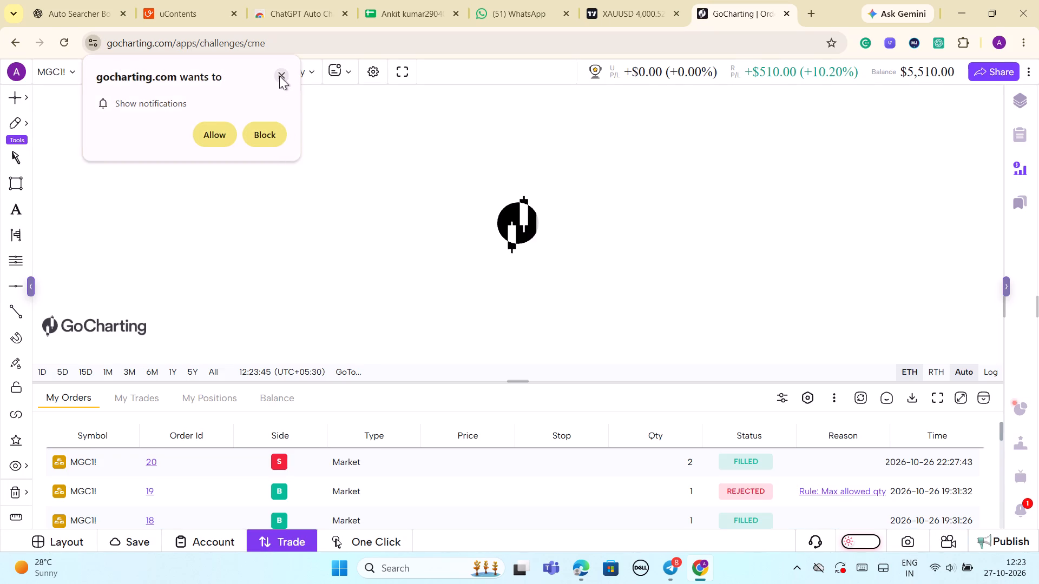
{"action": "scroll", "coordinate": [575, 263], "scroll_direction": "down", "scroll_amount": 2}
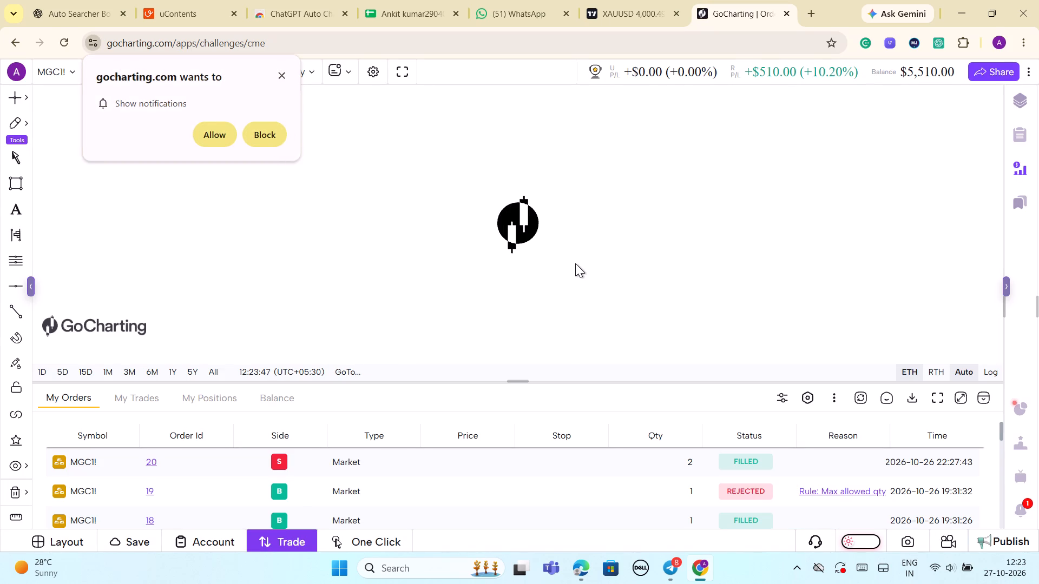
{"action": "left_click", "coordinate": [284, 72]}
{"action": "left_click", "coordinate": [281, 76]}
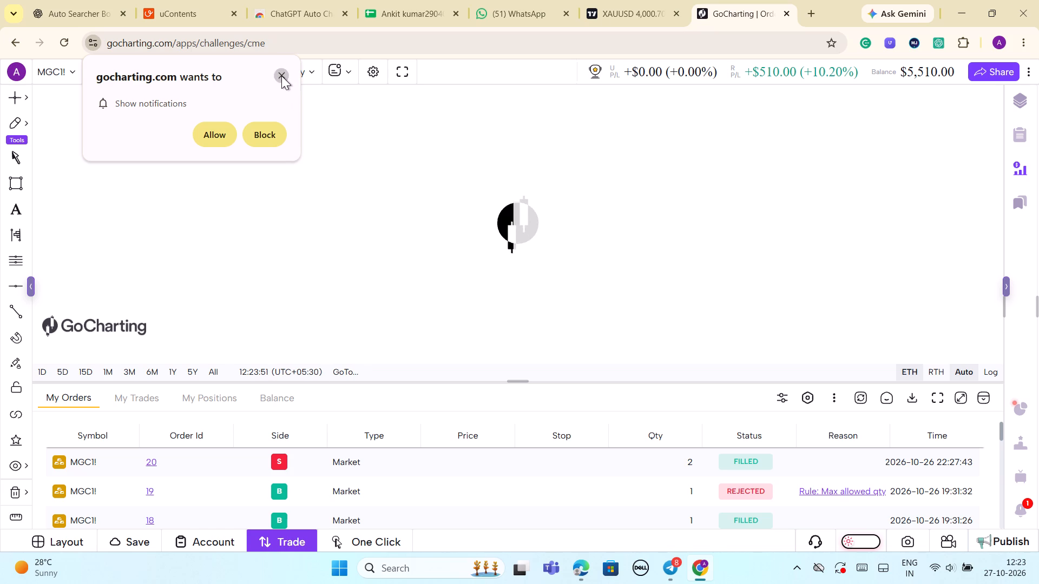
{"action": "left_click", "coordinate": [281, 76]}
{"action": "scroll", "coordinate": [542, 290], "scroll_direction": "down", "scroll_amount": 1}
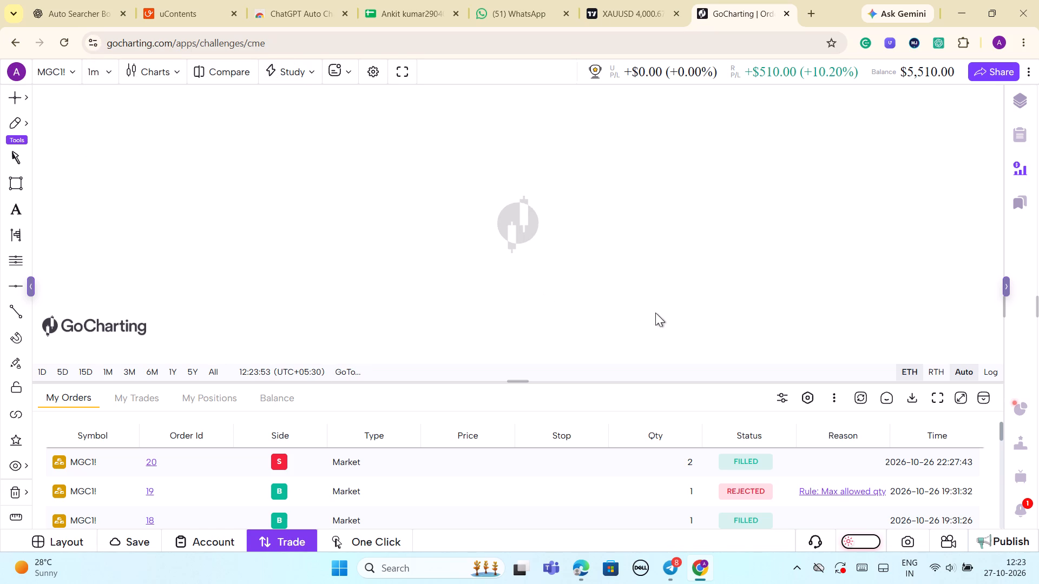
Set the MGC1! chart interval to 5 minutes.
{"action": "scroll", "coordinate": [669, 334], "scroll_direction": "down", "scroll_amount": 2}
{"action": "scroll", "coordinate": [796, 280], "scroll_direction": "up", "scroll_amount": 2}
{"action": "scroll", "coordinate": [796, 280], "scroll_direction": "down", "scroll_amount": 2}
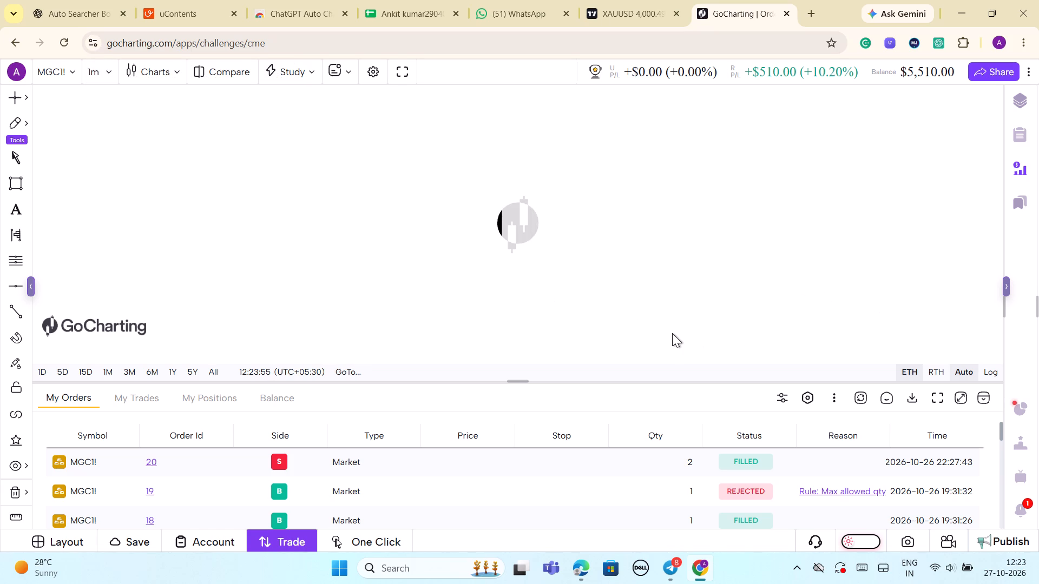
{"action": "scroll", "coordinate": [673, 334], "scroll_direction": "down", "scroll_amount": 2}
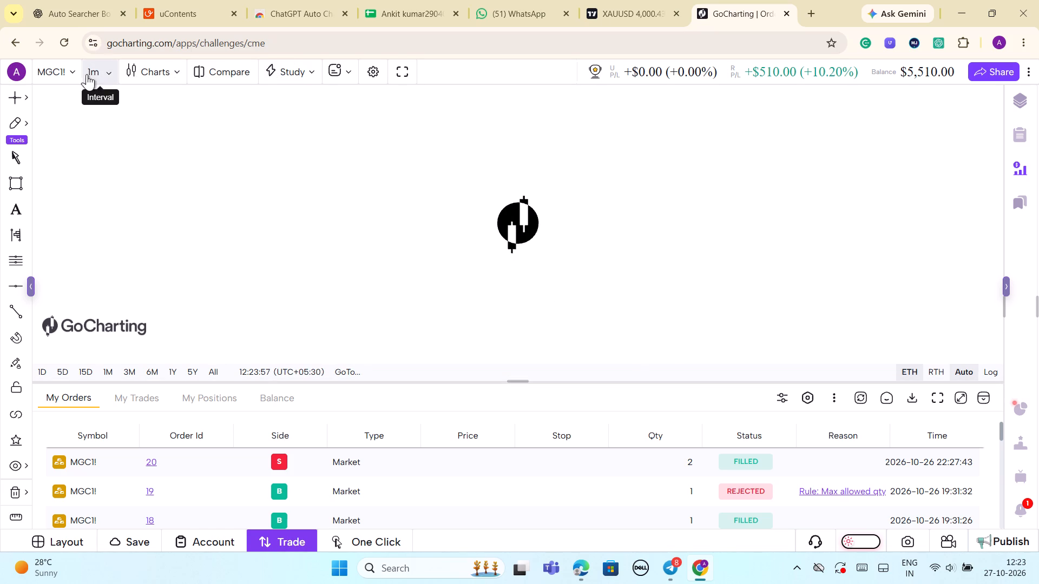
{"action": "left_click", "coordinate": [110, 72]}
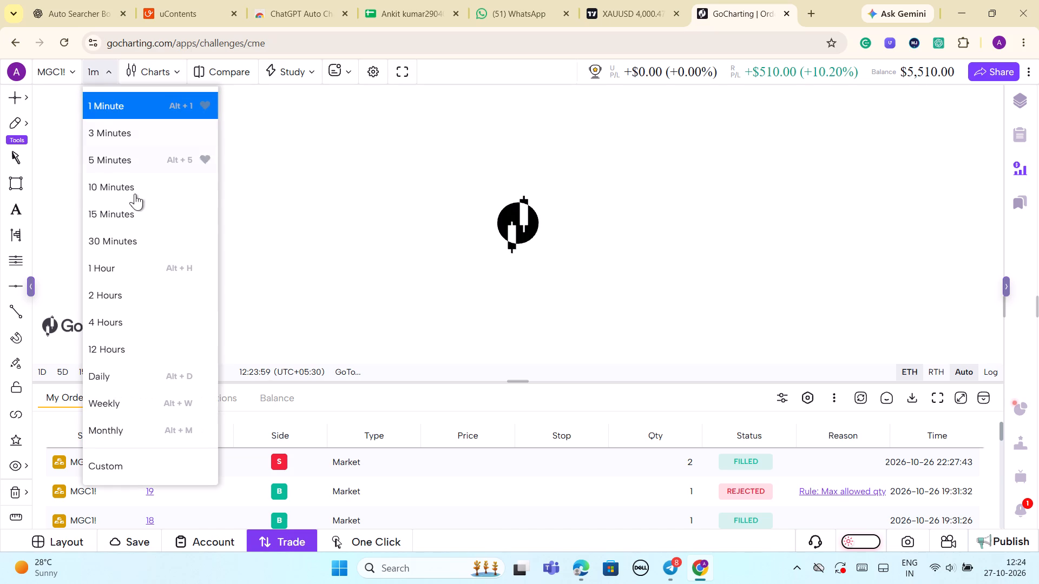
{"action": "left_click", "coordinate": [119, 170]}
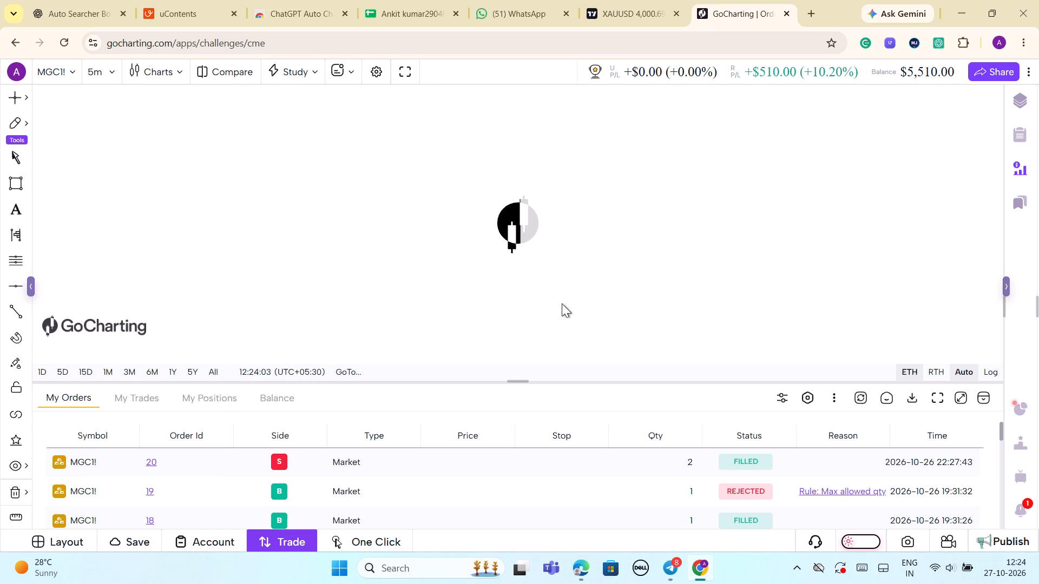
Examine the past MGC1! orders down to the earliest one and the 5-minute price action.
{"action": "scroll", "coordinate": [436, 472], "scroll_direction": "down", "scroll_amount": 3}
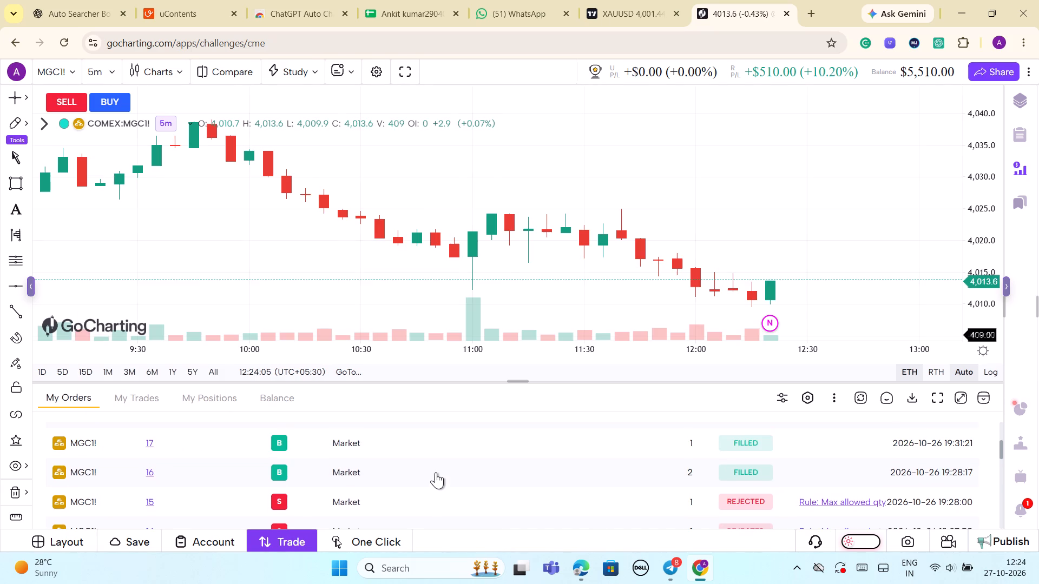
{"action": "scroll", "coordinate": [436, 472], "scroll_direction": "down", "scroll_amount": 2}
{"action": "scroll", "coordinate": [553, 407], "scroll_direction": "down", "scroll_amount": 2}
{"action": "scroll", "coordinate": [656, 235], "scroll_direction": "down", "scroll_amount": 5}
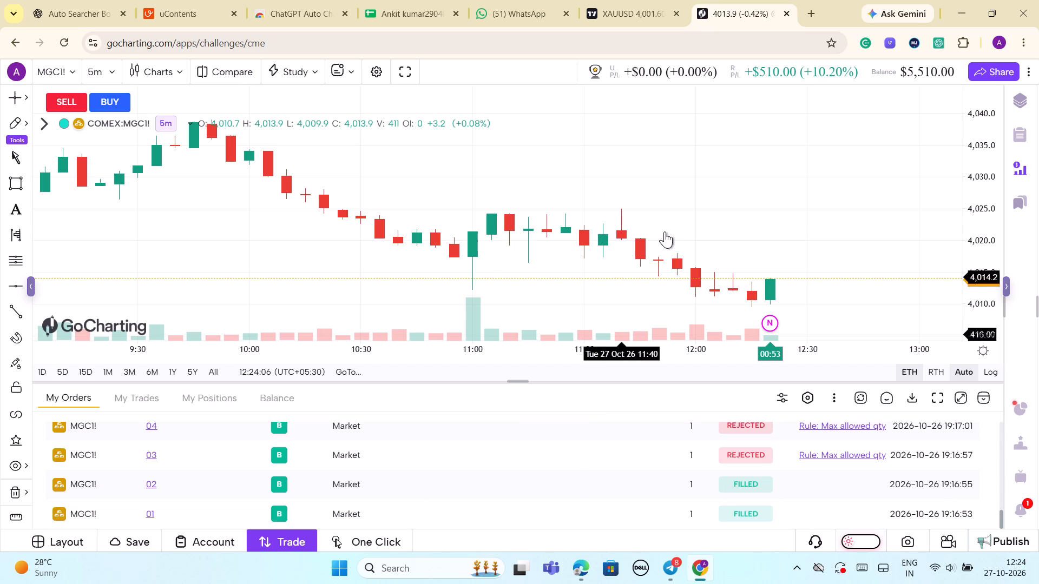
{"action": "scroll", "coordinate": [679, 222], "scroll_direction": "down", "scroll_amount": 10}
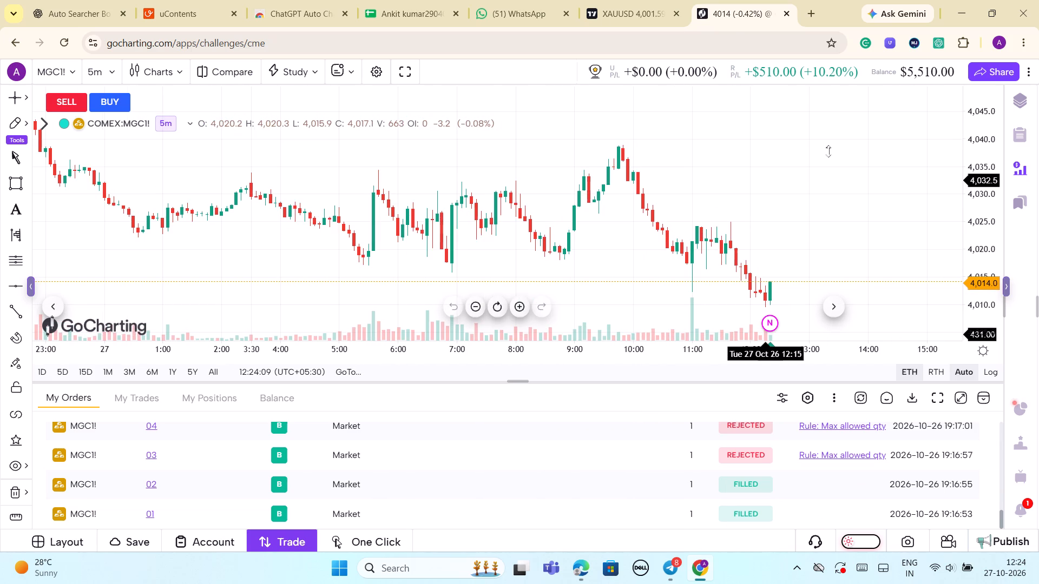
Place two one-contract market buy orders on MGC1! and try to add a third contract.
{"action": "left_click", "coordinate": [111, 98]}
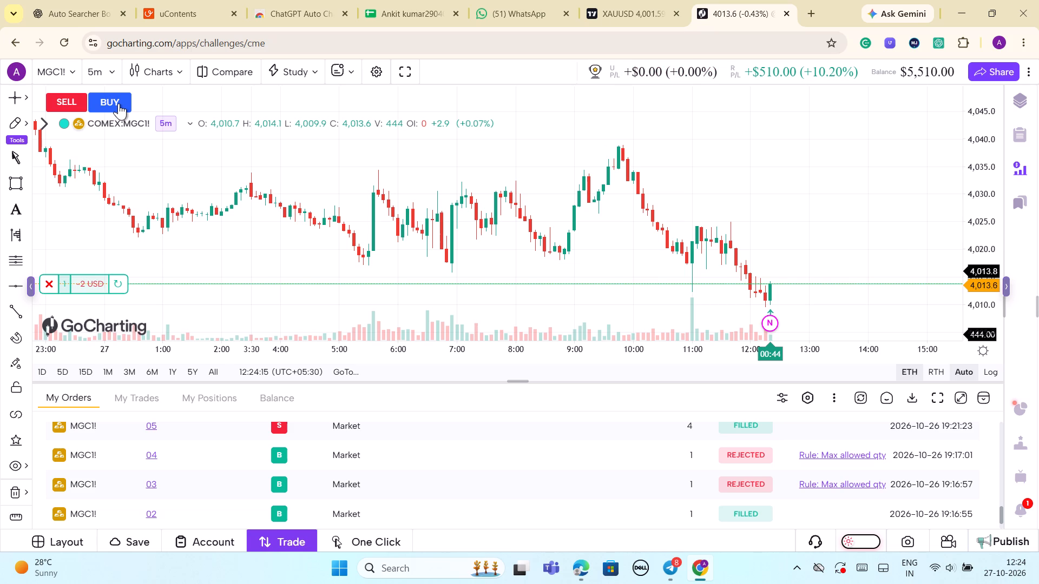
{"action": "left_click", "coordinate": [119, 103]}
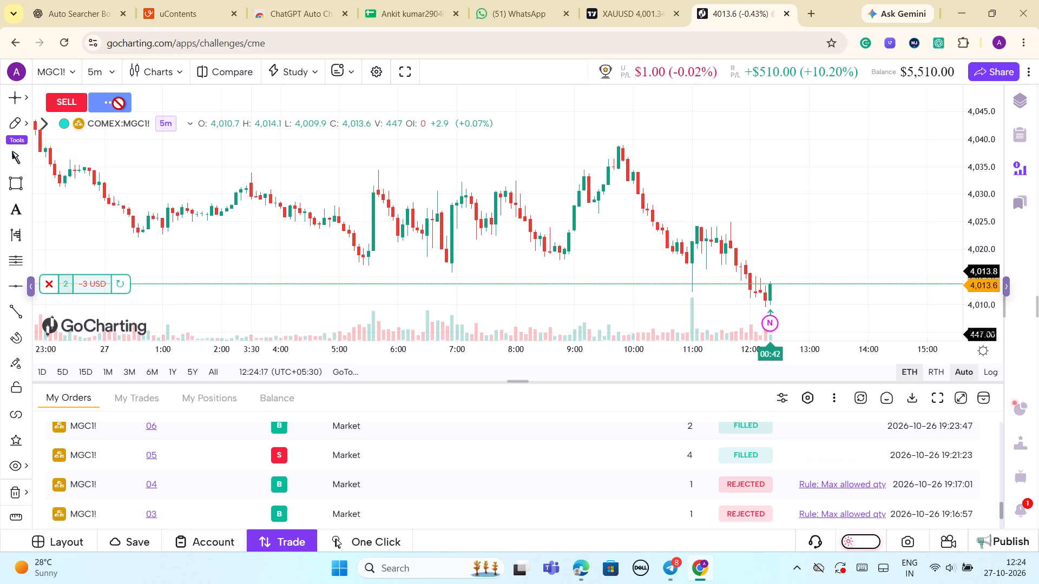
{"action": "left_click", "coordinate": [119, 103]}
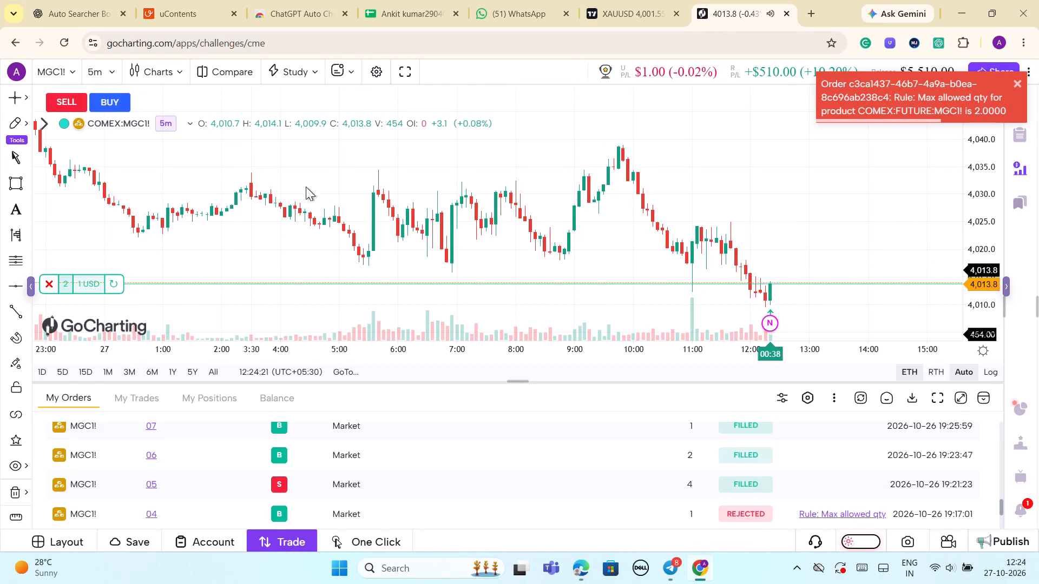
Examine the open MGC1! long position against the price action and trade markers back to 26 Oct.
{"action": "left_click_drag", "start_coordinate": [983, 194], "coordinate": [983, 198]}
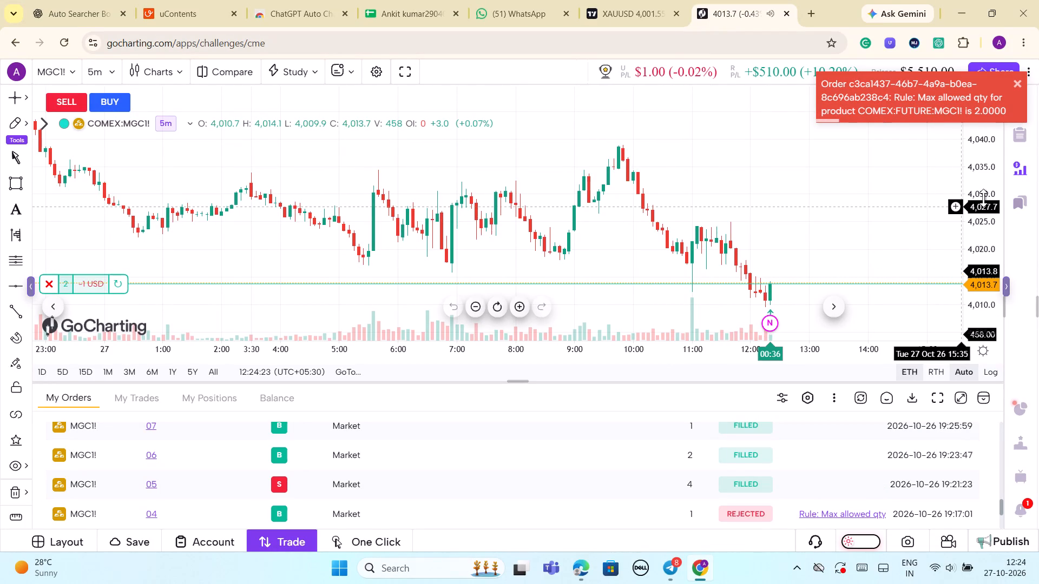
{"action": "left_click_drag", "start_coordinate": [983, 198], "coordinate": [972, 256]}
{"action": "left_click_drag", "start_coordinate": [979, 191], "coordinate": [981, 213]}
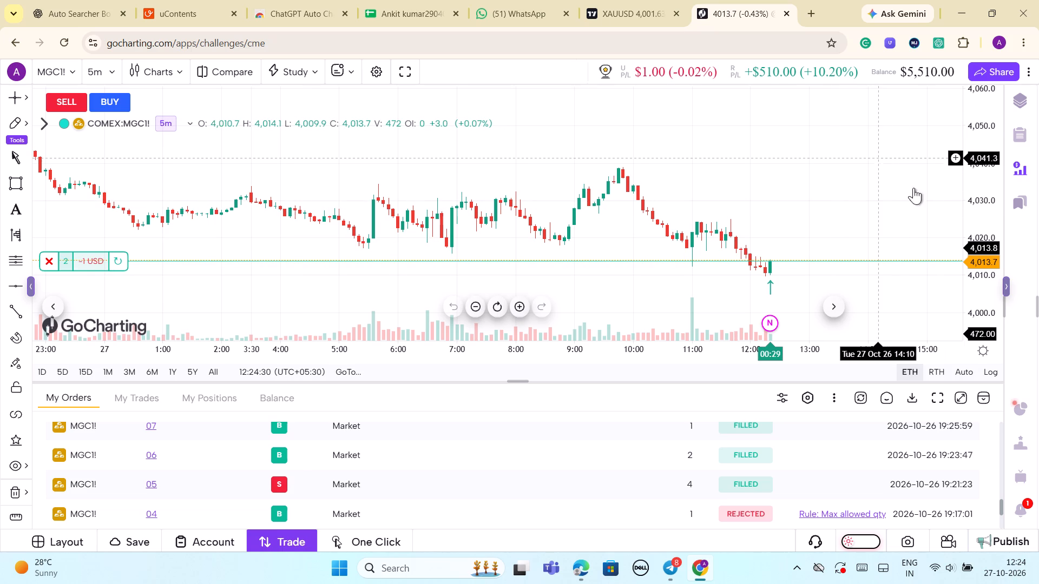
{"action": "scroll", "coordinate": [880, 176], "scroll_direction": "down", "scroll_amount": 5}
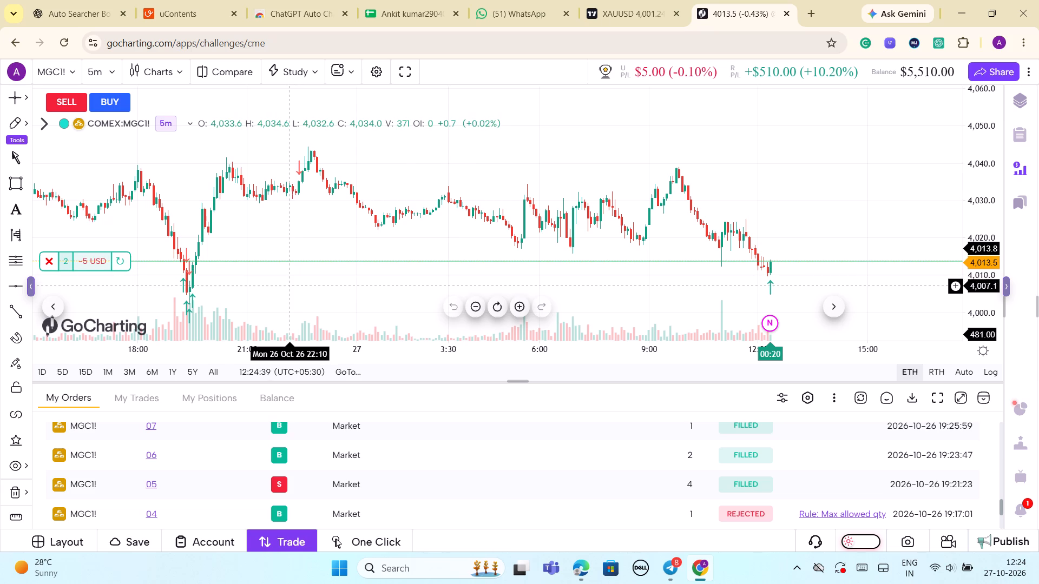
{"action": "scroll", "coordinate": [781, 195], "scroll_direction": "down", "scroll_amount": 1}
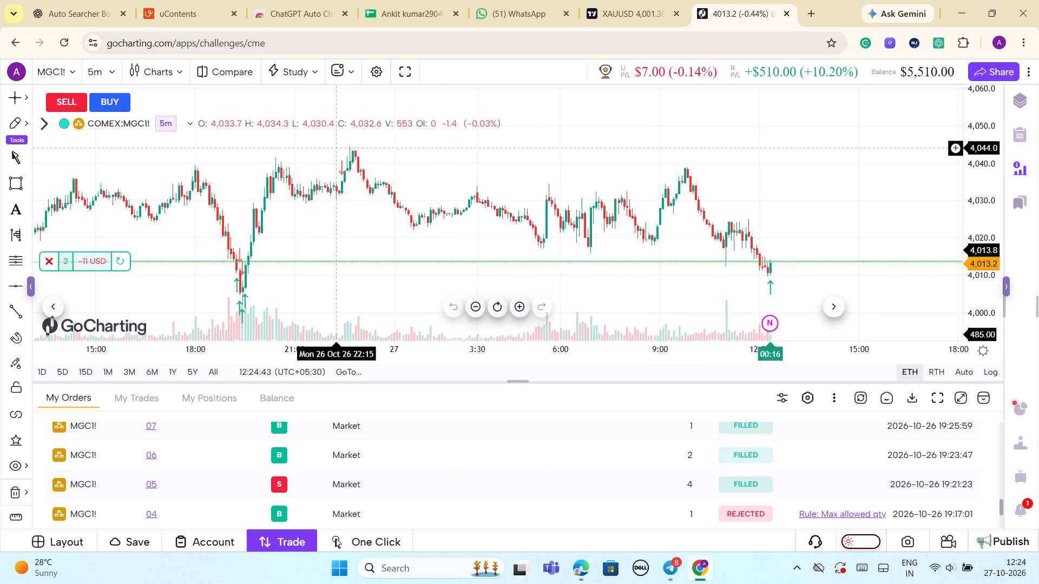
{"action": "left_click_drag", "start_coordinate": [992, 132], "coordinate": [984, 184]}
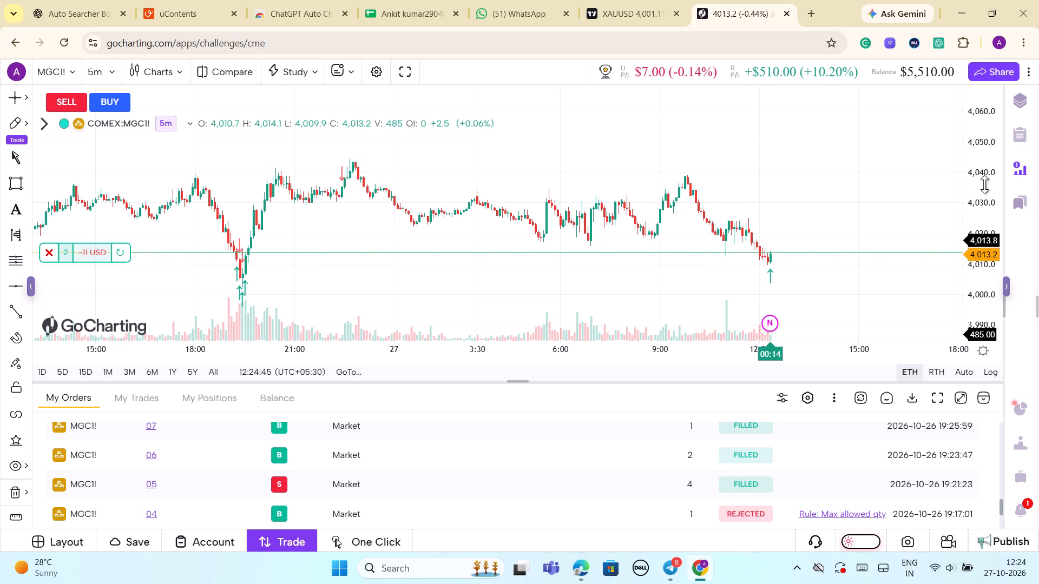
{"action": "left_click_drag", "start_coordinate": [984, 184], "coordinate": [975, 209]}
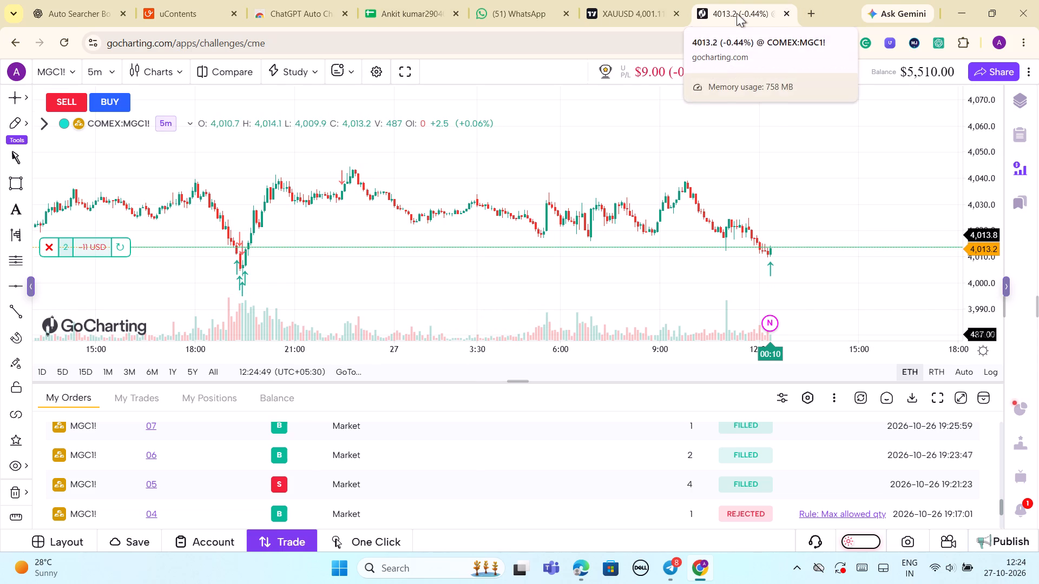
Close the uContents and ChatGPT Auto Chat browser tabs.
{"action": "left_click", "coordinate": [234, 16]}
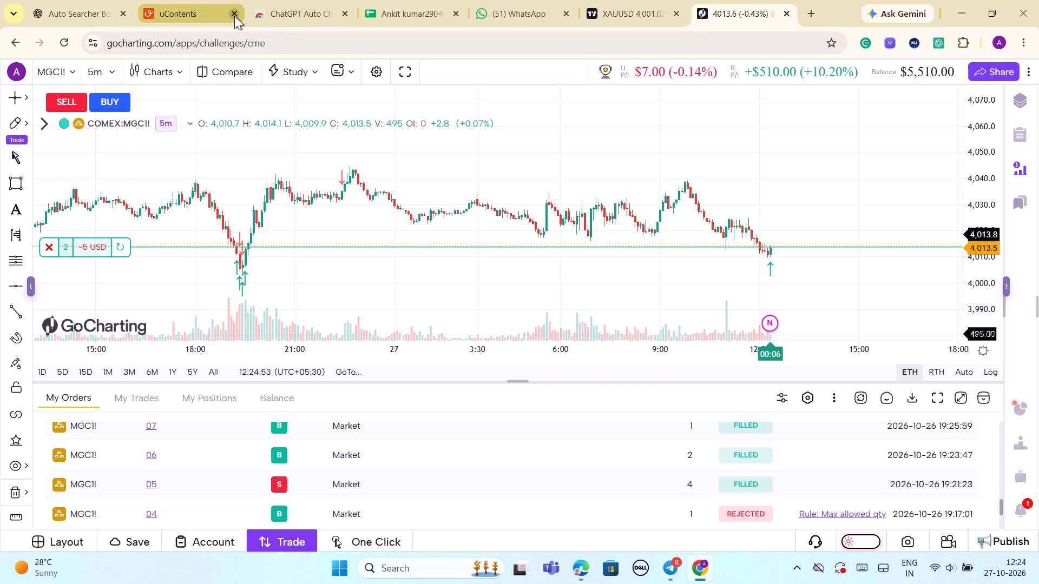
{"action": "left_click", "coordinate": [233, 13]}
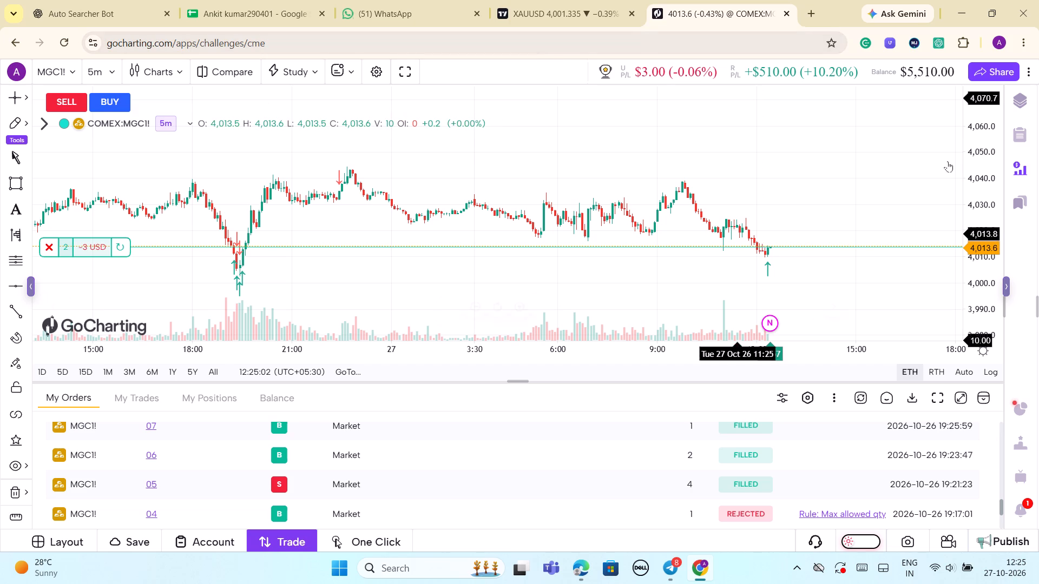
View the live MGC1! trades feed and the chart's list of main and volume panel objects.
{"action": "left_click_drag", "start_coordinate": [981, 306], "coordinate": [979, 223]}
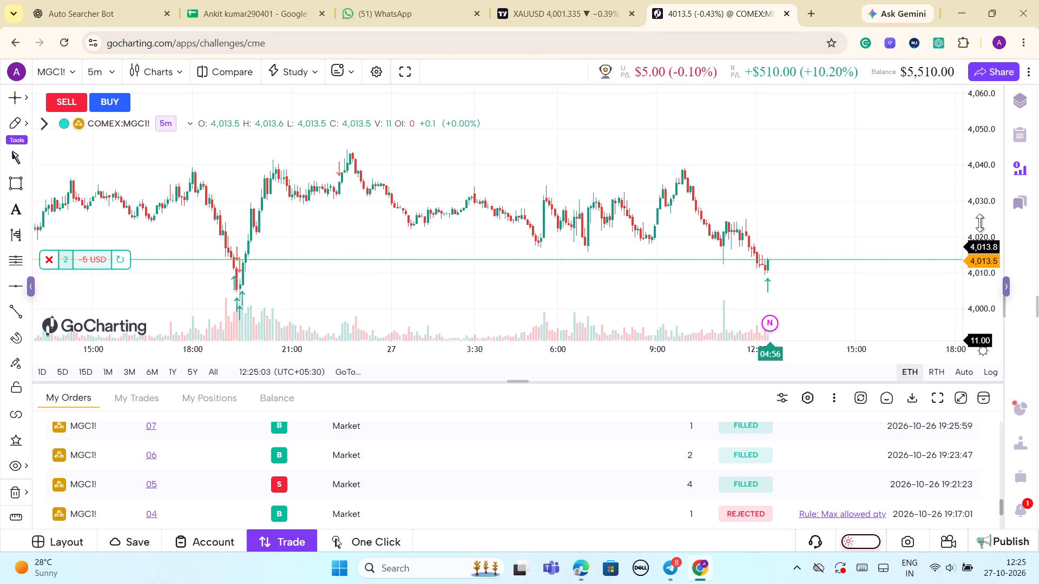
{"action": "left_click_drag", "start_coordinate": [900, 183], "coordinate": [814, 153]}
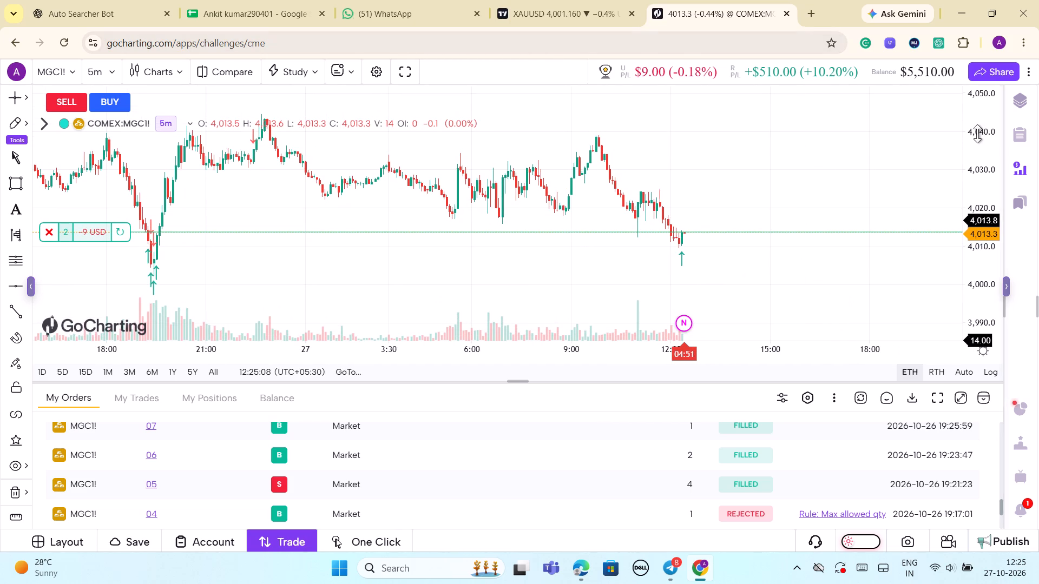
{"action": "left_click_drag", "start_coordinate": [977, 134], "coordinate": [978, 164]}
{"action": "scroll", "coordinate": [896, 167], "scroll_direction": "down", "scroll_amount": 1}
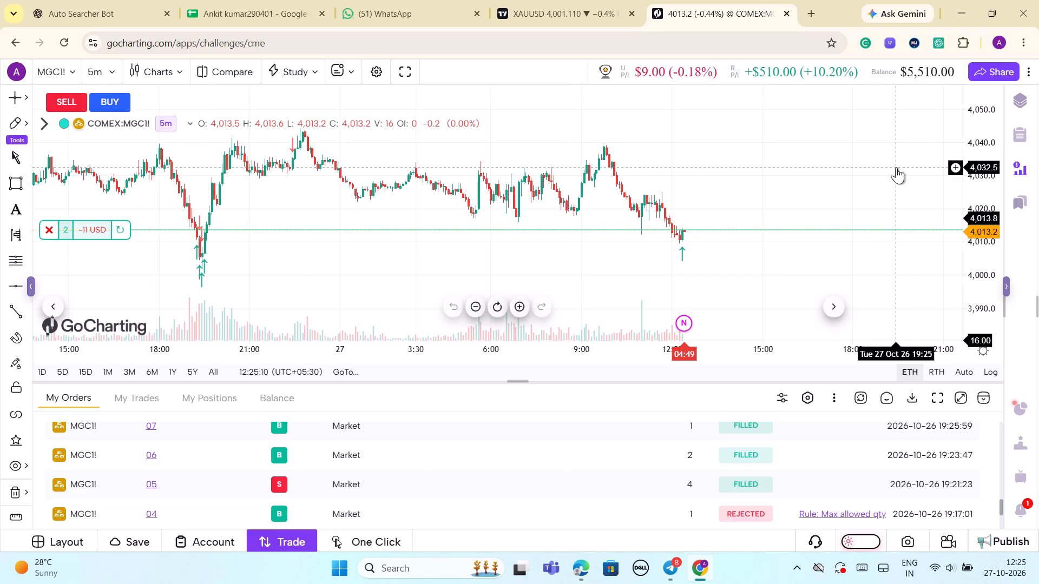
{"action": "scroll", "coordinate": [896, 167], "scroll_direction": "down", "scroll_amount": 1}
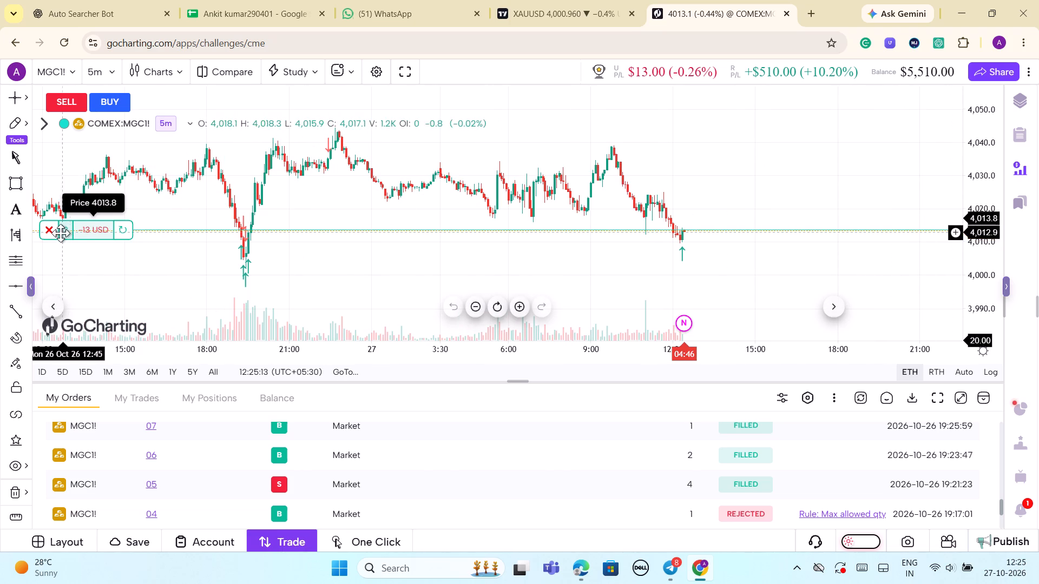
{"action": "left_click", "coordinate": [795, 161]}
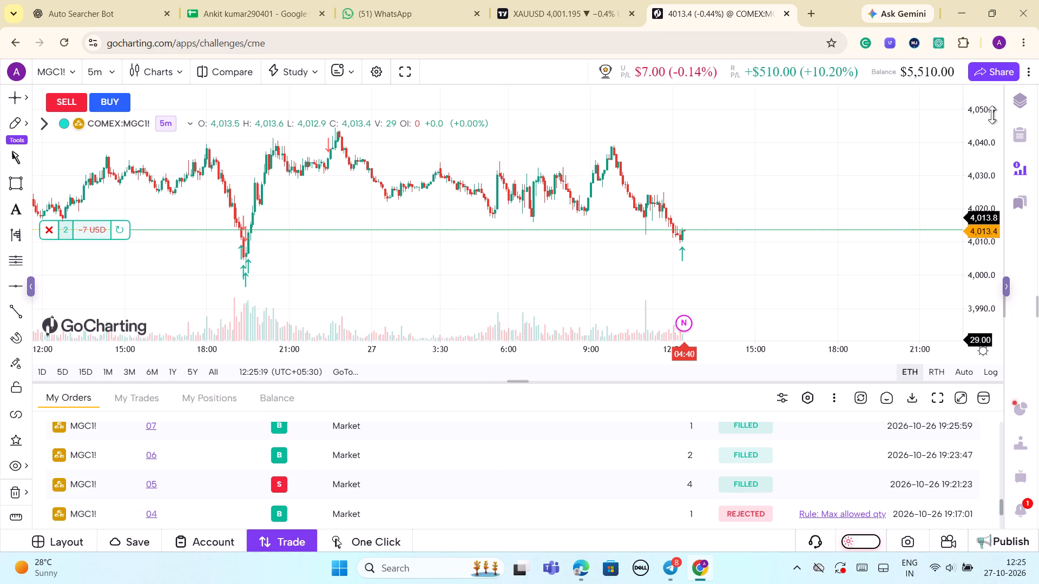
{"action": "left_click", "coordinate": [1026, 138]}
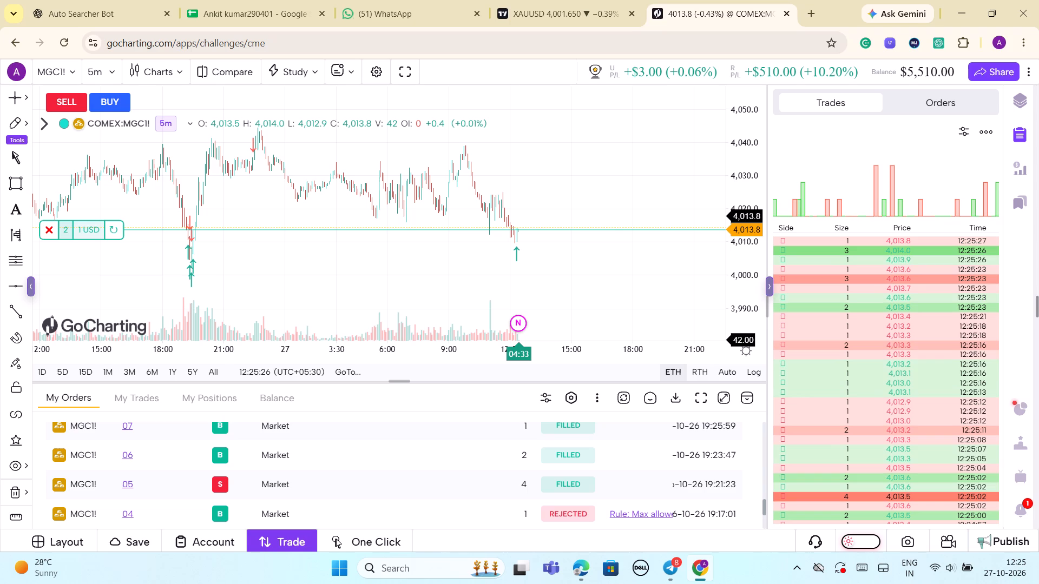
{"action": "left_click", "coordinate": [1018, 107]}
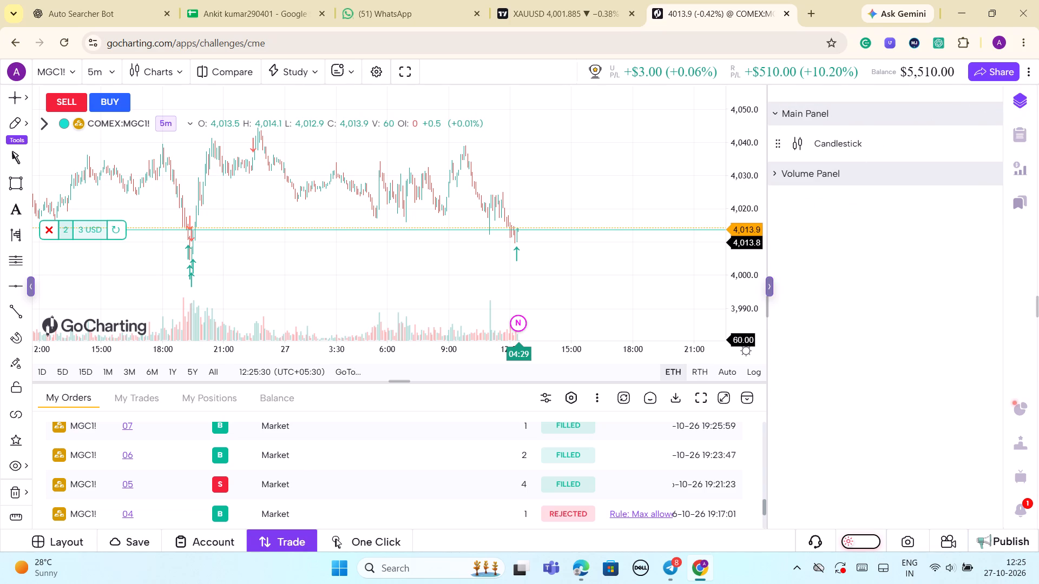
Examine the 27 Oct MGC1! price action around the open buy position at closer range.
{"action": "left_click", "coordinate": [623, 154]}
{"action": "scroll", "coordinate": [713, 200], "scroll_direction": "up", "scroll_amount": 2}
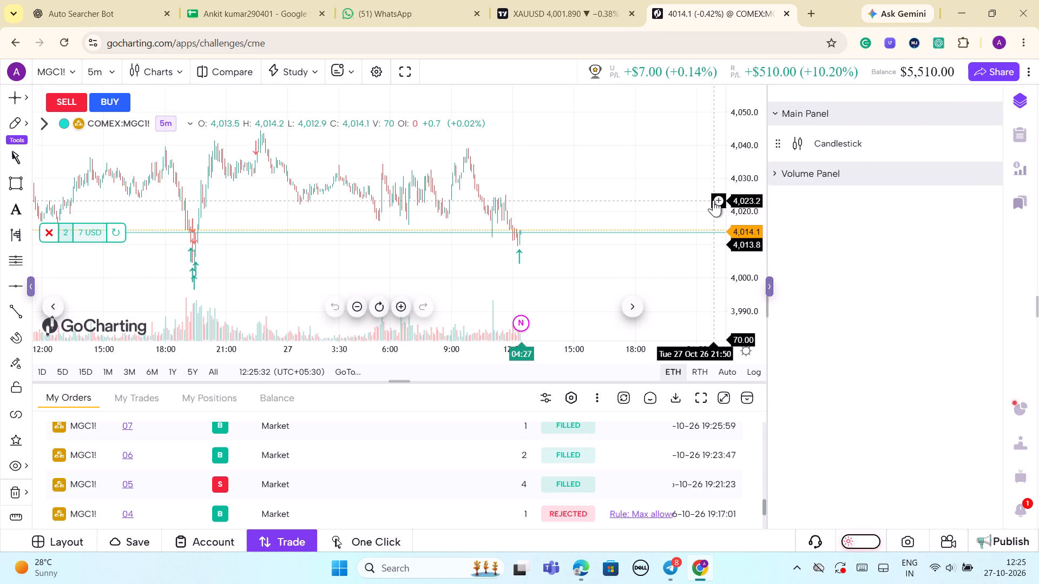
{"action": "scroll", "coordinate": [713, 200], "scroll_direction": "up", "scroll_amount": 5}
{"action": "left_click_drag", "start_coordinate": [748, 213], "coordinate": [751, 203]}
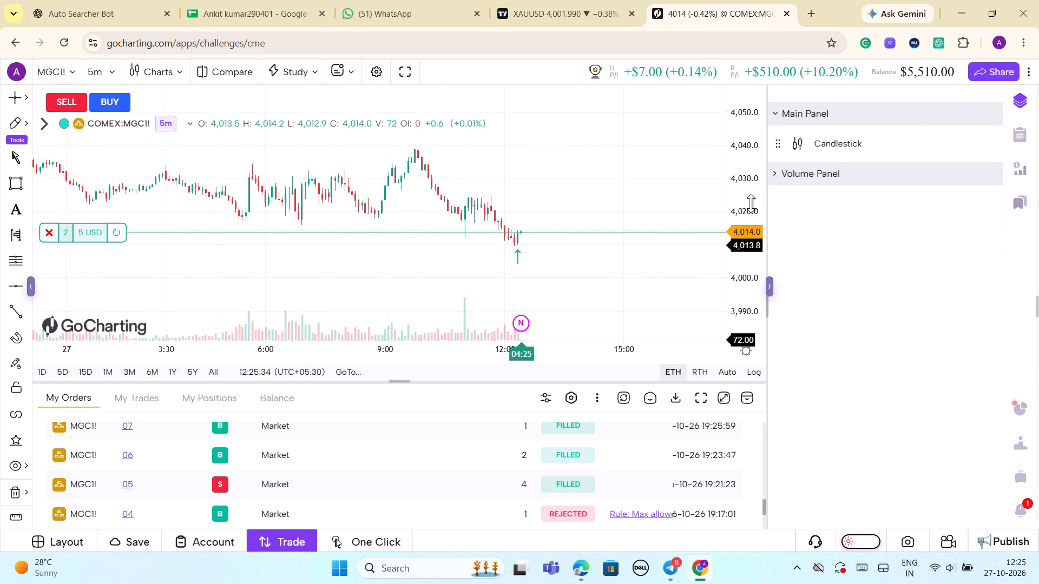
{"action": "left_click_drag", "start_coordinate": [751, 203], "coordinate": [755, 145]}
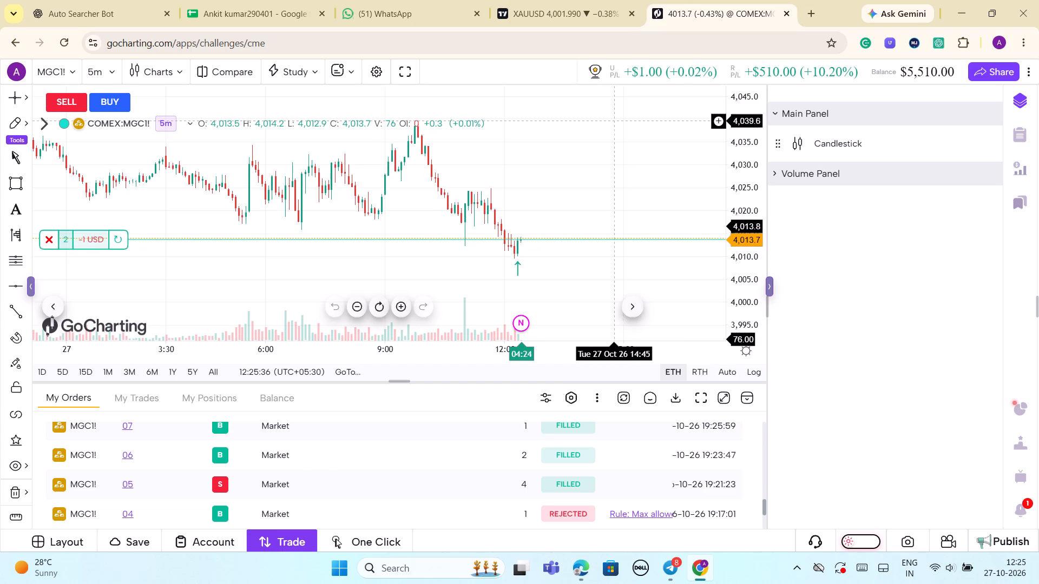
{"action": "scroll", "coordinate": [736, 184], "scroll_direction": "down", "scroll_amount": 1}
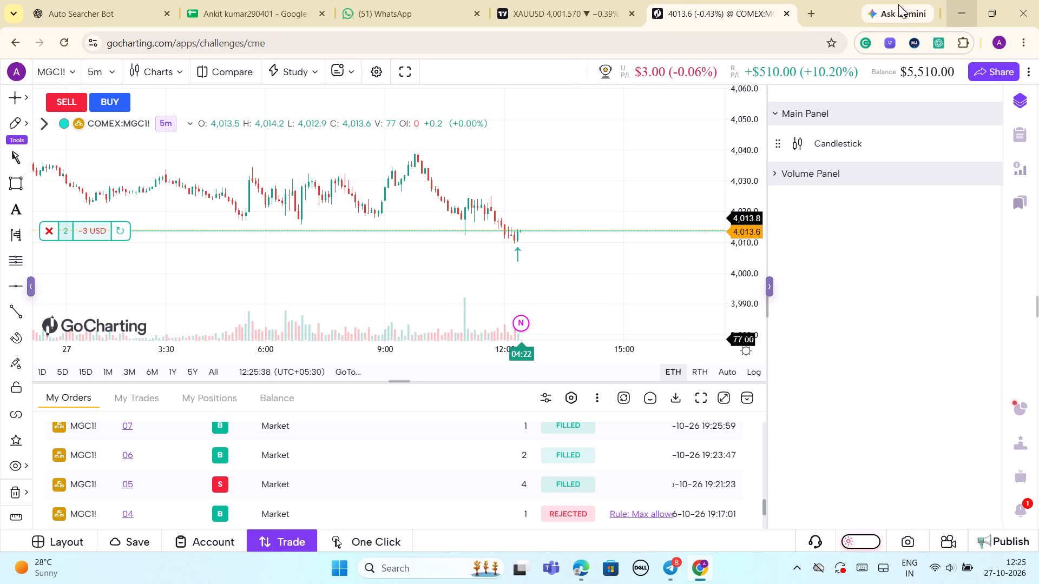
Switch to the call sheet in the Google Sheets spreadsheet.
{"action": "left_click", "coordinate": [223, 12]}
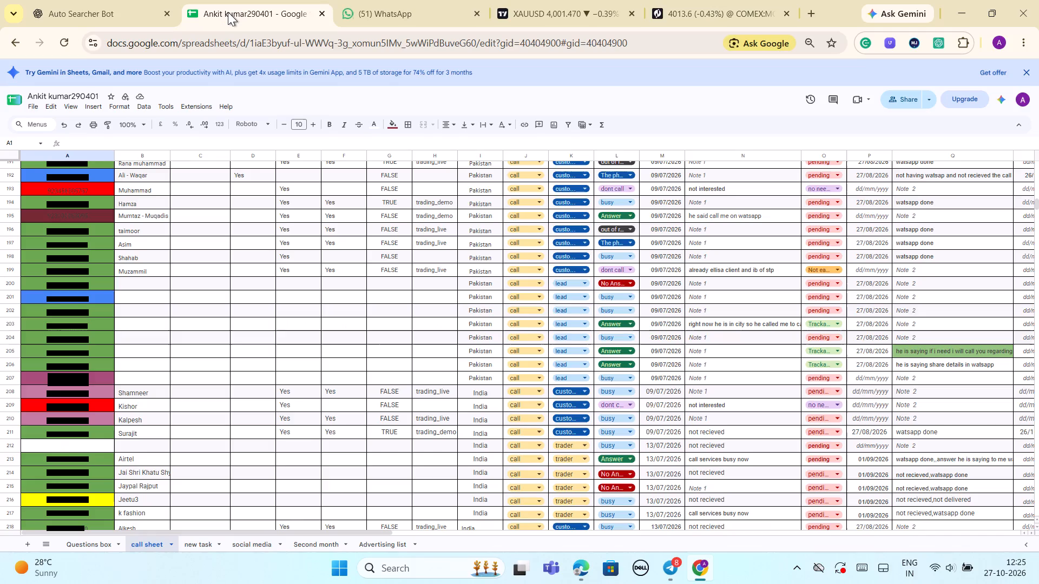